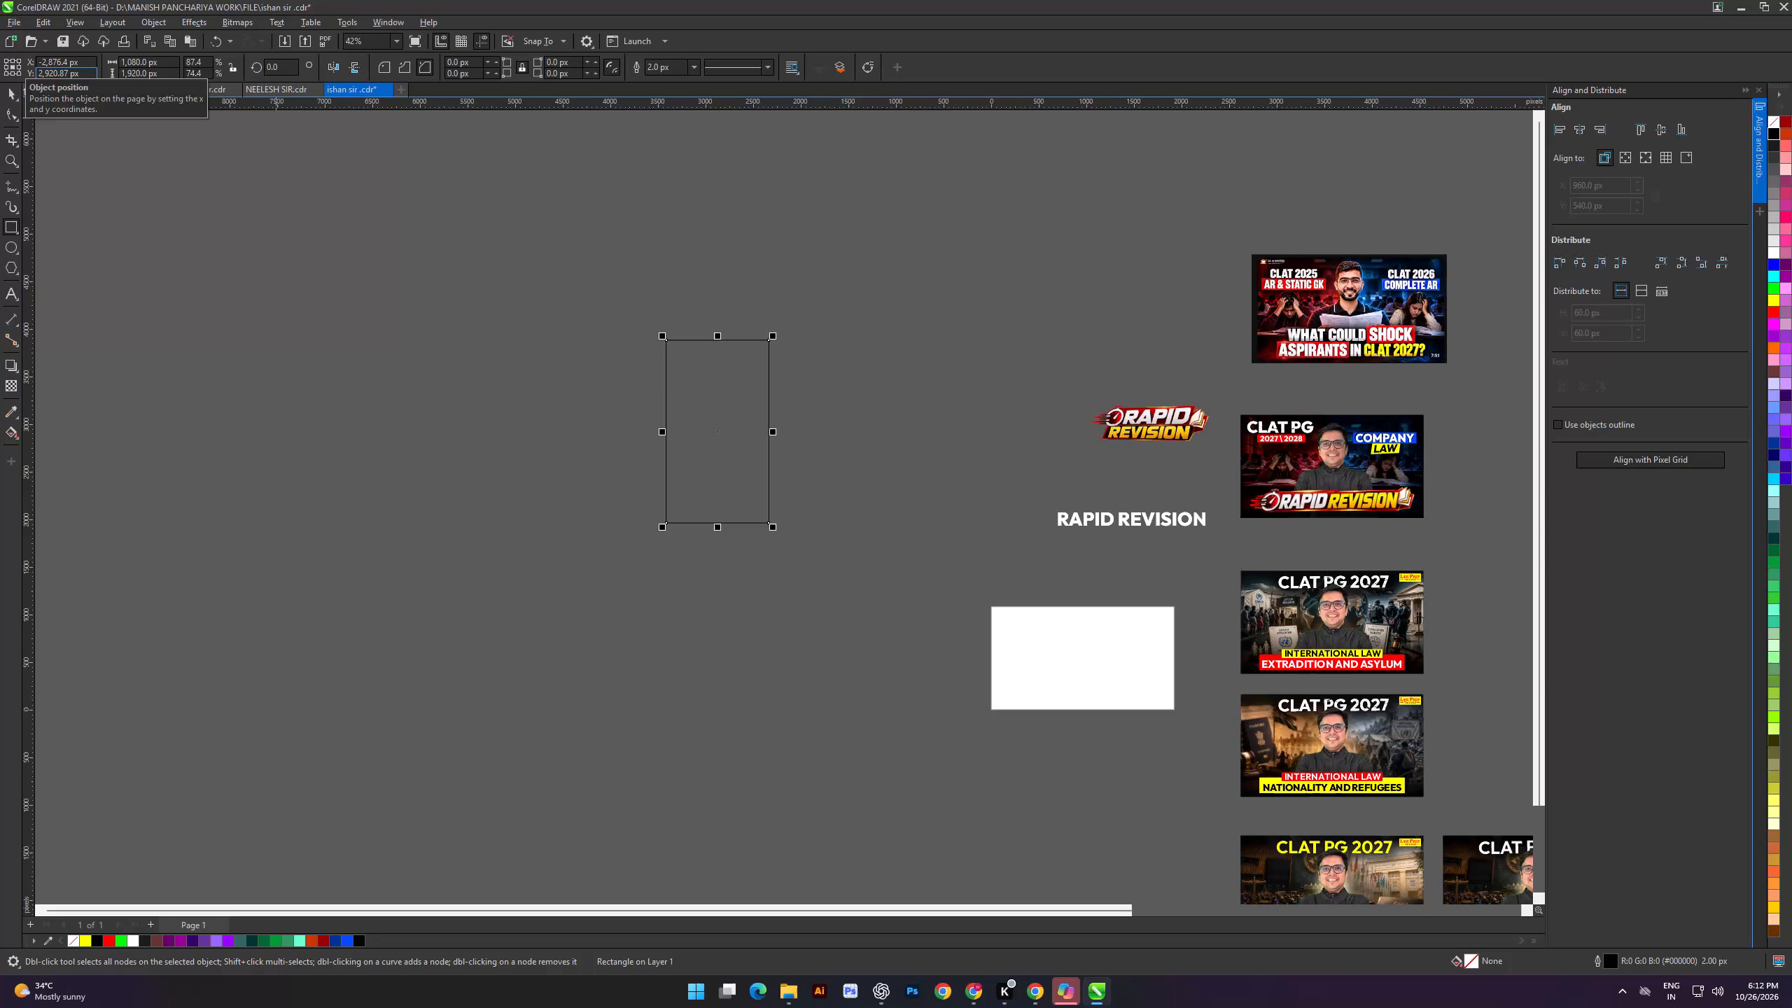
# Move the empty portrait rectangle closer to the white landscape rectangle, to about X -1,560 and Y 1,457 px.
pyautogui.click(8, 99)
pyautogui.click(319, 468)
pyautogui.keyDown('shift'); pyautogui.scroll(3, 808, 347); pyautogui.keyUp('shift')
pyautogui.moveTo(747, 409); pyautogui.dragTo(810, 481)
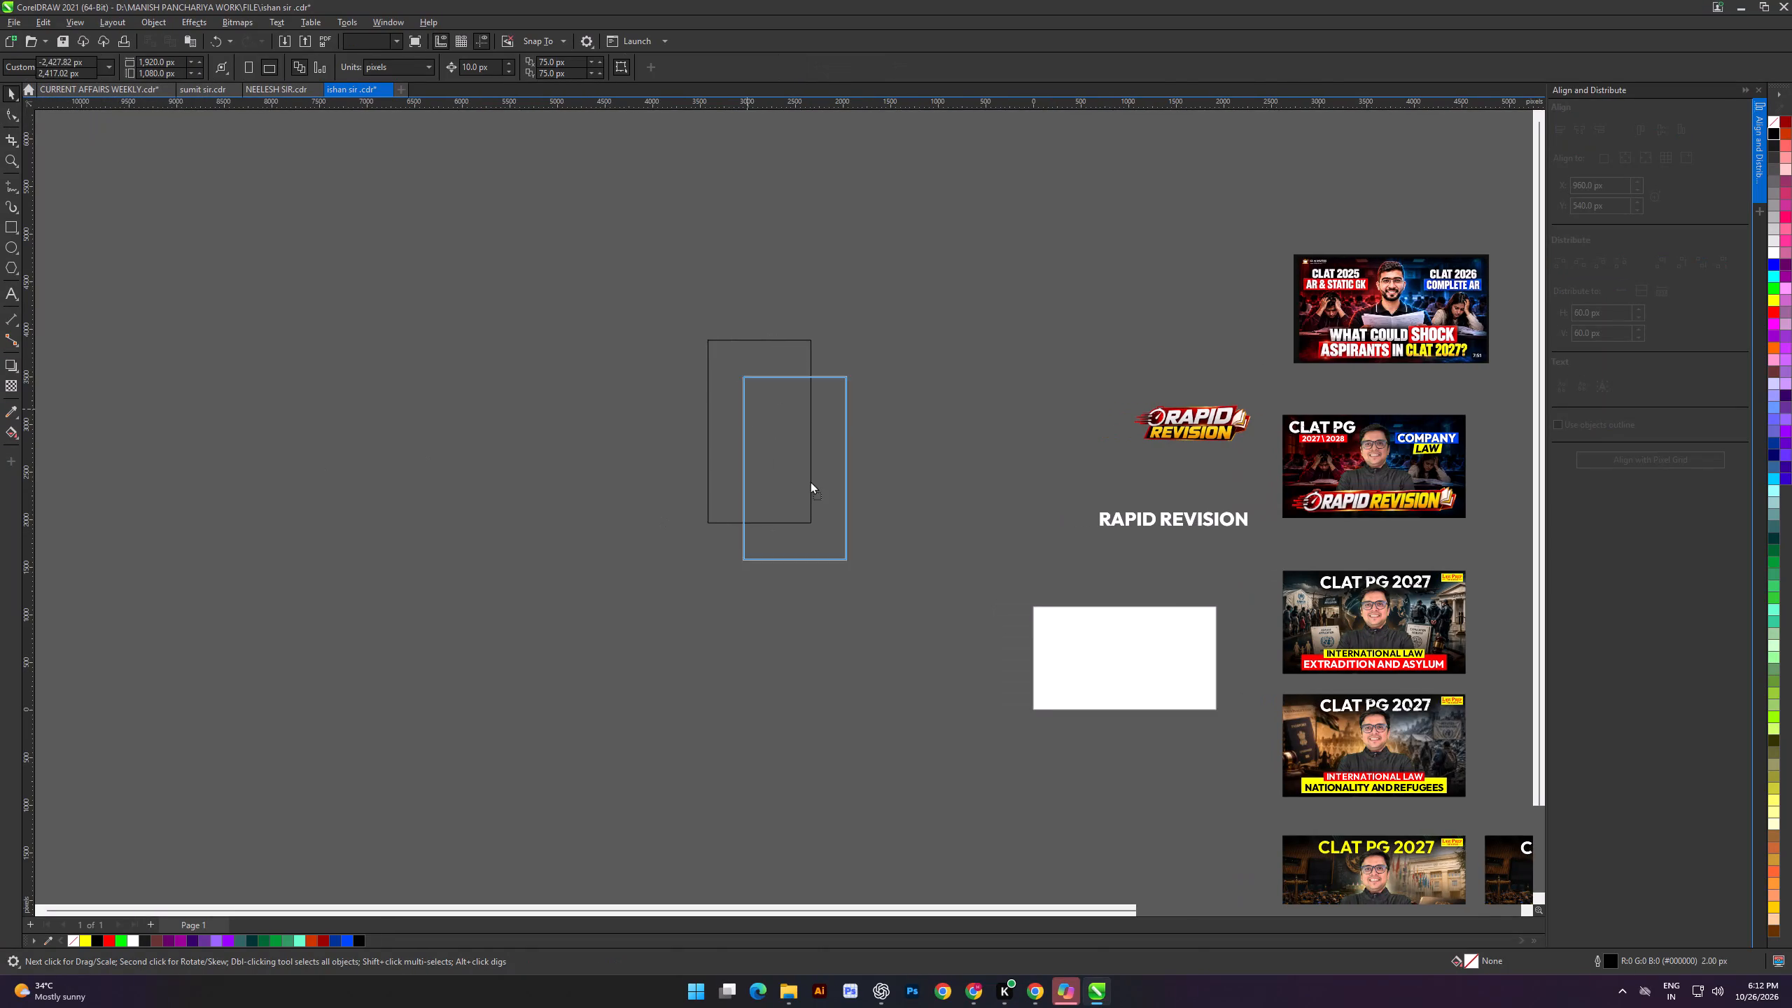
pyautogui.moveTo(810, 481); pyautogui.dragTo(872, 553)
pyautogui.scroll(4, 883, 554)
# Fill the portrait rectangle with white and remove its outline.
pyautogui.click(1773, 251)
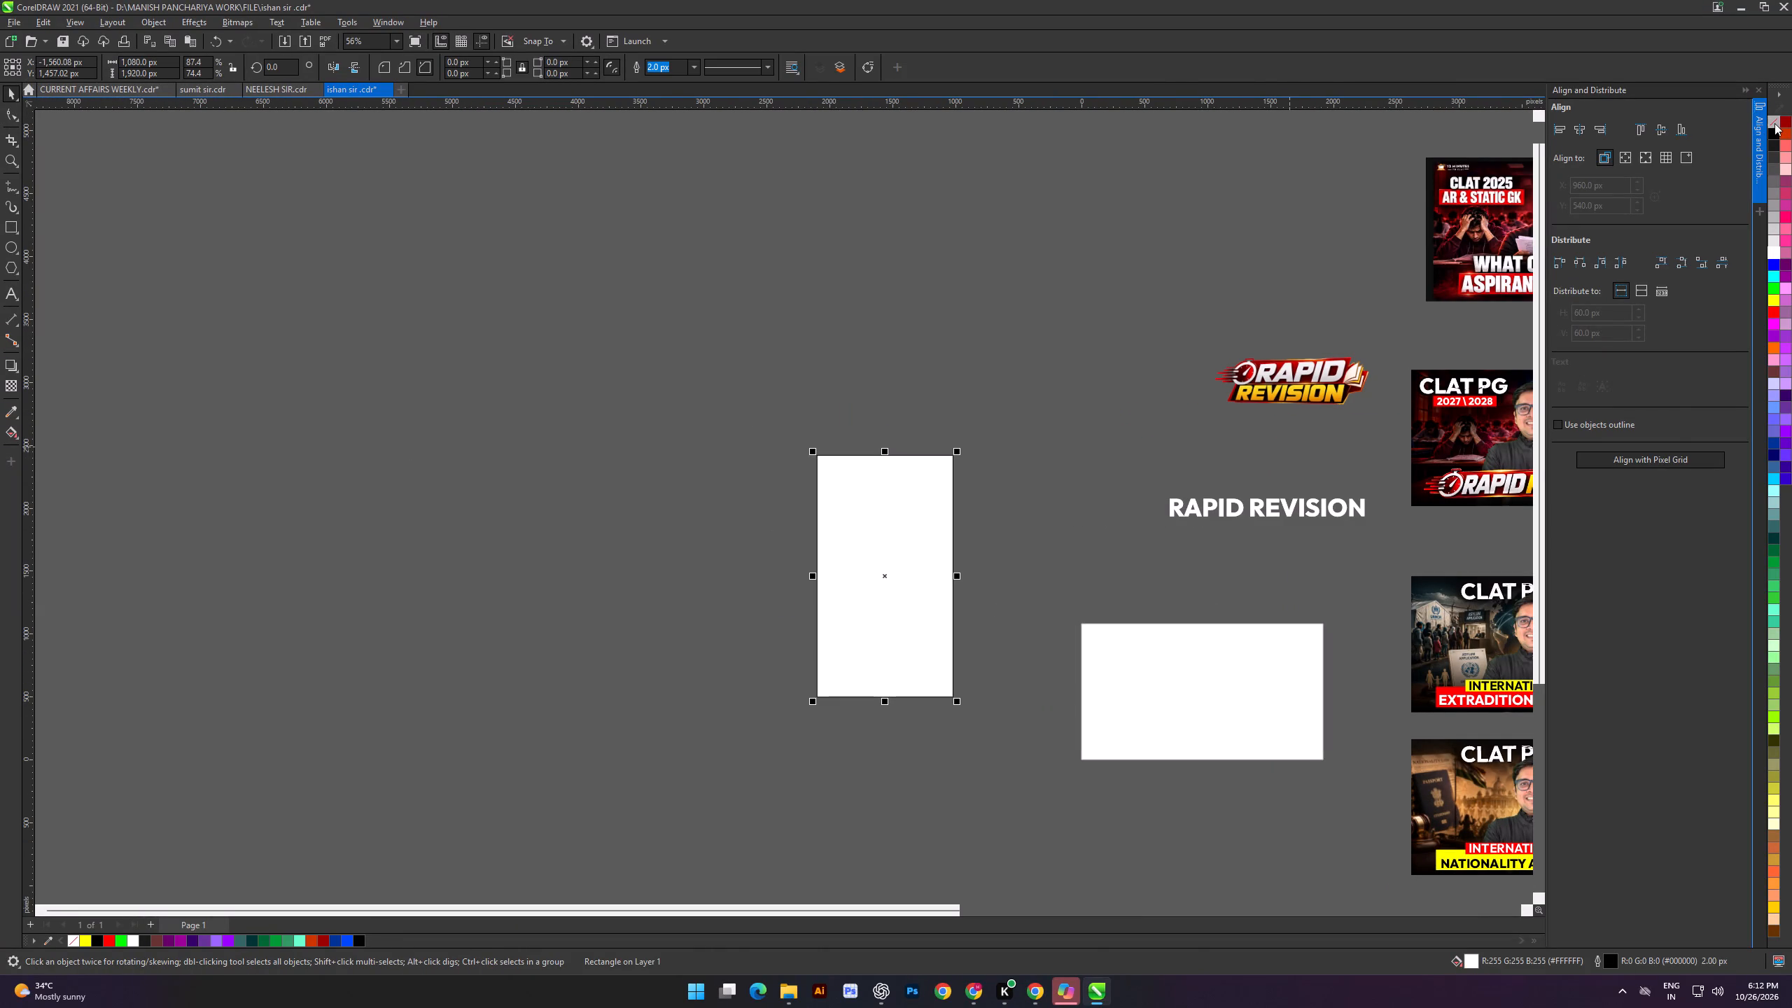
pyautogui.rightClick(1775, 124)
pyautogui.click(1751, 127)
pyautogui.click(1241, 237)
pyautogui.keyDown('shift'); pyautogui.scroll(7, 937, 517); pyautogui.keyUp('shift')
pyautogui.click(937, 535)
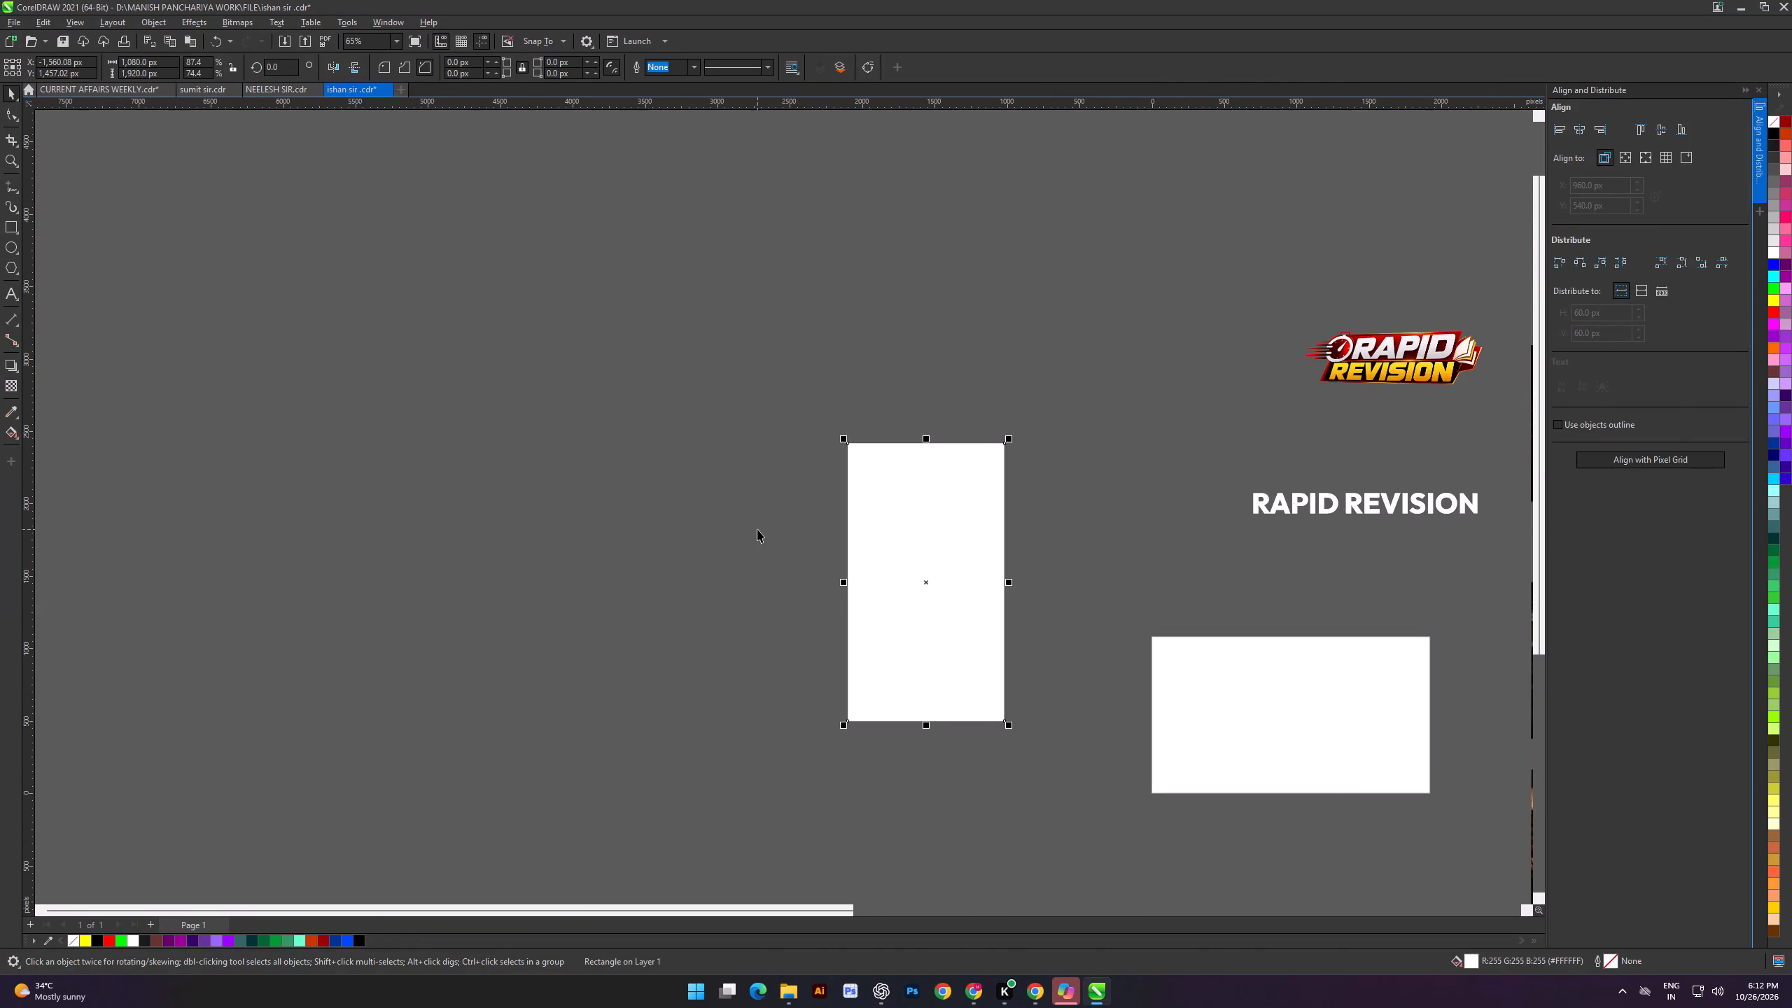
pyautogui.click(757, 529)
pyautogui.click(897, 536)
# Import the CUET PG Law PYQs presenter image from Downloads beside the white portrait rectangle, about 972 × 2,200 px.
pyautogui.hotkey('ctrl', 'i')
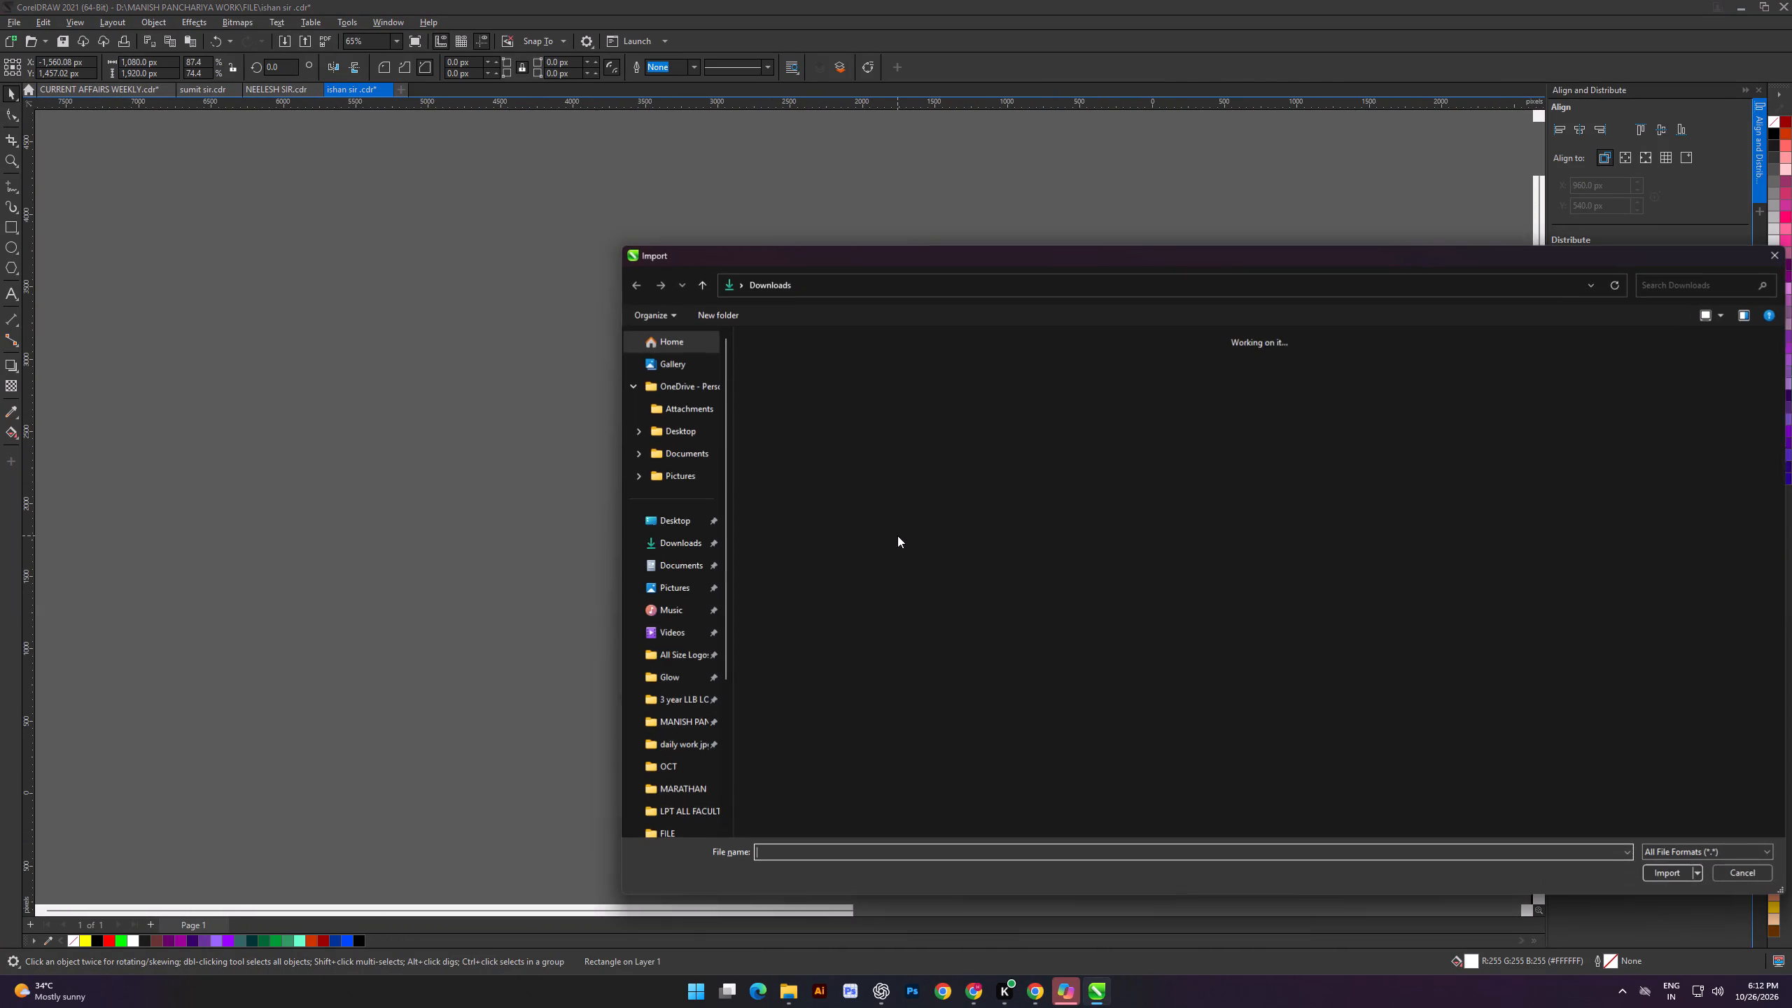
pyautogui.doubleClick(839, 483)
pyautogui.moveTo(570, 385); pyautogui.dragTo(749, 703)
# PowerClip the imported image into the white portrait rectangle and align the image's bottom edge with the frame's bottom.
pyautogui.press('d')
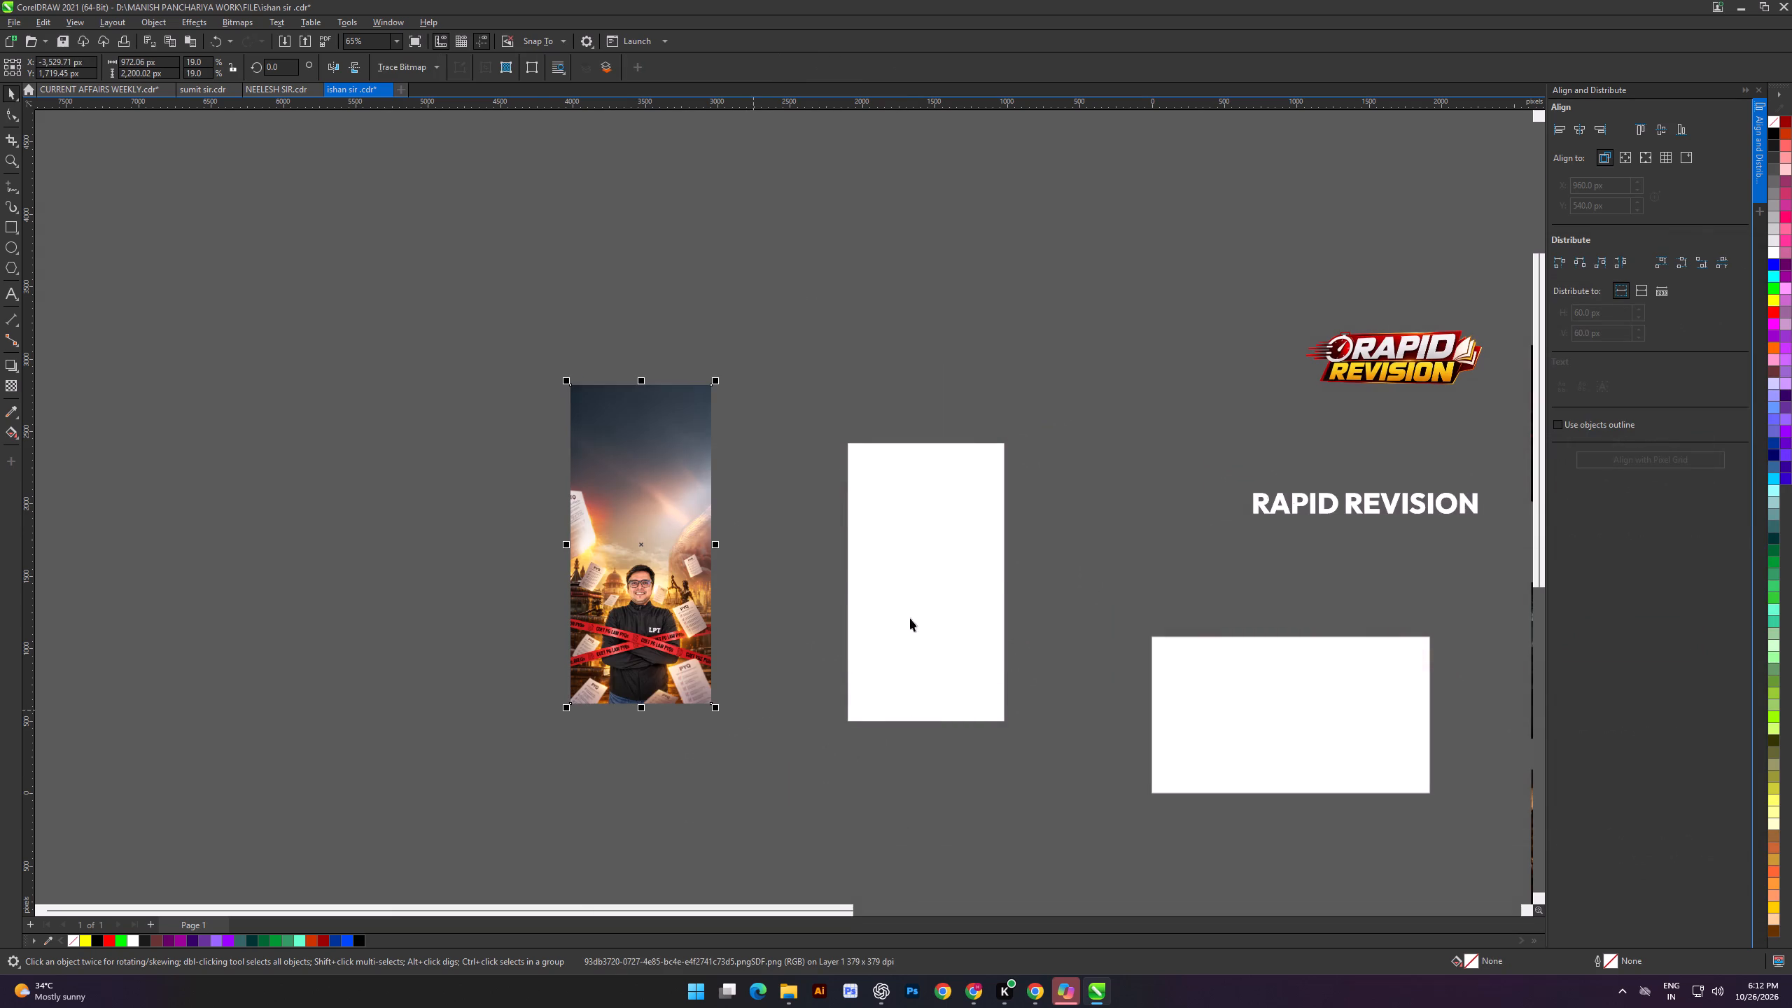
pyautogui.tripleClick(930, 583)
pyautogui.scroll(3, 957, 652)
pyautogui.moveTo(951, 708); pyautogui.dragTo(950, 682)
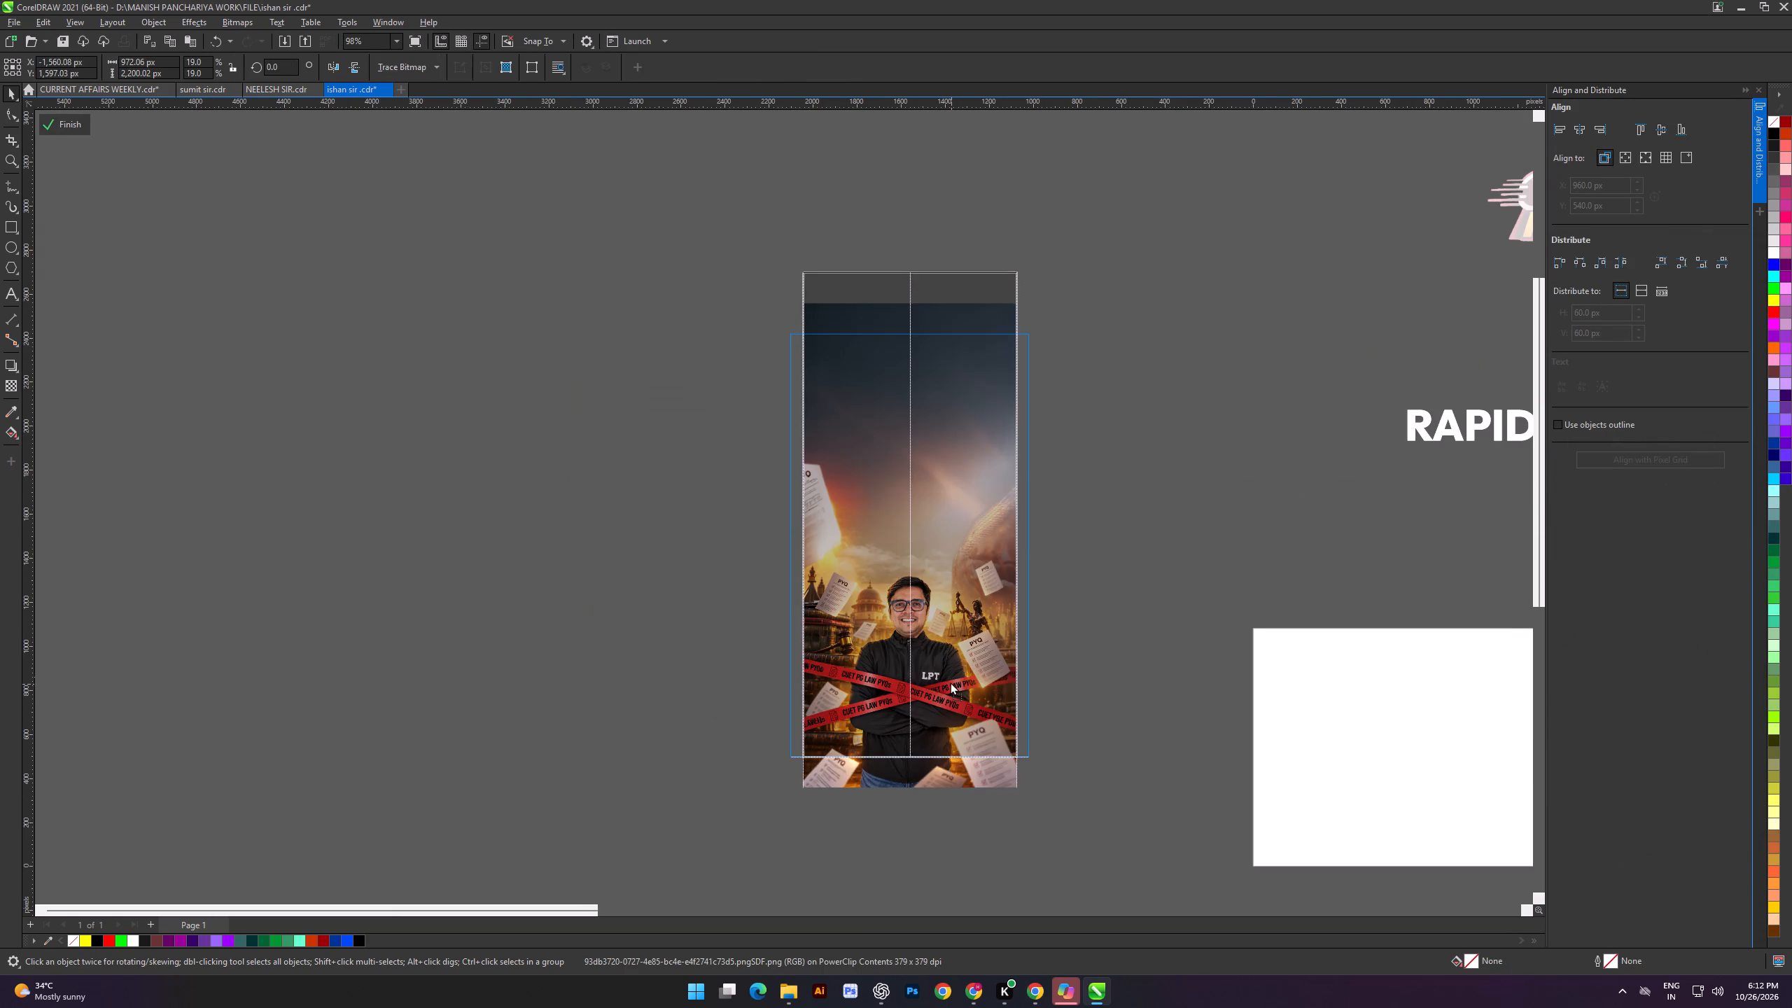
pyautogui.moveTo(950, 682); pyautogui.dragTo(950, 680)
# Scale the clipped image about its centre to the frame's width, about 1,080 × 2,444 px.
pyautogui.click(710, 689)
pyautogui.click(987, 680)
pyautogui.scroll(8, 976, 729)
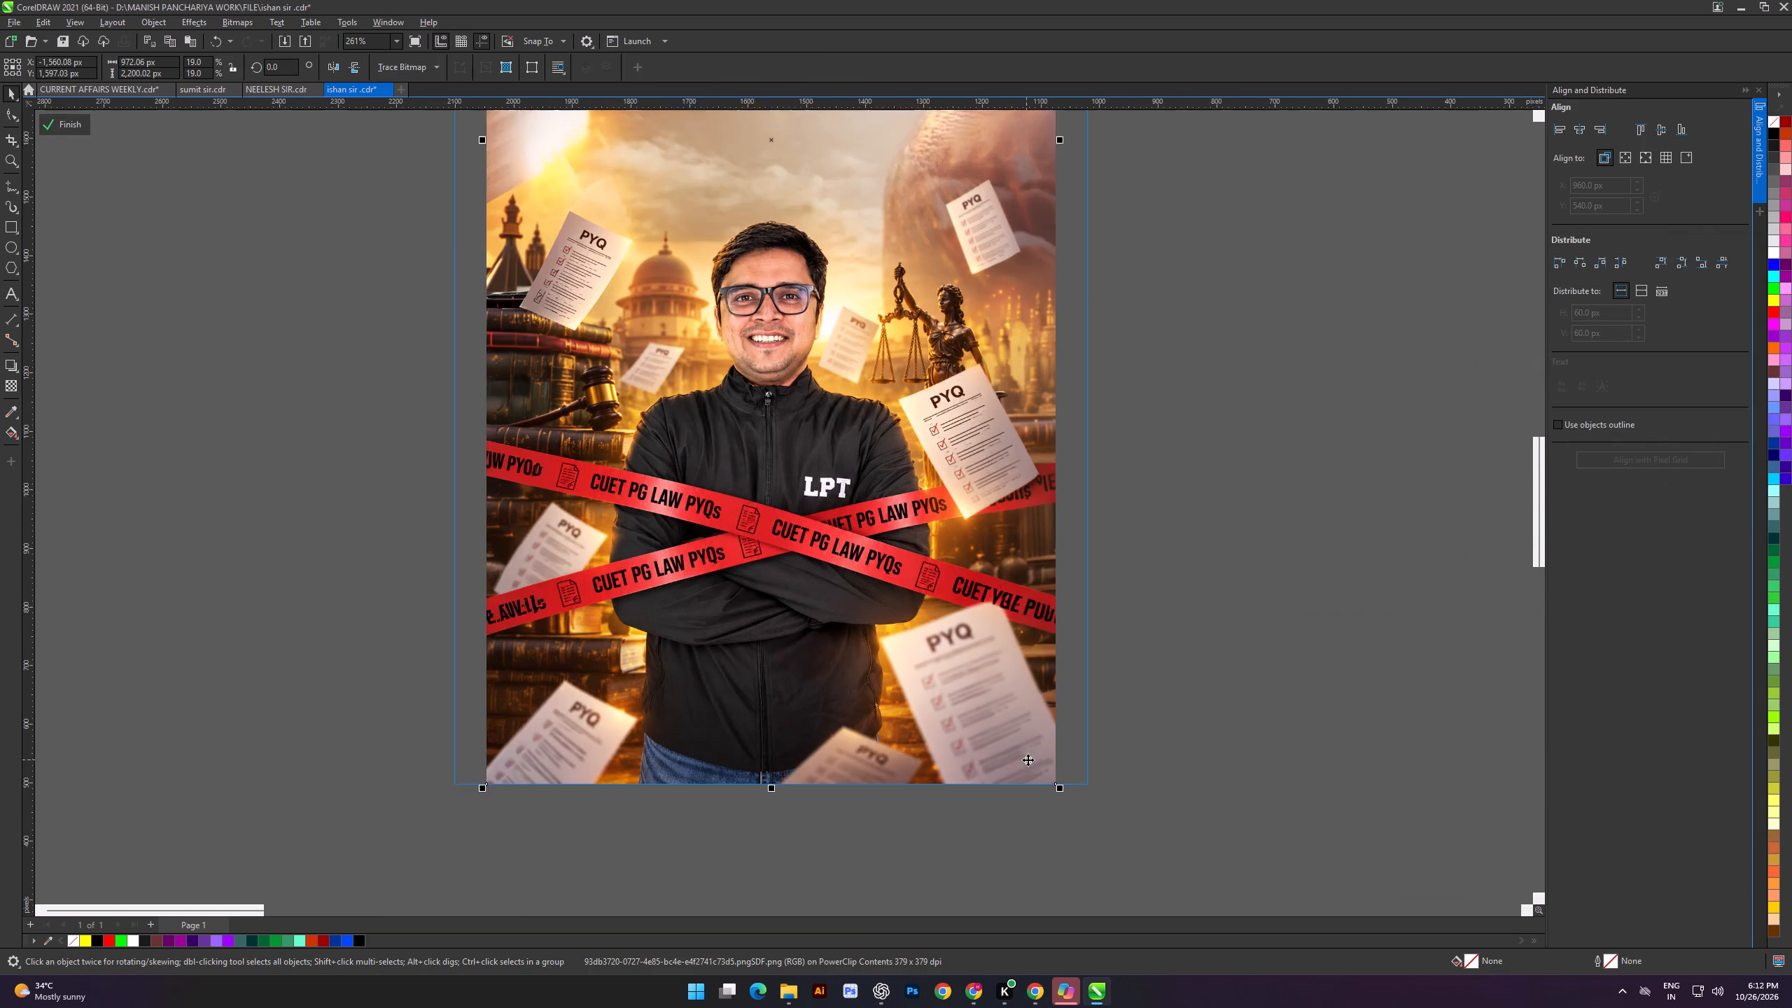
pyautogui.keyDown('shift'); pyautogui.moveTo(1065, 791); pyautogui.dragTo(1179, 874); pyautogui.keyUp('shift')
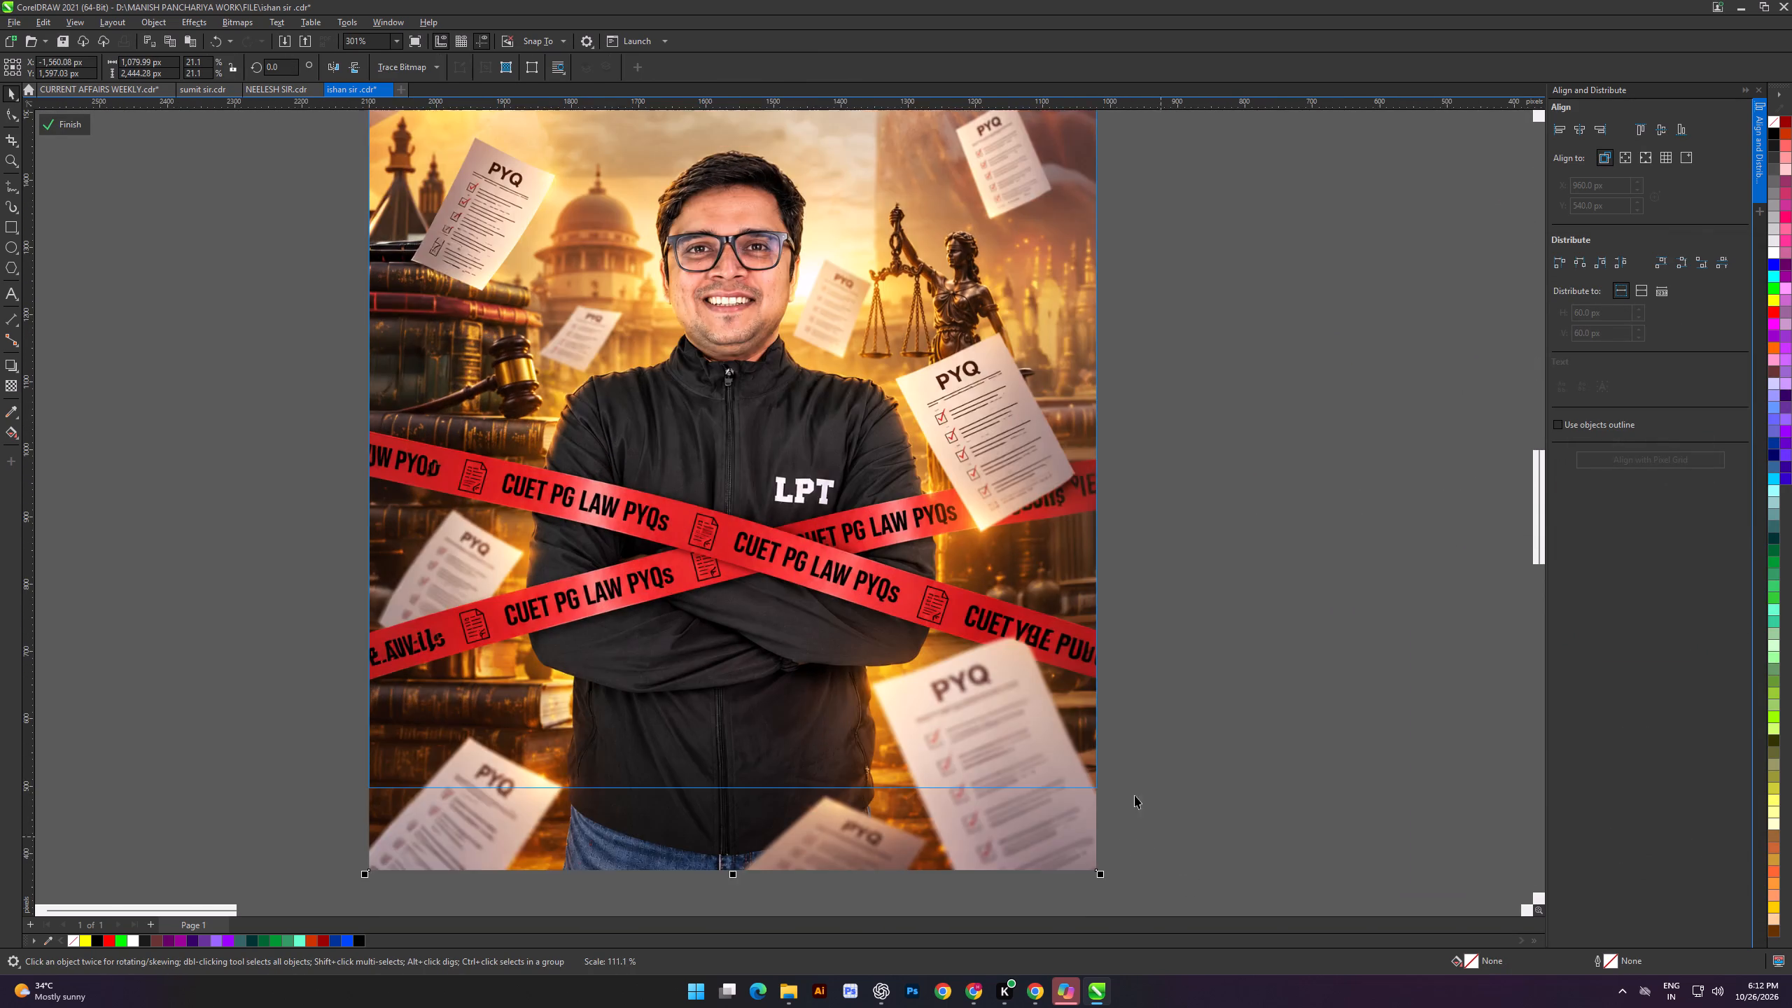
# Nudge the clipped image up to about Y 1,727 px so its bottom edge meets the frame's bottom.
pyautogui.scroll(-4, 1054, 692)
pyautogui.keyDown('alt'); pyautogui.scroll(3, 990, 652); pyautogui.keyUp('alt')
pyautogui.press('Up')
pyautogui.press('Up')
pyautogui.press('Up')
pyautogui.press('Up')
pyautogui.press('Up')
pyautogui.press('Up')
pyautogui.press('Up')
pyautogui.press('Up')
pyautogui.press('Up')
pyautogui.press('Up')
pyautogui.press('Up')
pyautogui.press('Up')
pyautogui.press('Up')
pyautogui.press('Up')
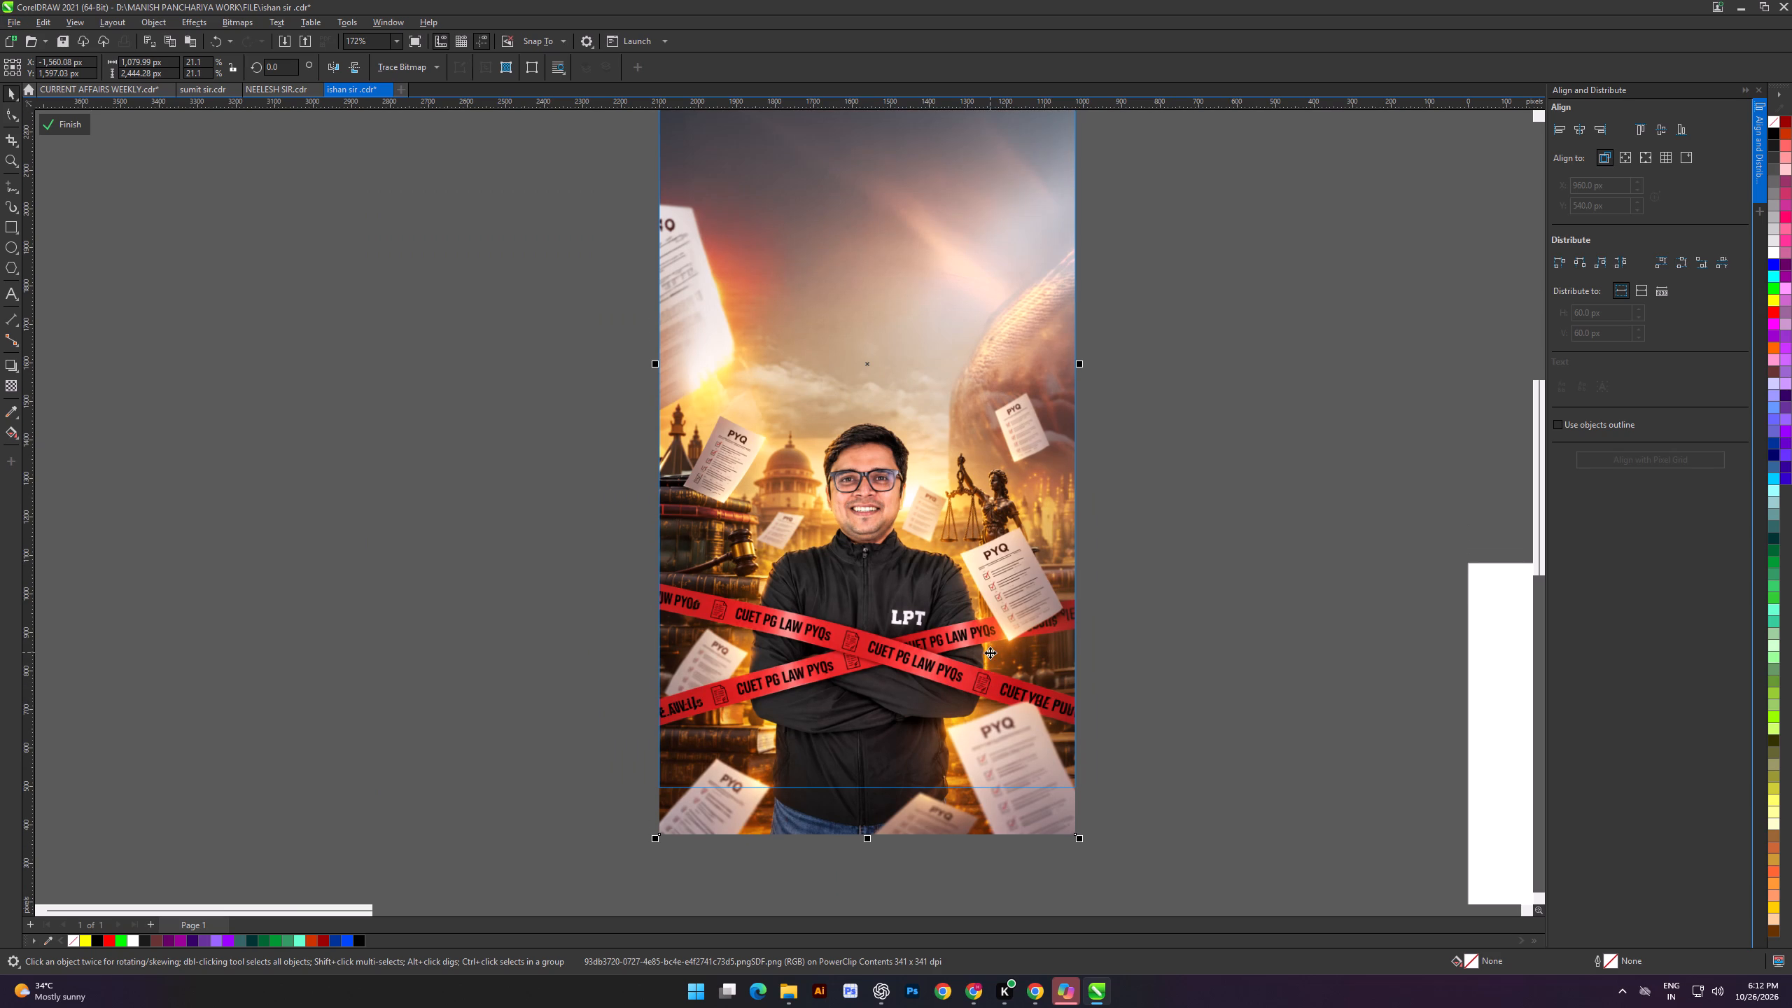
pyautogui.scroll(4, 1051, 829)
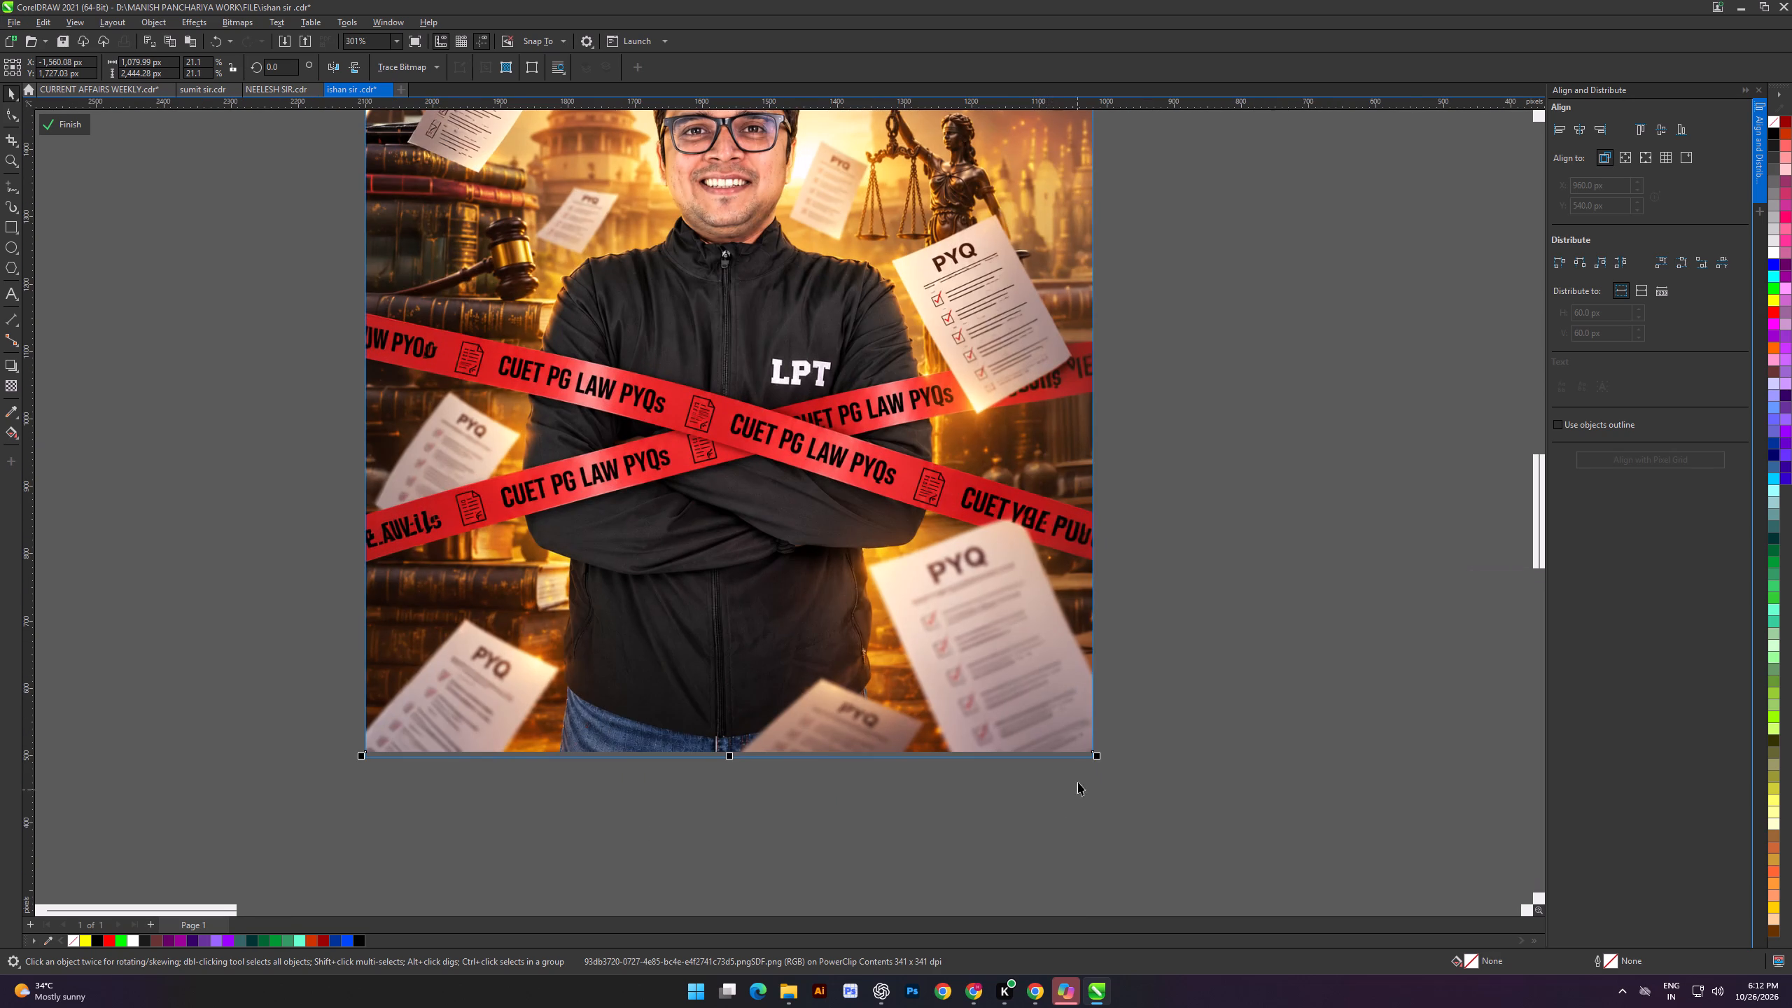
# Enlarge the clipped image to about 1,100 × 2,489 px, lower it to about Y 1,697 px, and finish editing the PowerClip.
pyautogui.keyDown('shift'); pyautogui.moveTo(1098, 756); pyautogui.dragTo(1113, 771); pyautogui.keyUp('shift')
pyautogui.press('Down')
pyautogui.press('Down')
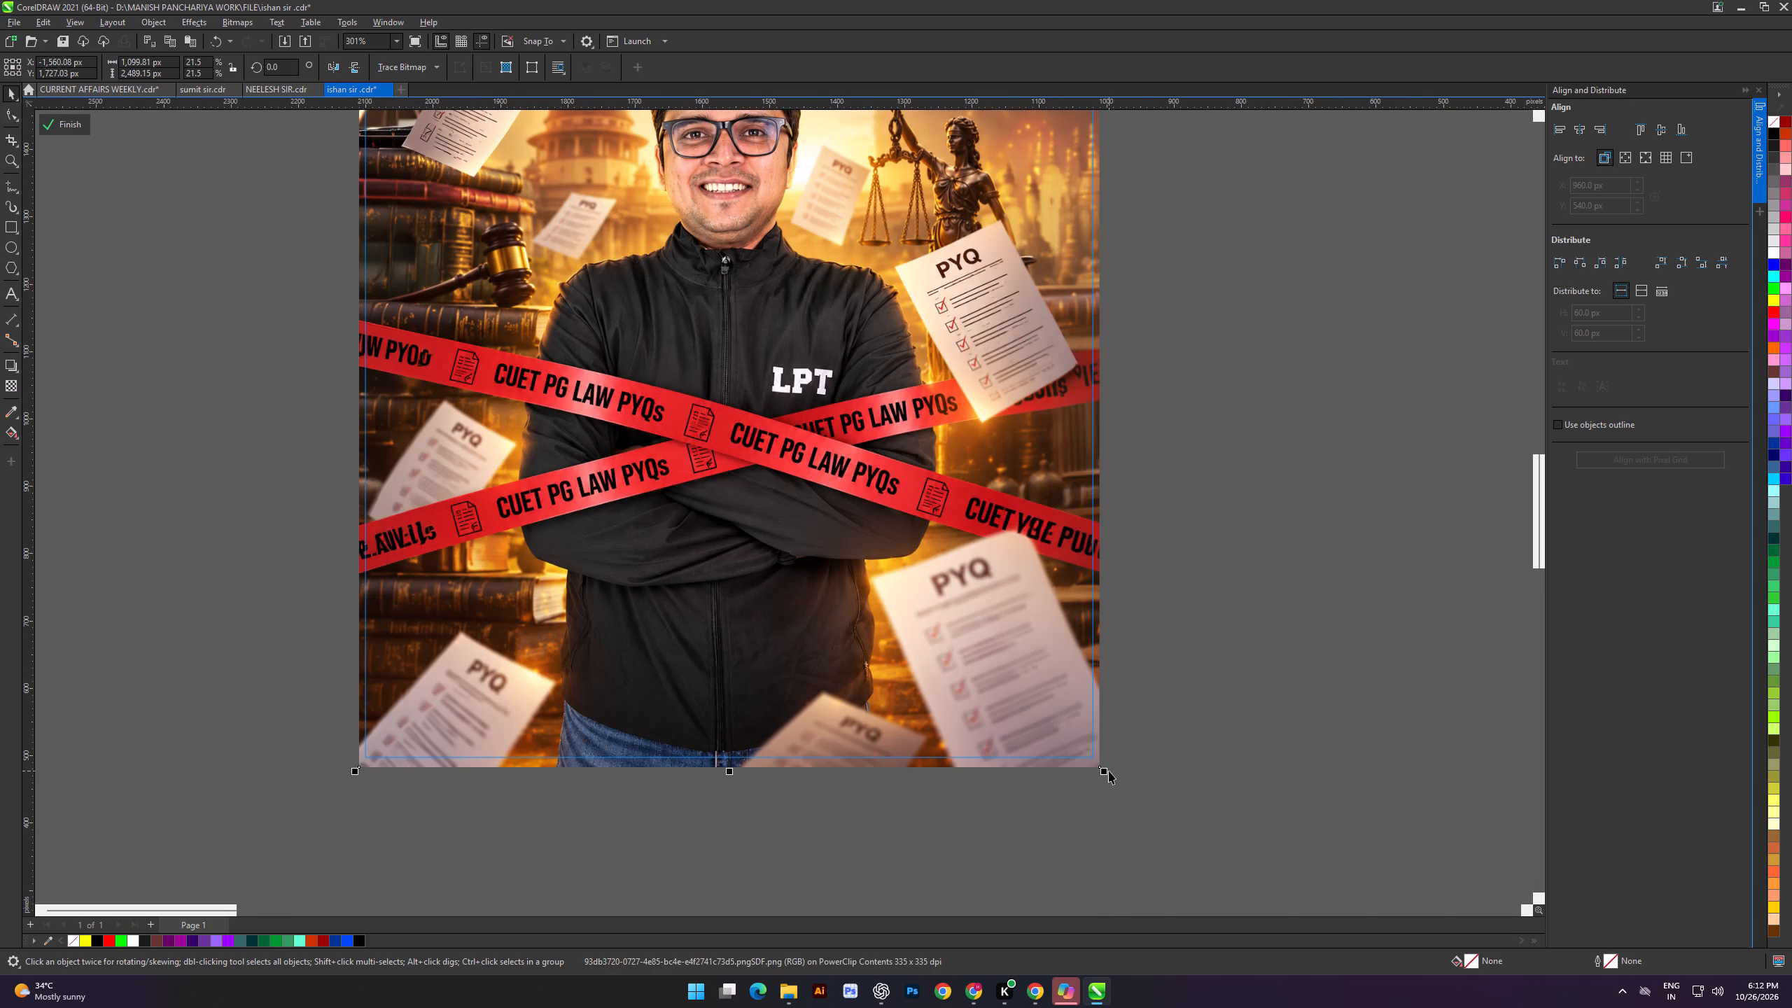
pyautogui.press('Down')
pyautogui.scroll(-9, 772, 731)
pyautogui.keyDown('alt'); pyautogui.scroll(2, 572, 545); pyautogui.keyUp('alt')
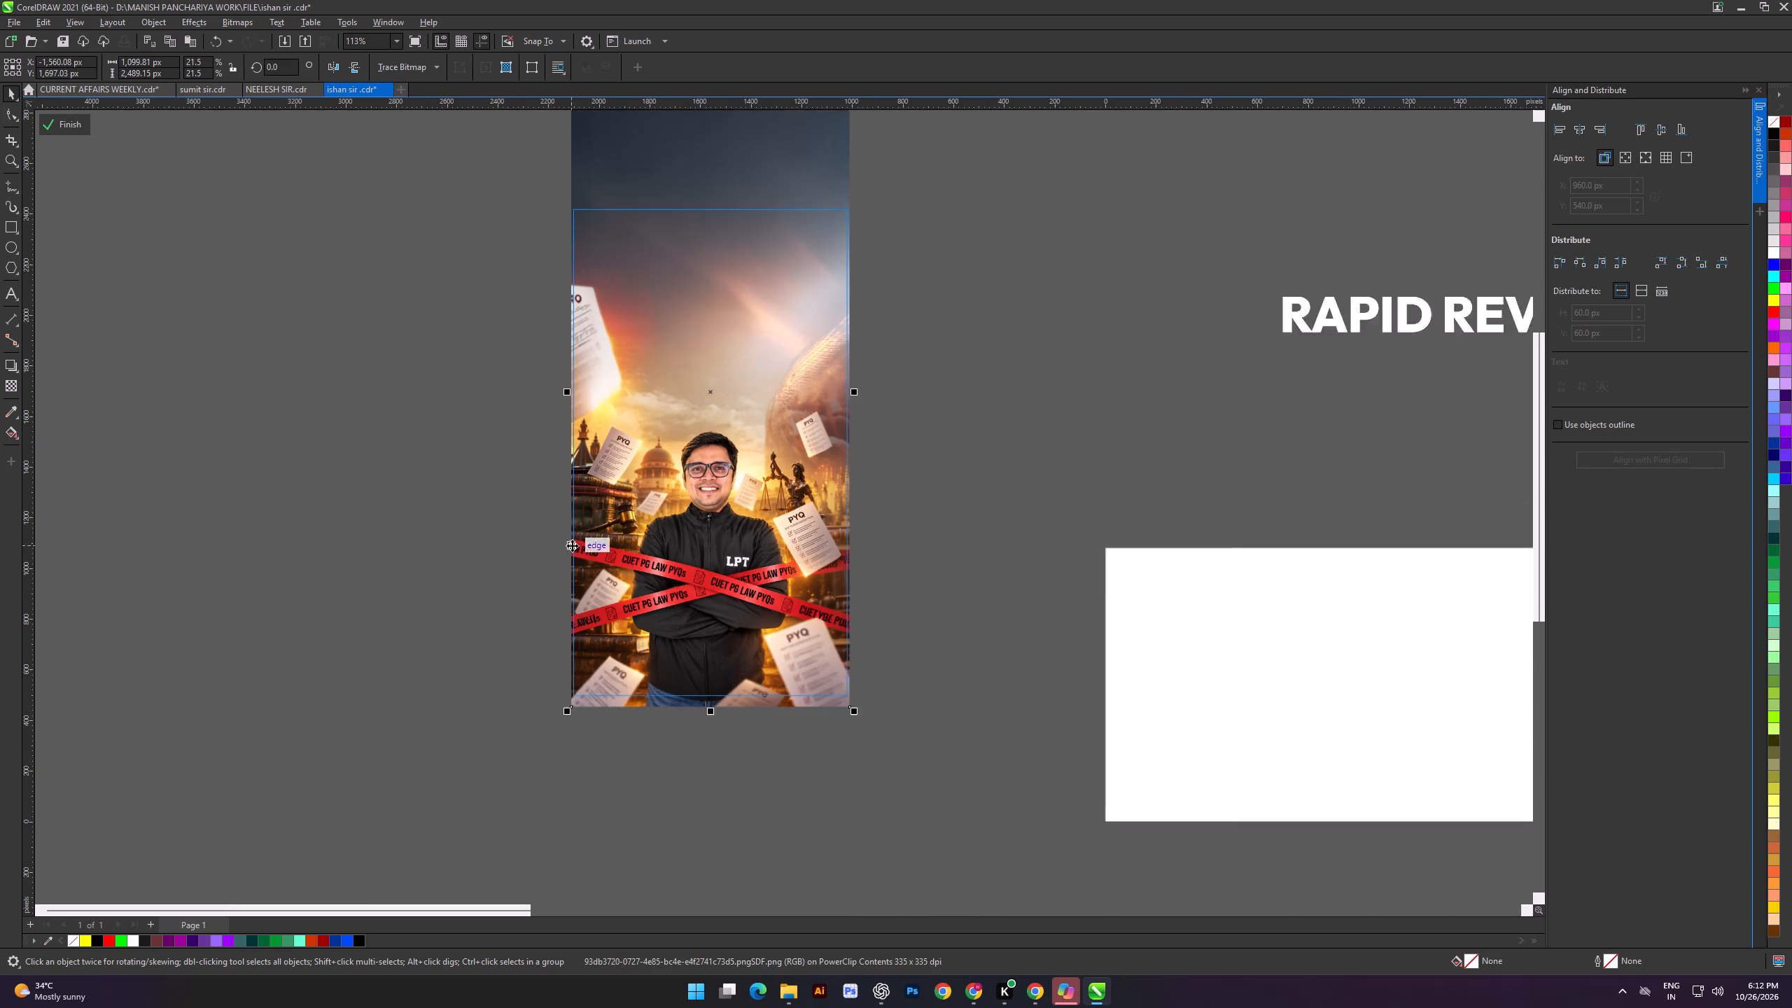
pyautogui.keyDown('alt'); pyautogui.scroll(2, 572, 545); pyautogui.keyUp('alt')
pyautogui.click(328, 461)
pyautogui.keyDown('shift'); pyautogui.scroll(5, 645, 527); pyautogui.keyUp('shift')
pyautogui.click(61, 122)
pyautogui.click(281, 415)
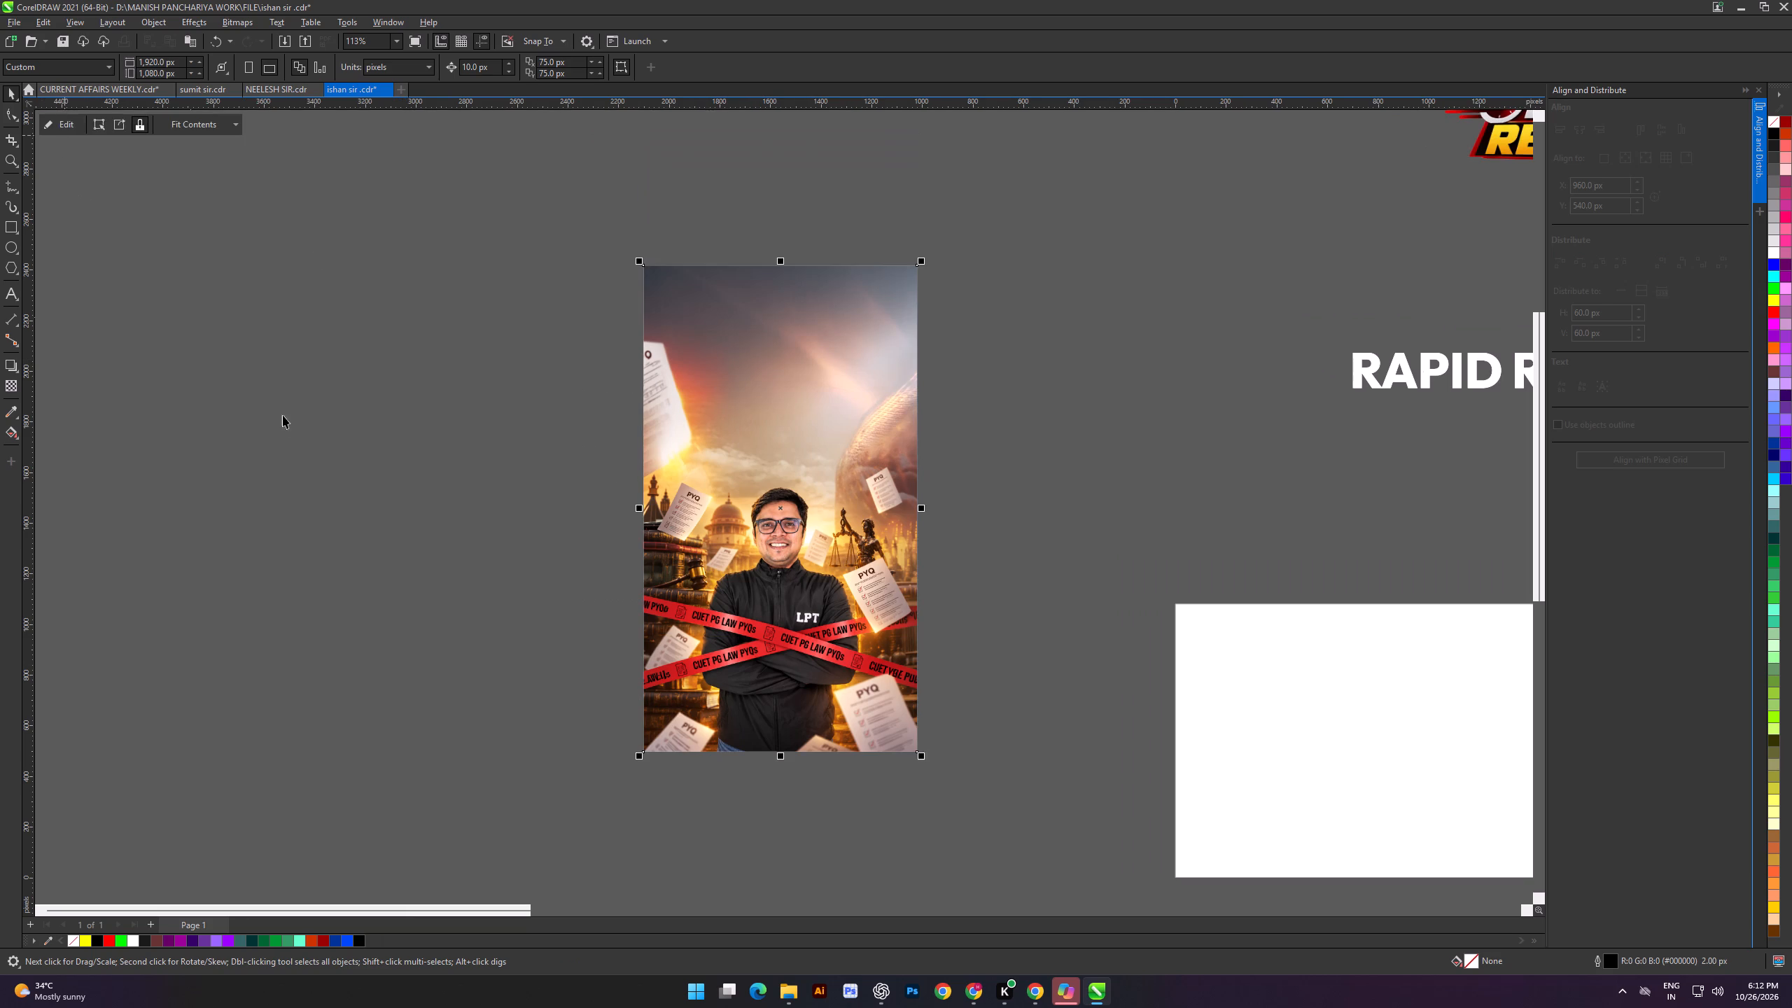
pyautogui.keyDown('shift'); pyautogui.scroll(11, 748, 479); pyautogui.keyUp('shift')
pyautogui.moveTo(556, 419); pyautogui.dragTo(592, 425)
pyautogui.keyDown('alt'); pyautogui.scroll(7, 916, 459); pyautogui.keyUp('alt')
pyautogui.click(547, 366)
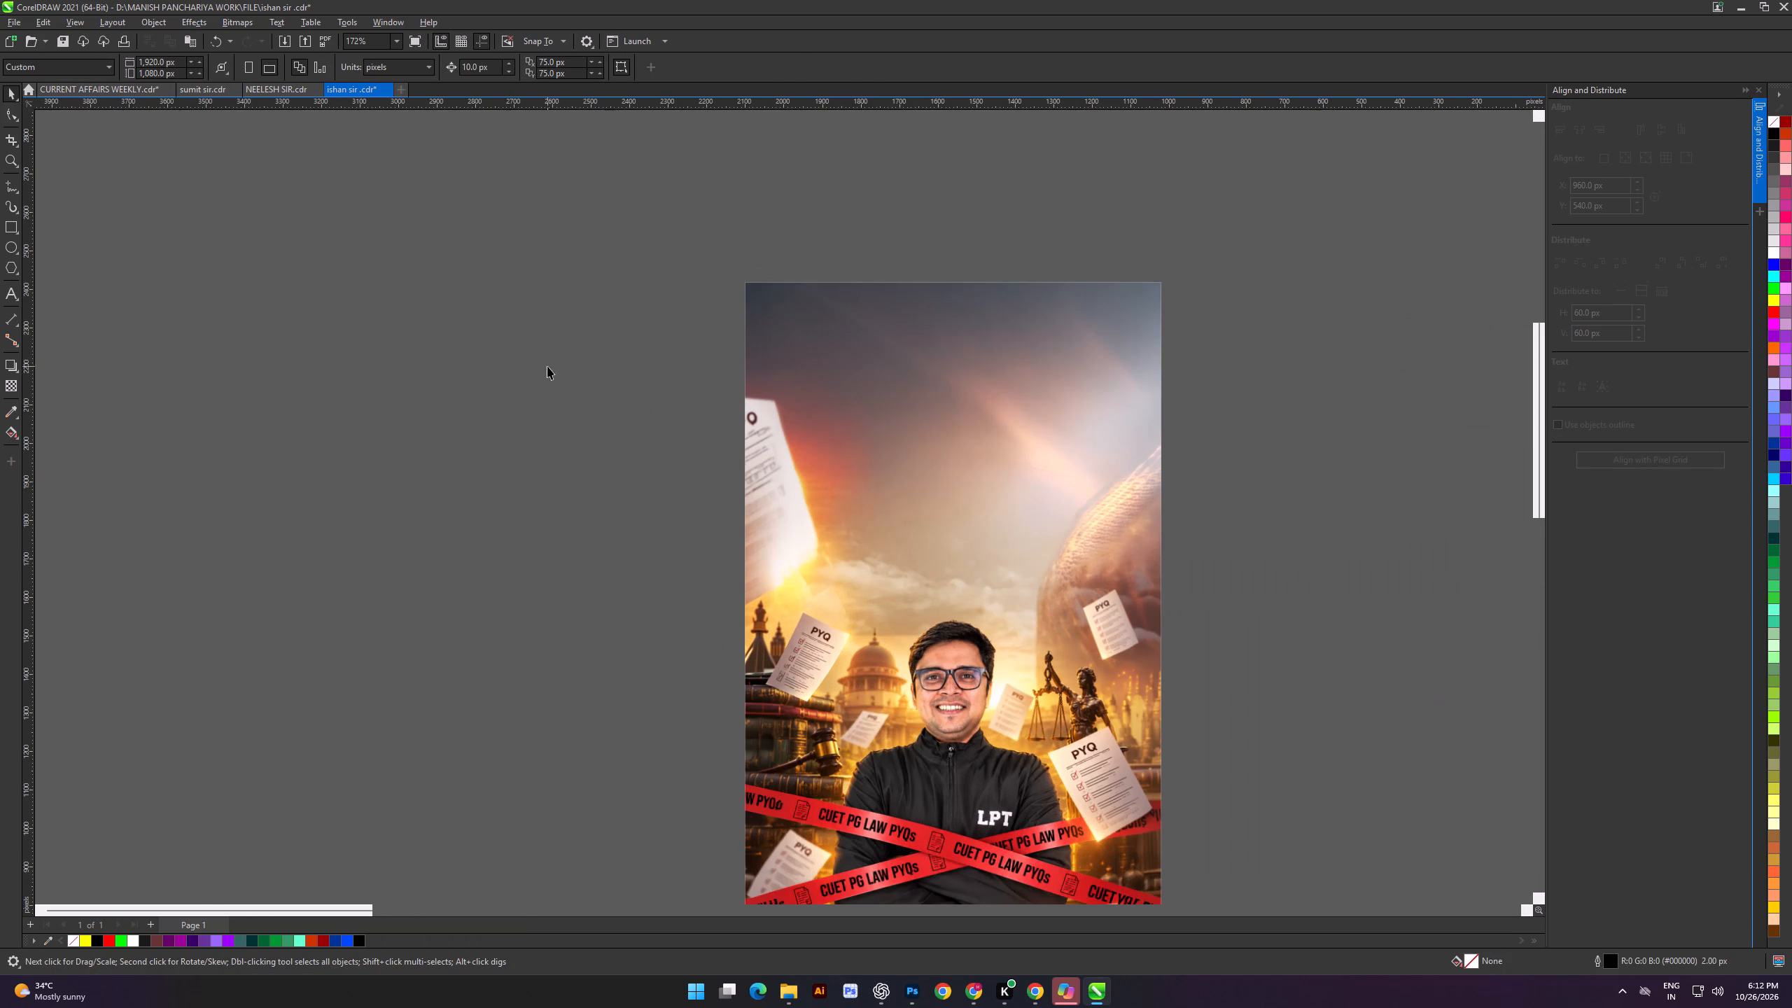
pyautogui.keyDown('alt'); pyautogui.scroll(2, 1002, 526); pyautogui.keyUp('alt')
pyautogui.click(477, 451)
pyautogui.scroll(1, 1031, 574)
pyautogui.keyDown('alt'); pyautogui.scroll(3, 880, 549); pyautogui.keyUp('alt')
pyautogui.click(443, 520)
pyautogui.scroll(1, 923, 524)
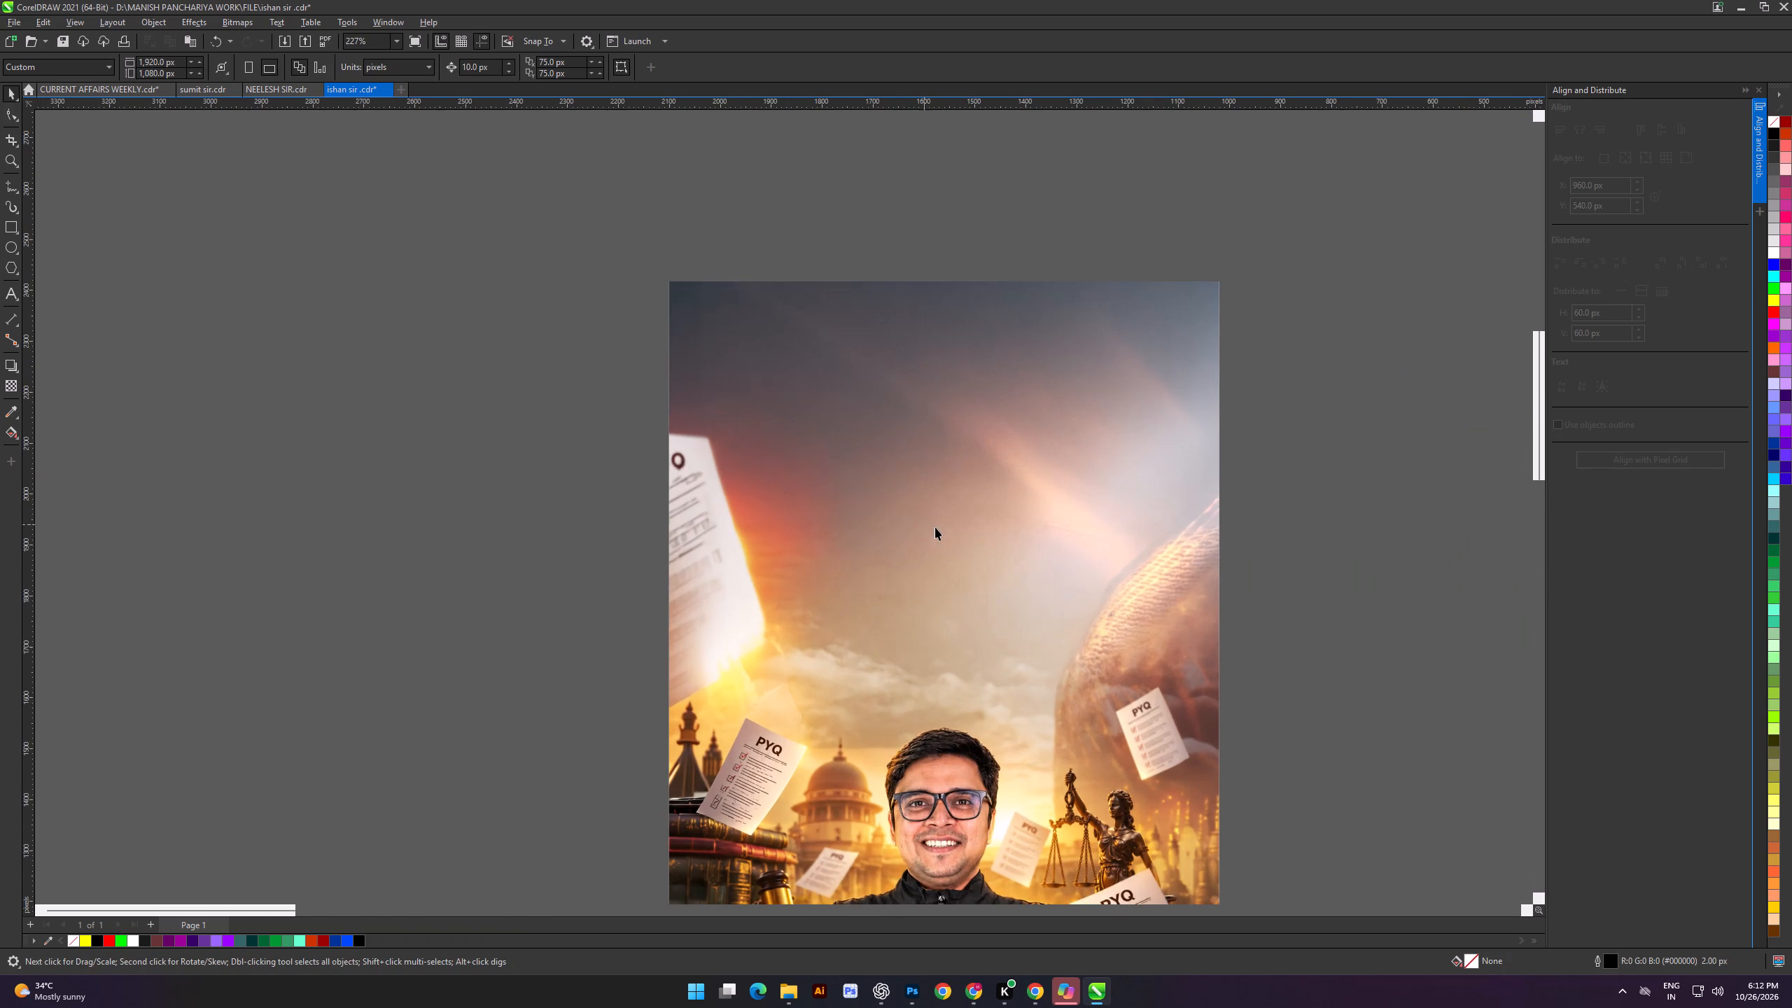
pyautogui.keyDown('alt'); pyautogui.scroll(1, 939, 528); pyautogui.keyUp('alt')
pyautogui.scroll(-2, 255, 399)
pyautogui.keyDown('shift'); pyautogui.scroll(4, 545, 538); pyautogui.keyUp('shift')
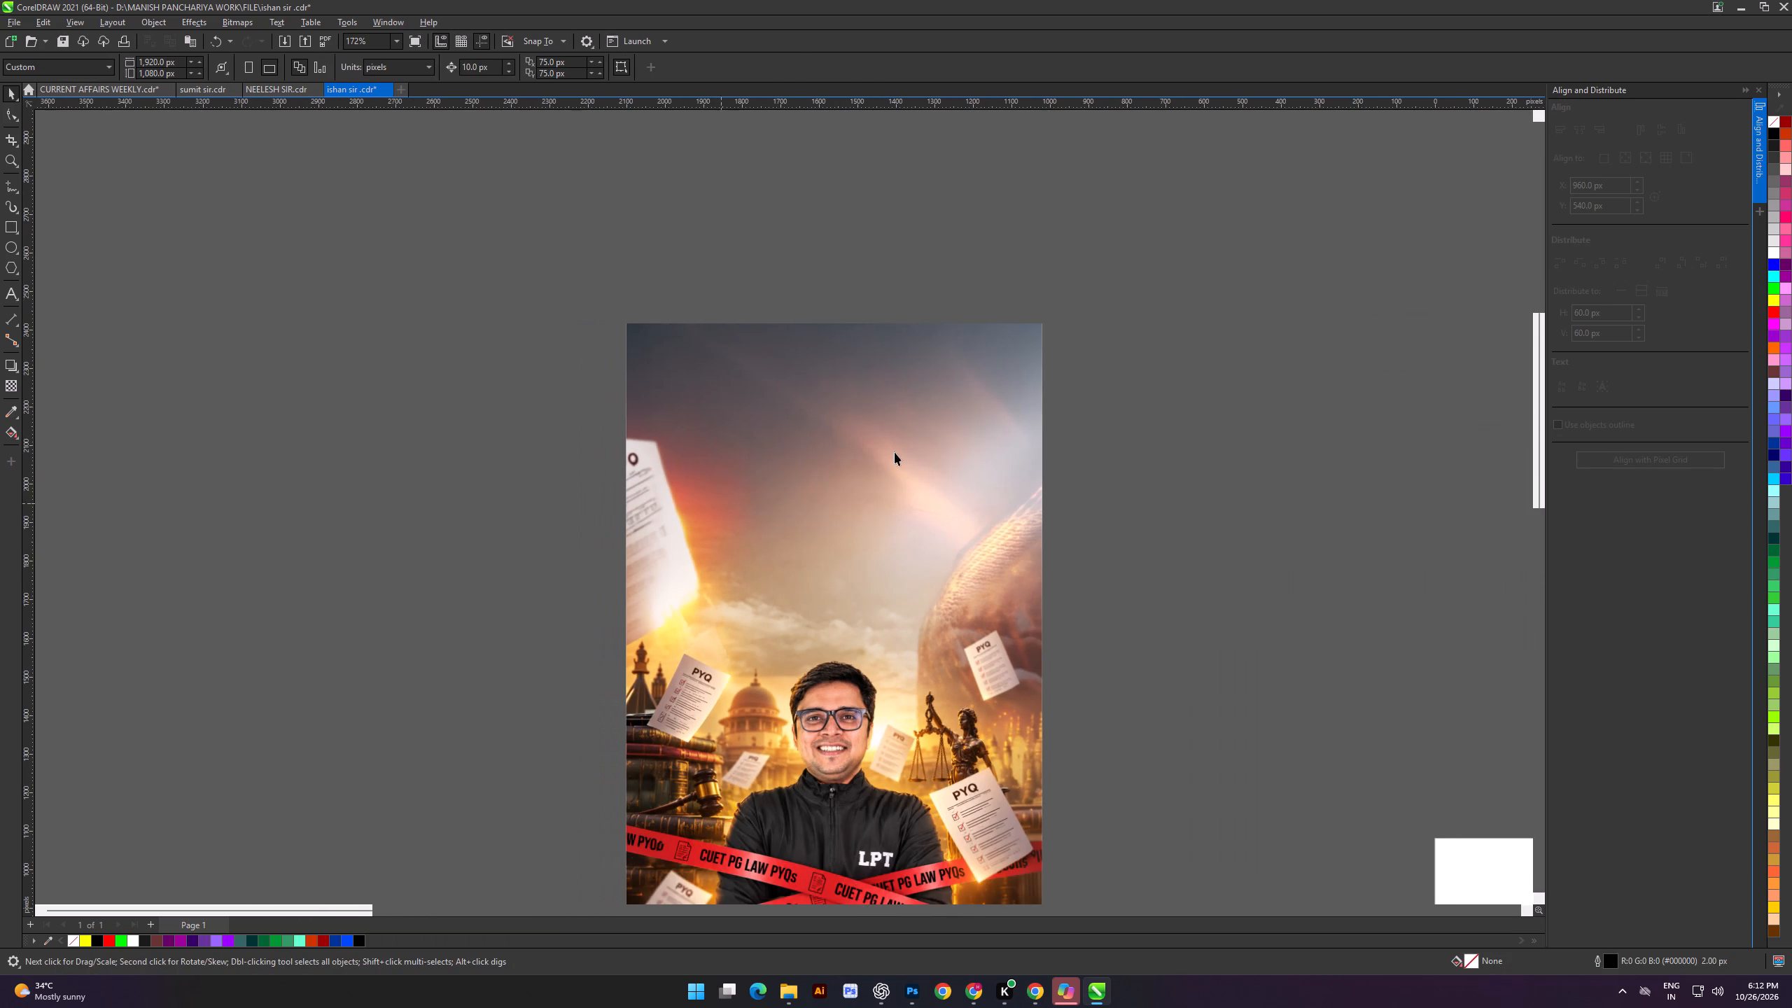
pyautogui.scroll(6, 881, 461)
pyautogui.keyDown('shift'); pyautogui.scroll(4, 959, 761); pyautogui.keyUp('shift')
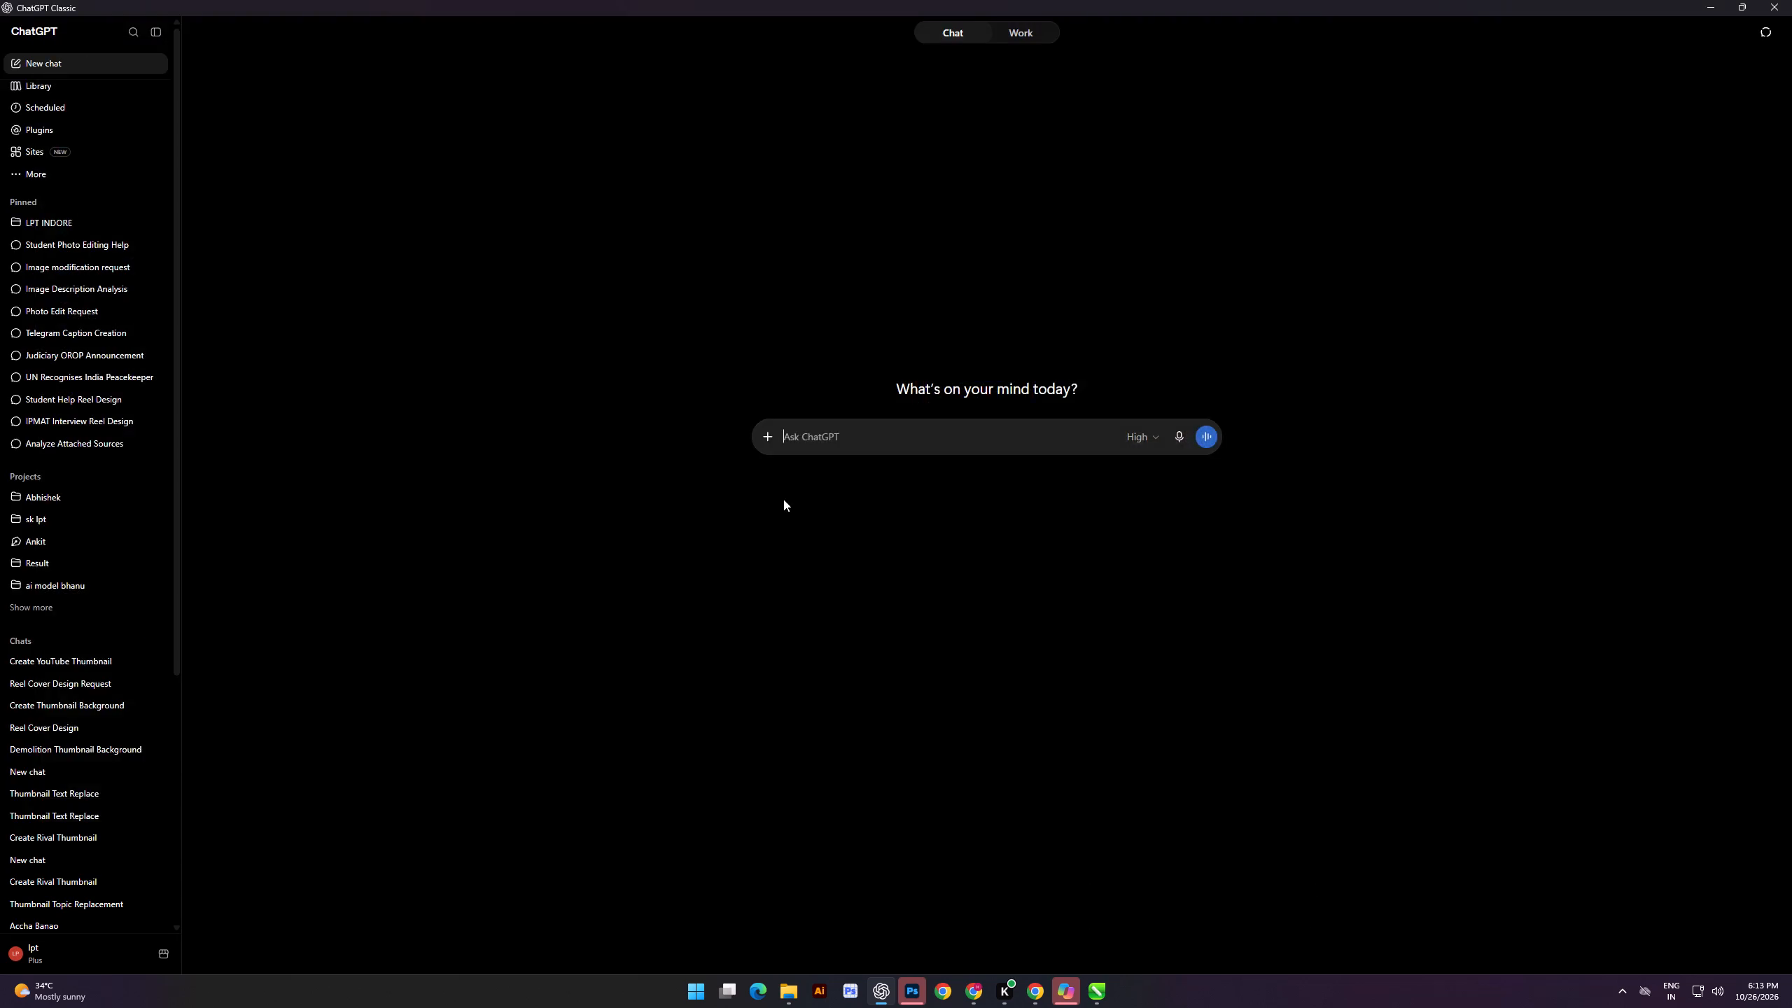
# Switch back to CorelDRAW, add the placeholder text "SADSAD" on the empty canvas beside the poster, and select all of it.
pyautogui.hotkey('alt', 'Tab')
pyautogui.scroll(-4, 830, 463)
pyautogui.moveTo(645, 539); pyautogui.dragTo(663, 538)
pyautogui.scroll(6, 821, 495)
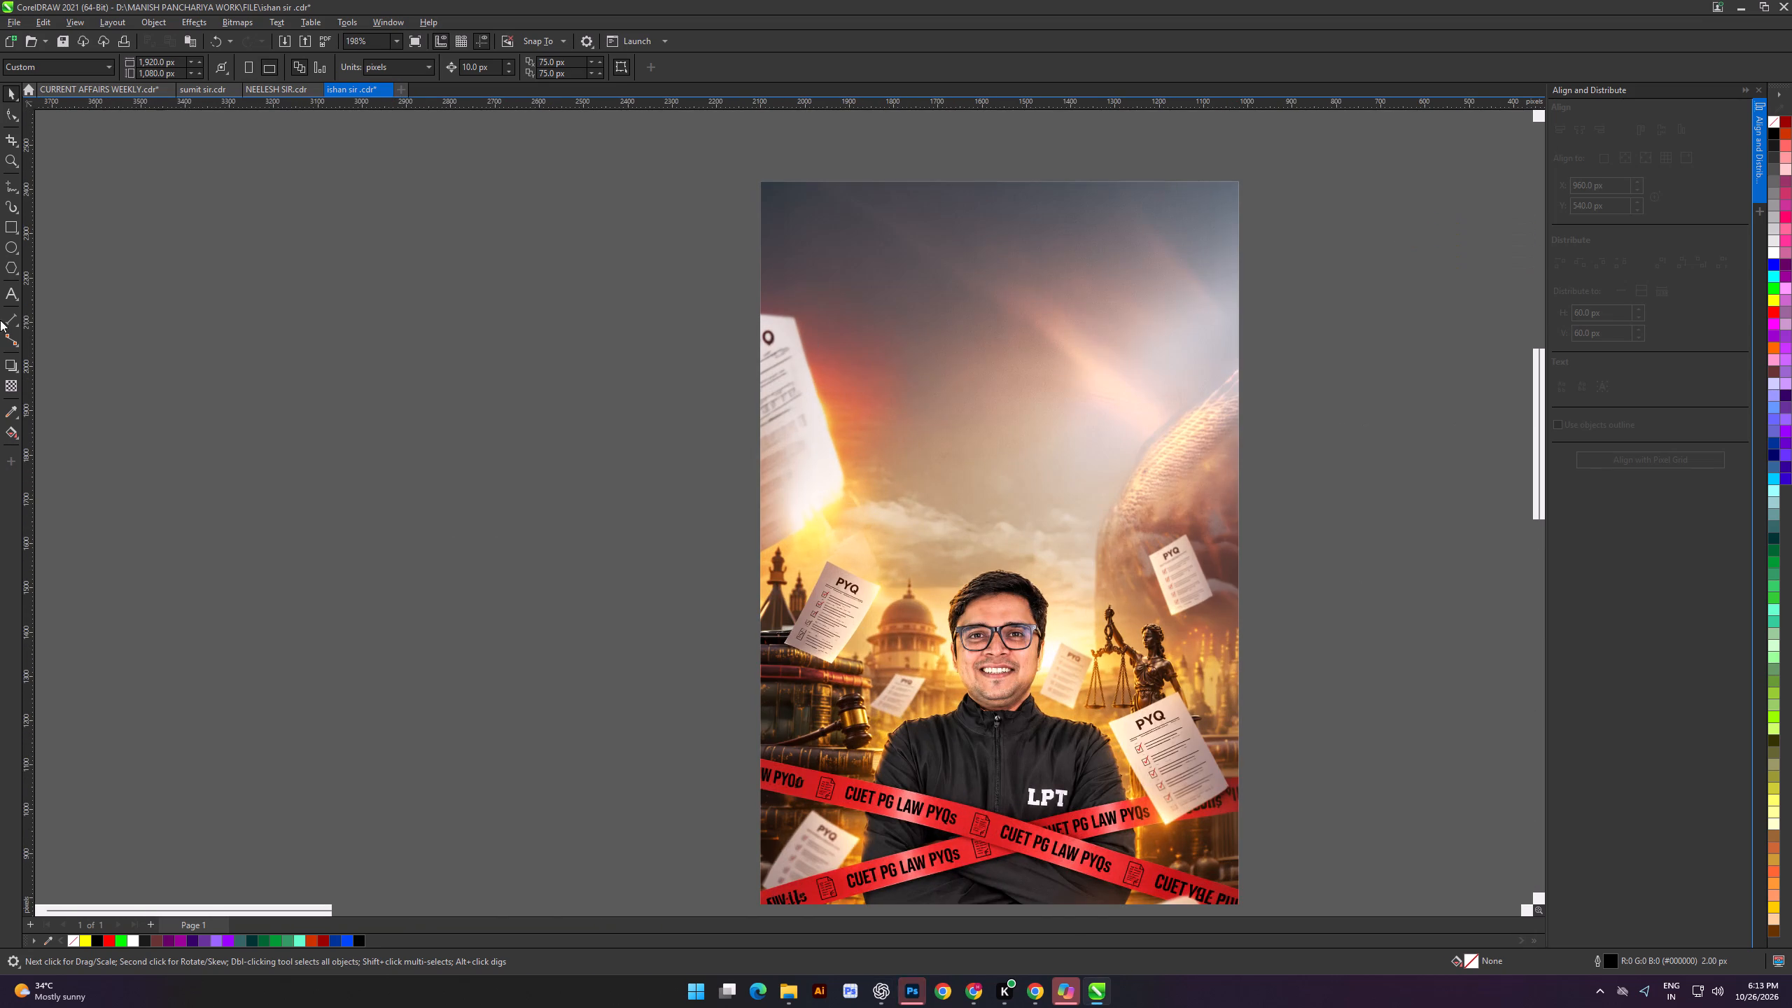
pyautogui.click(6, 294)
pyautogui.click(310, 357)
pyautogui.write('SADSAD')
pyautogui.hotkey('ctrl', 'a')
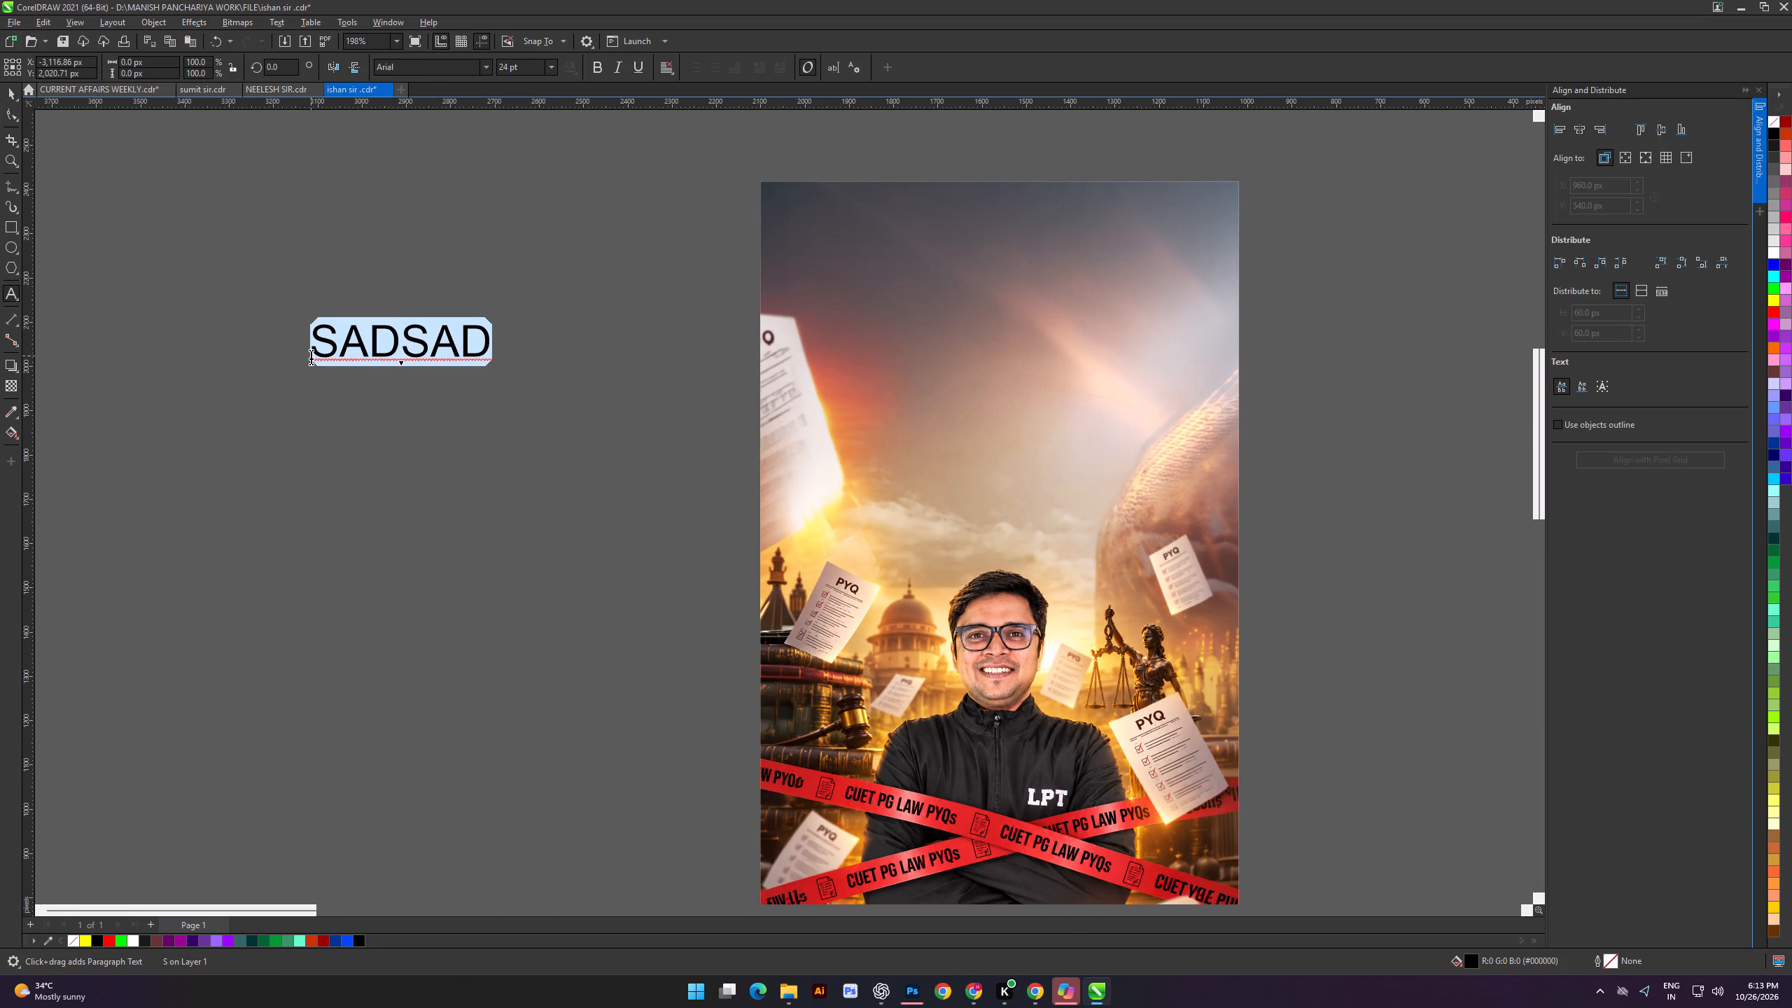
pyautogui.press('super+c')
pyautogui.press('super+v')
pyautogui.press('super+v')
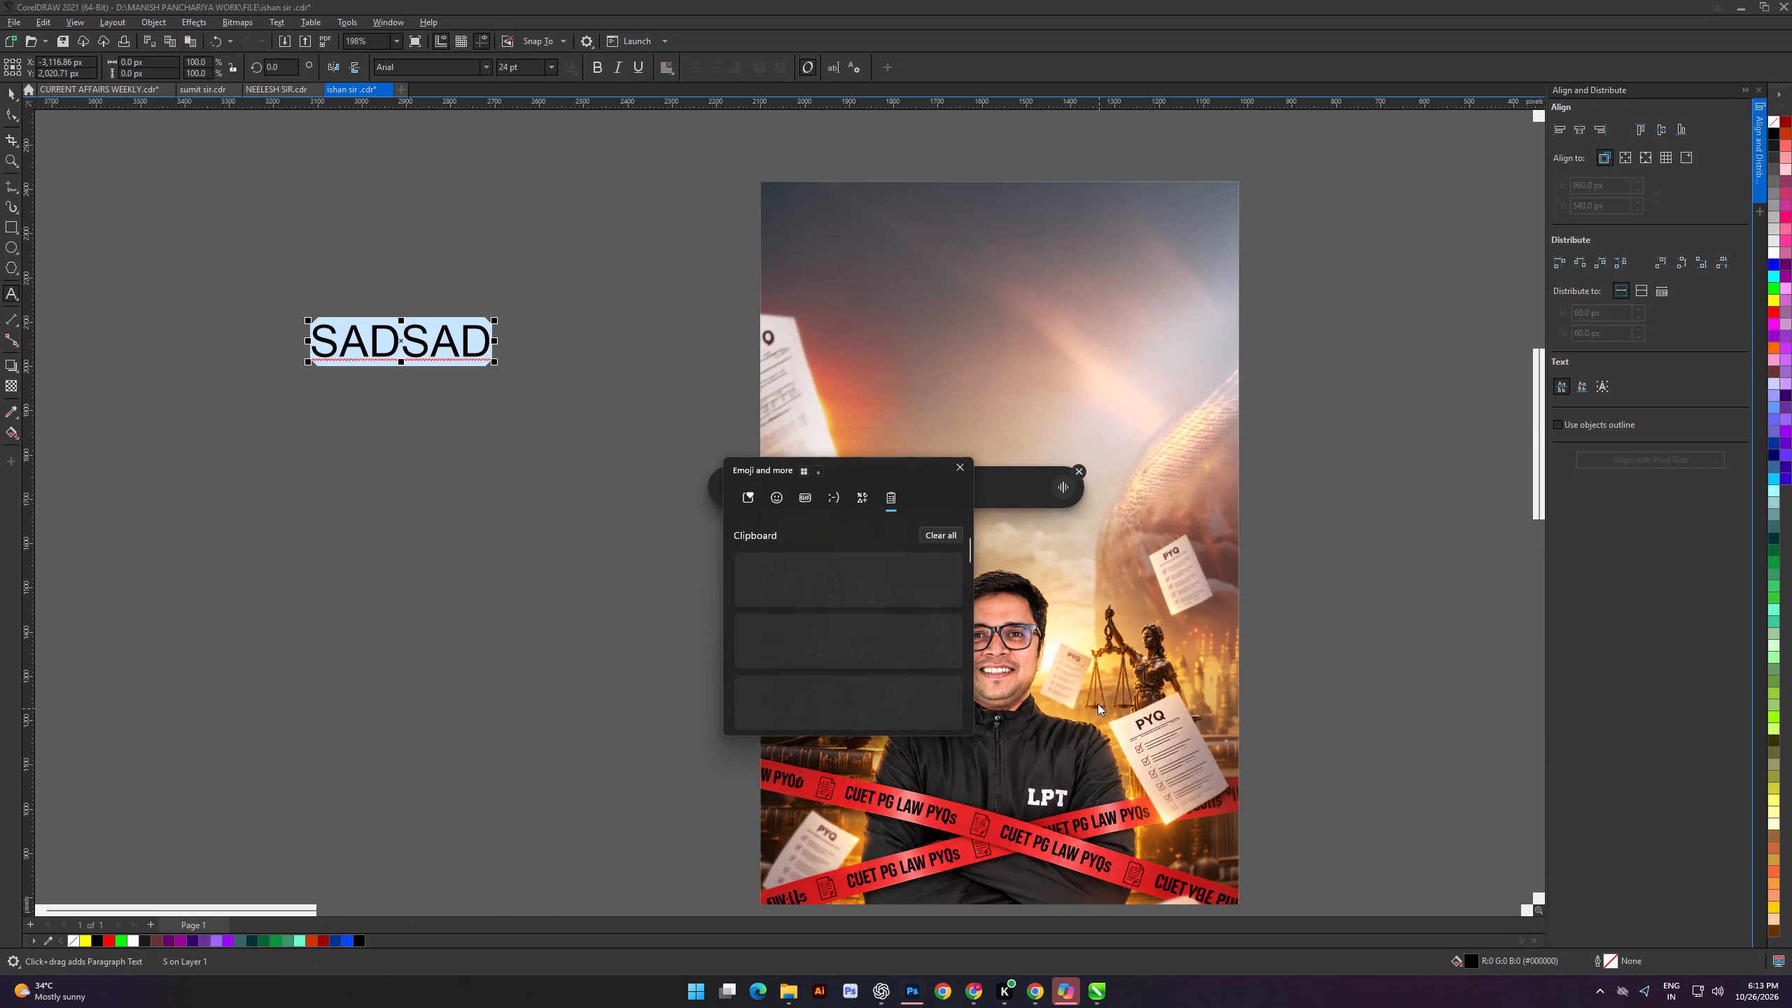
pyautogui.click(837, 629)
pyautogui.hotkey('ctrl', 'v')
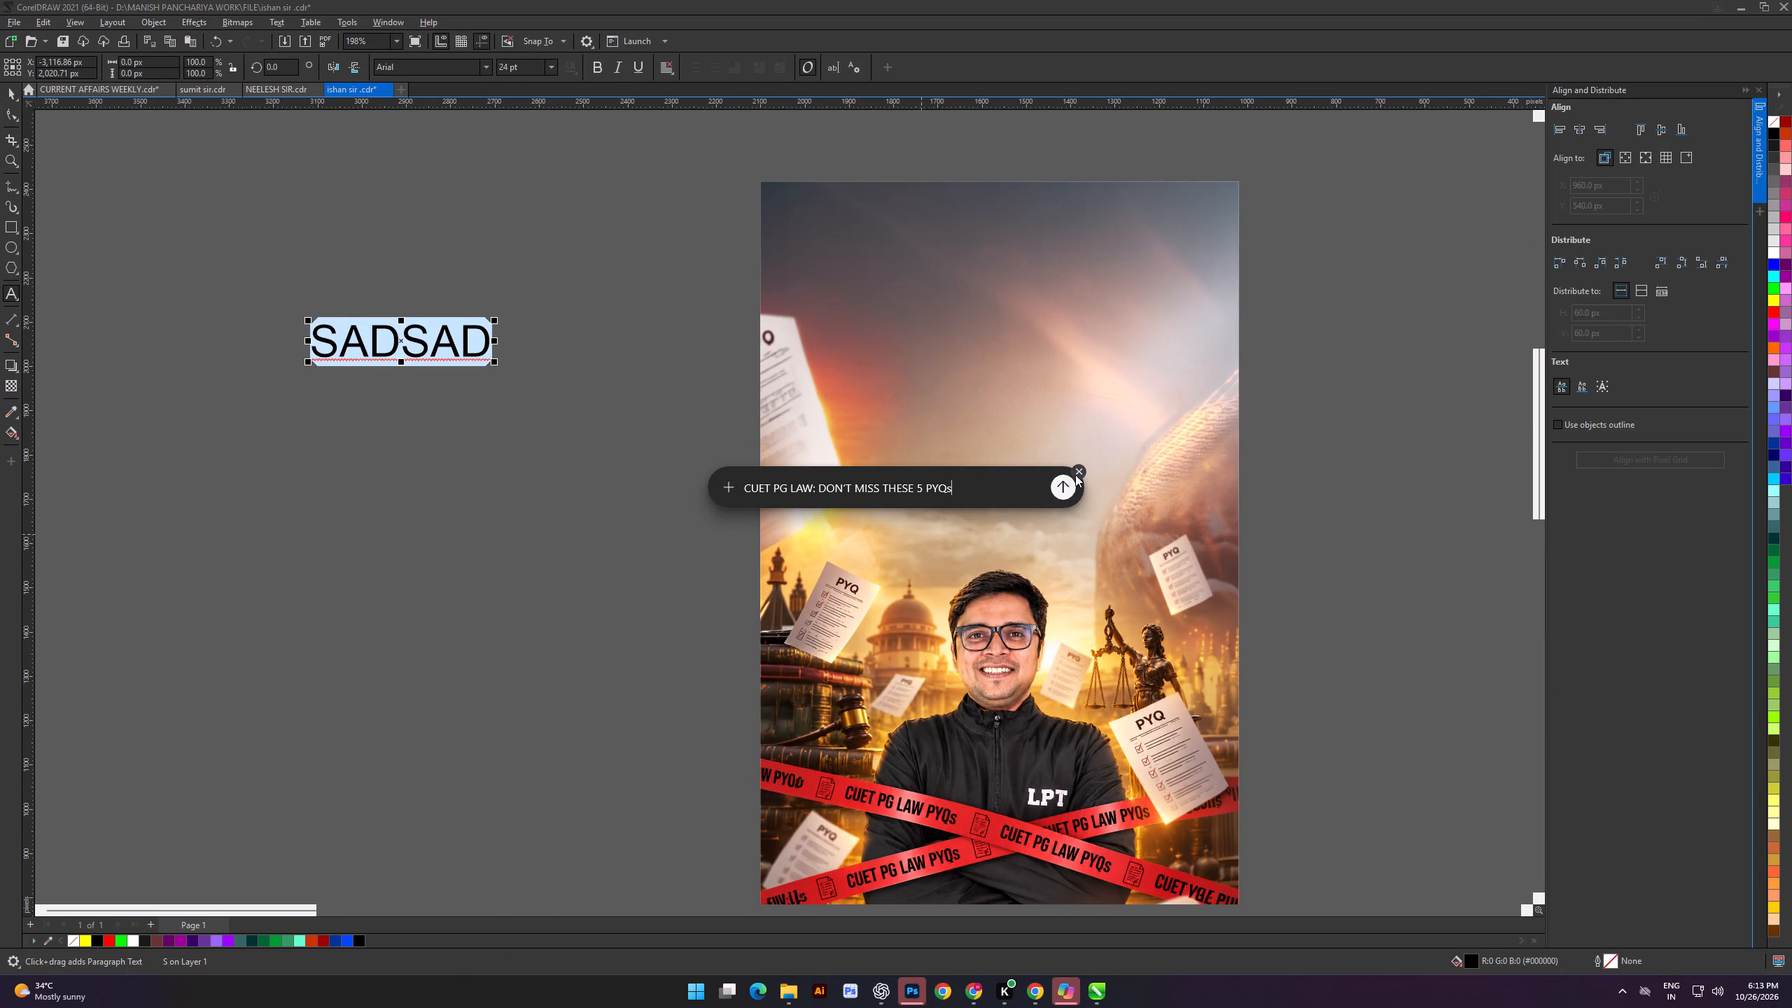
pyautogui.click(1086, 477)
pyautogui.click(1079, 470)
# Replace the placeholder text with "CUET PG LAW: DON'T MISS THESE 5 PYQs" from the clipboard history.
pyautogui.press('super+v')
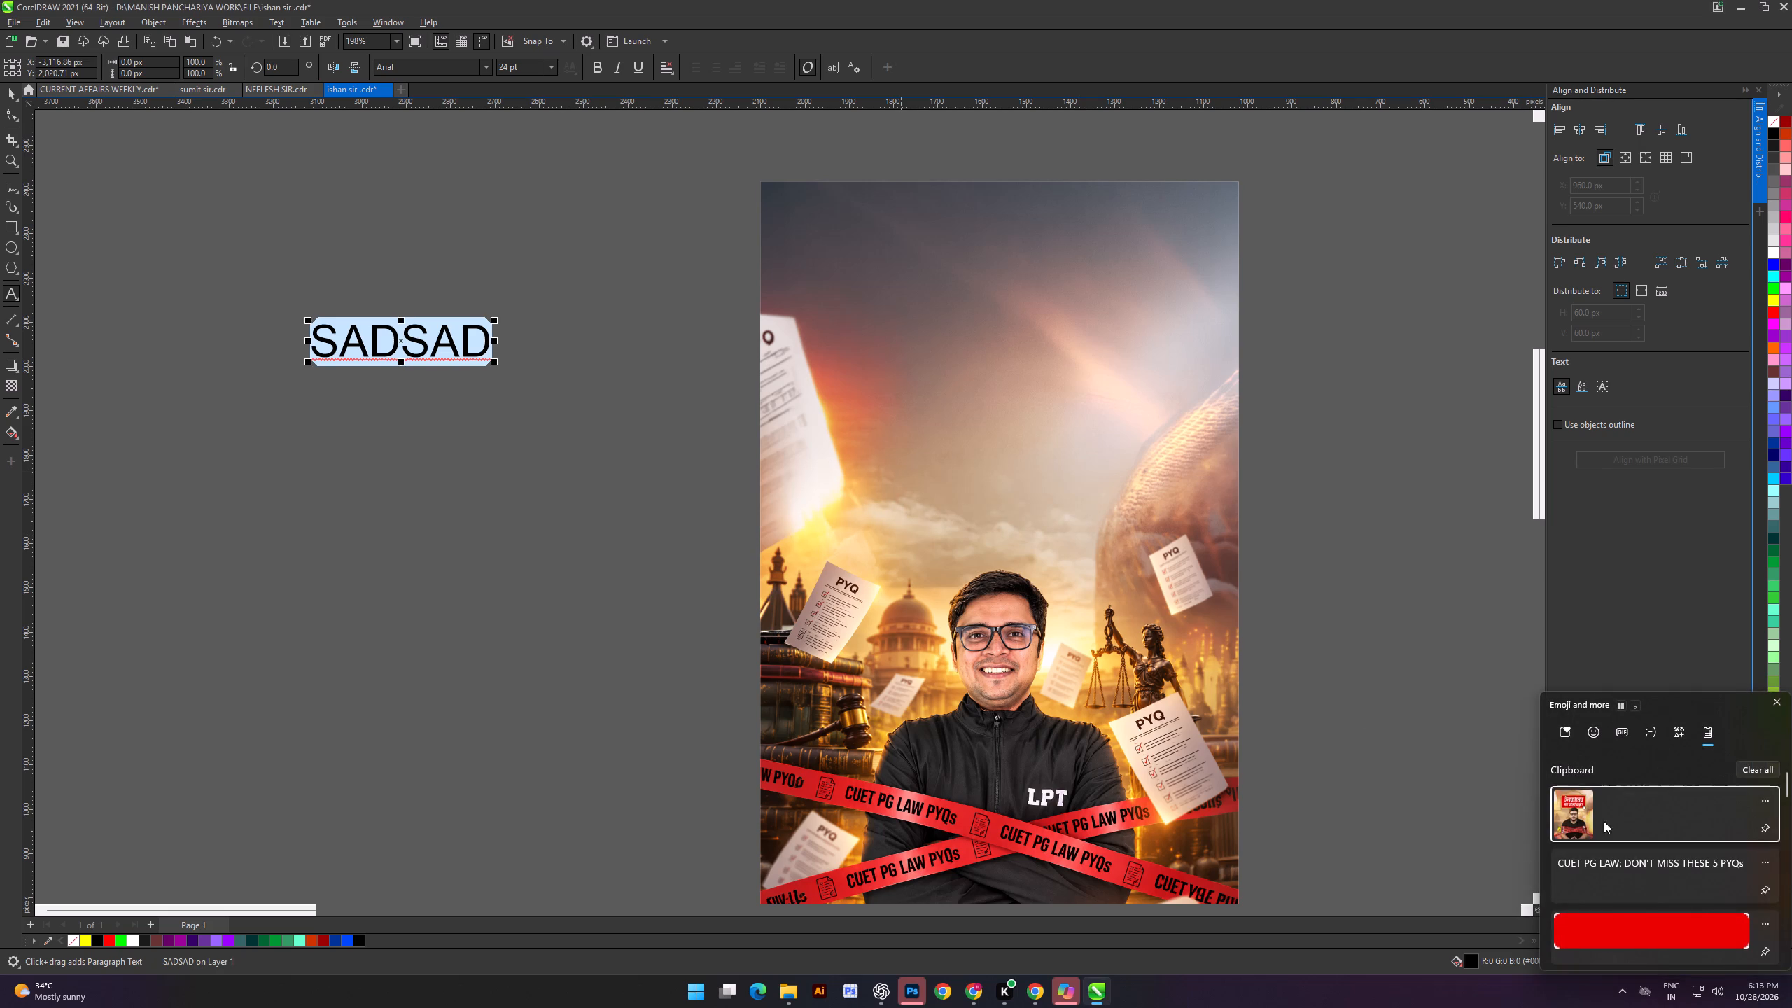
pyautogui.click(1647, 864)
pyautogui.hotkey('ctrl', 'v')
pyautogui.click(8, 97)
pyautogui.click(550, 538)
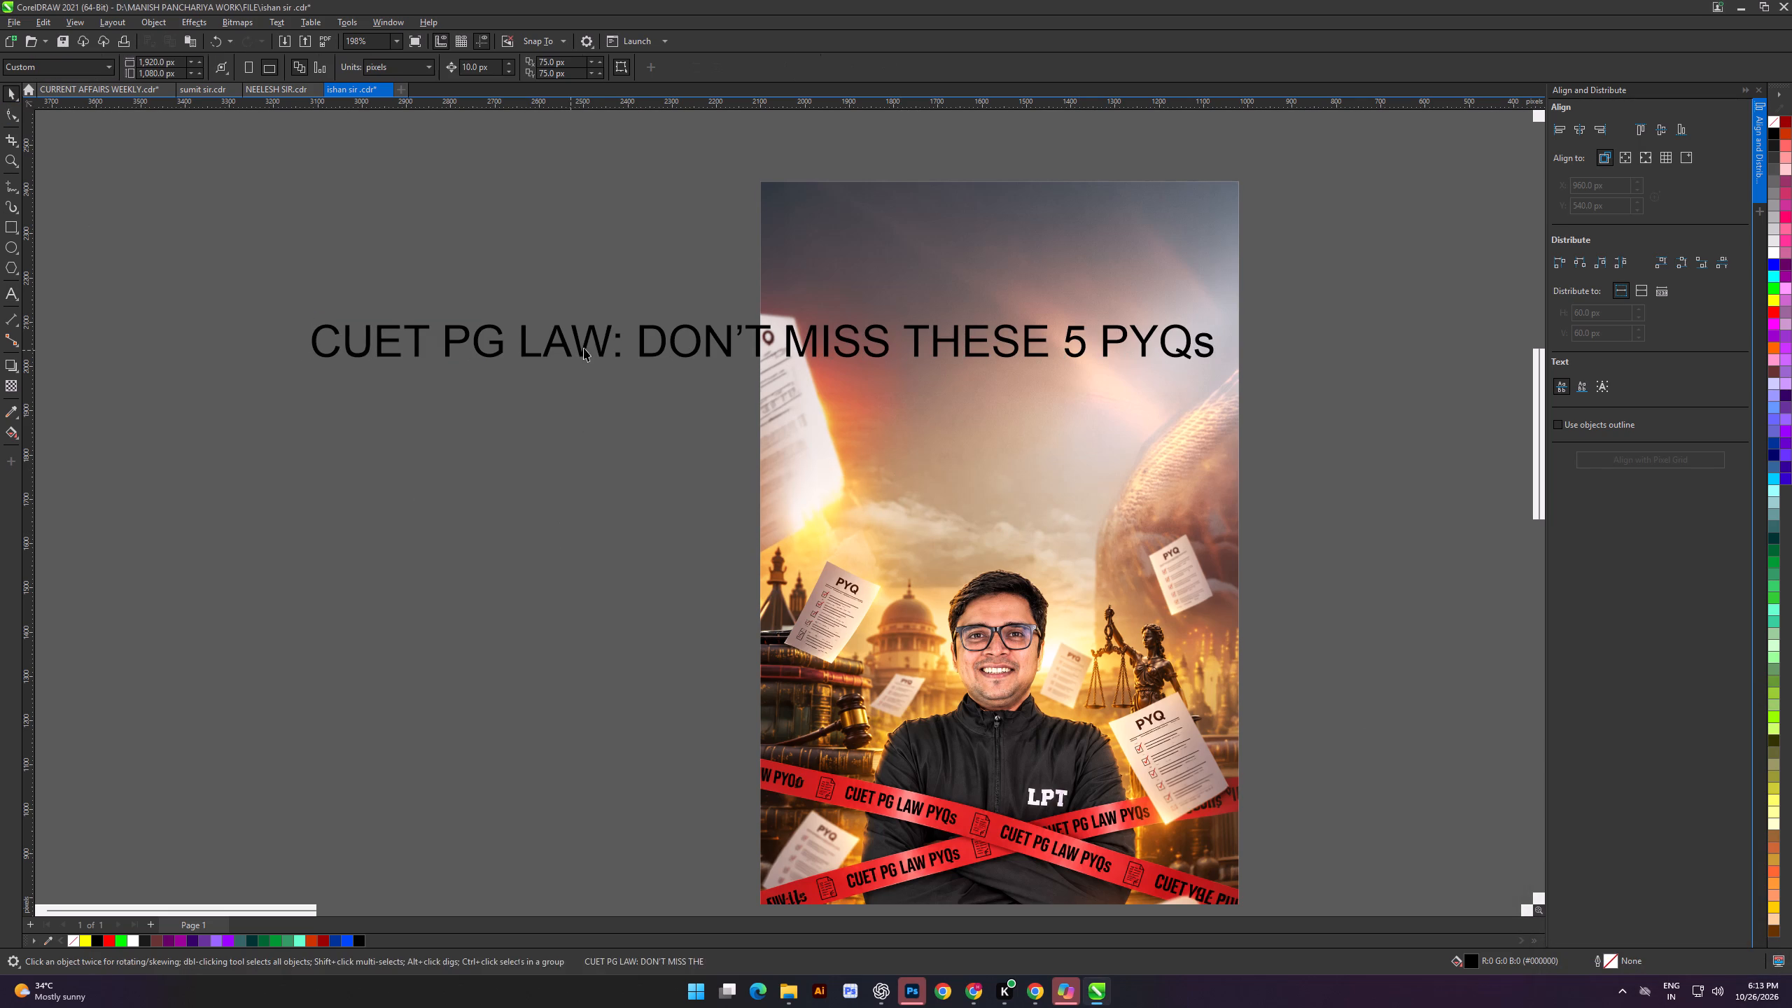
# Break the headline into three lines, "CUET PG LAW", "DON'T MISS" and "THESE 5 PYQs", removing the colon after LAW.
pyautogui.doubleClick(616, 349)
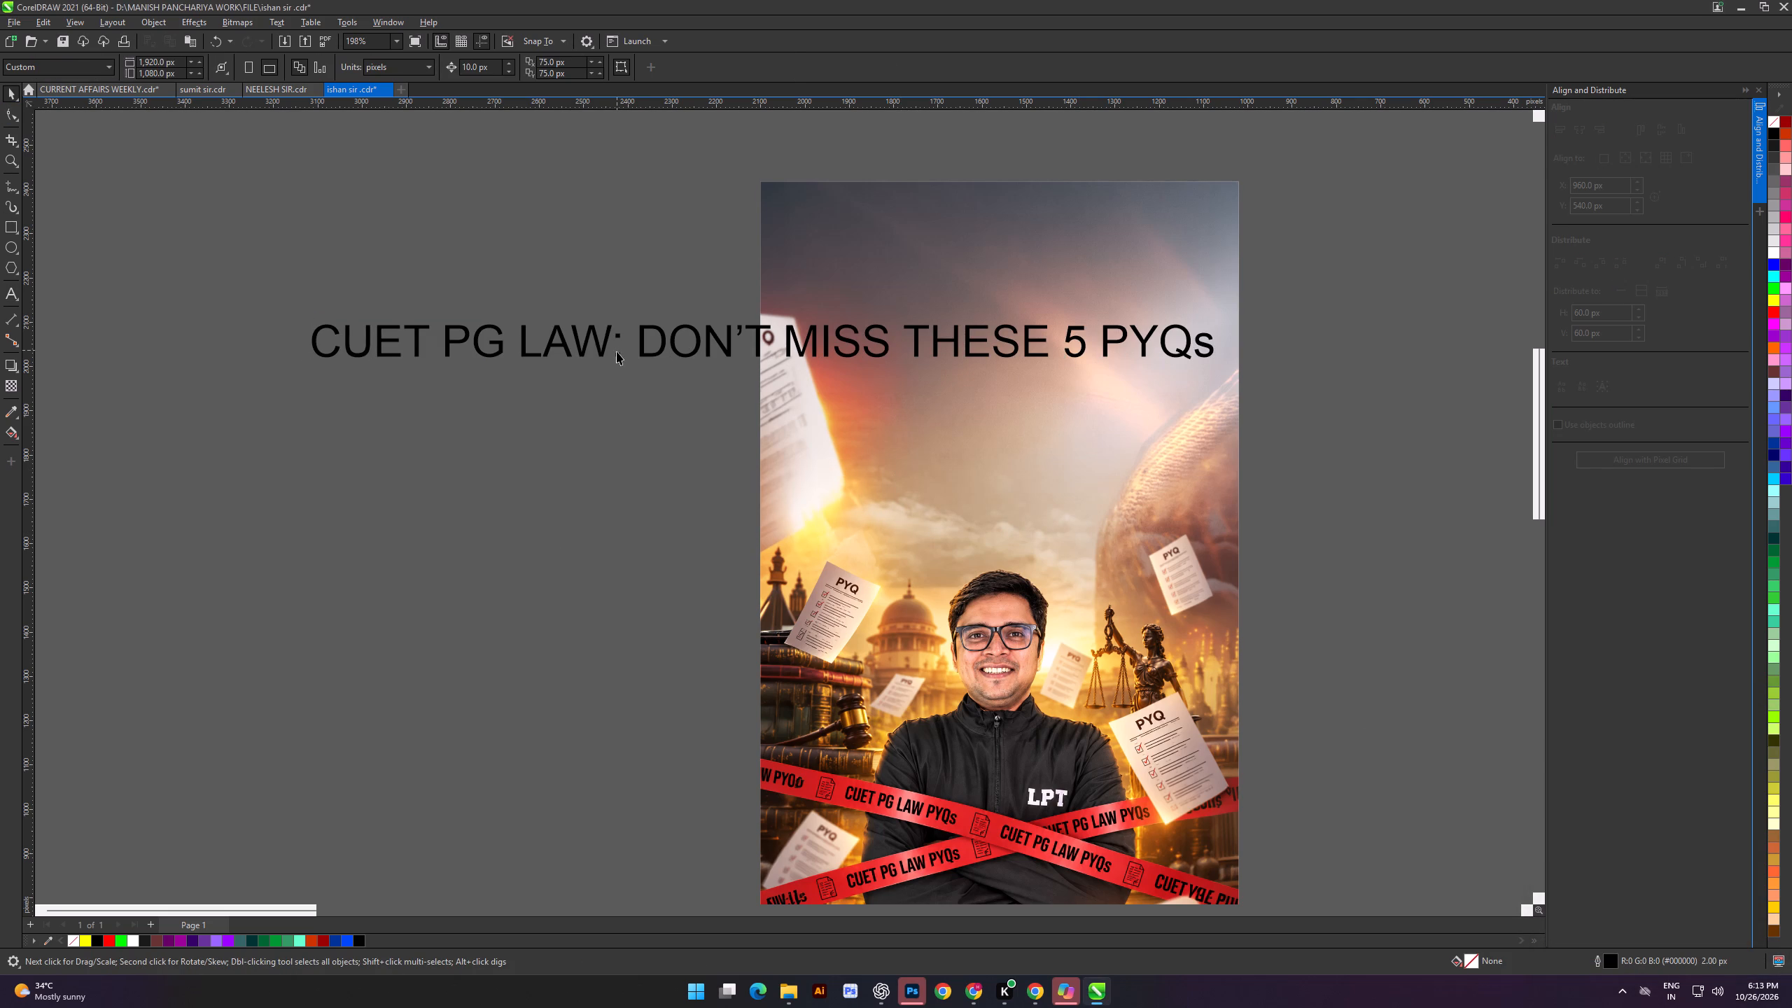
pyautogui.doubleClick(617, 351)
pyautogui.click(624, 349)
pyautogui.press('BackSpace')
pyautogui.press('Return')
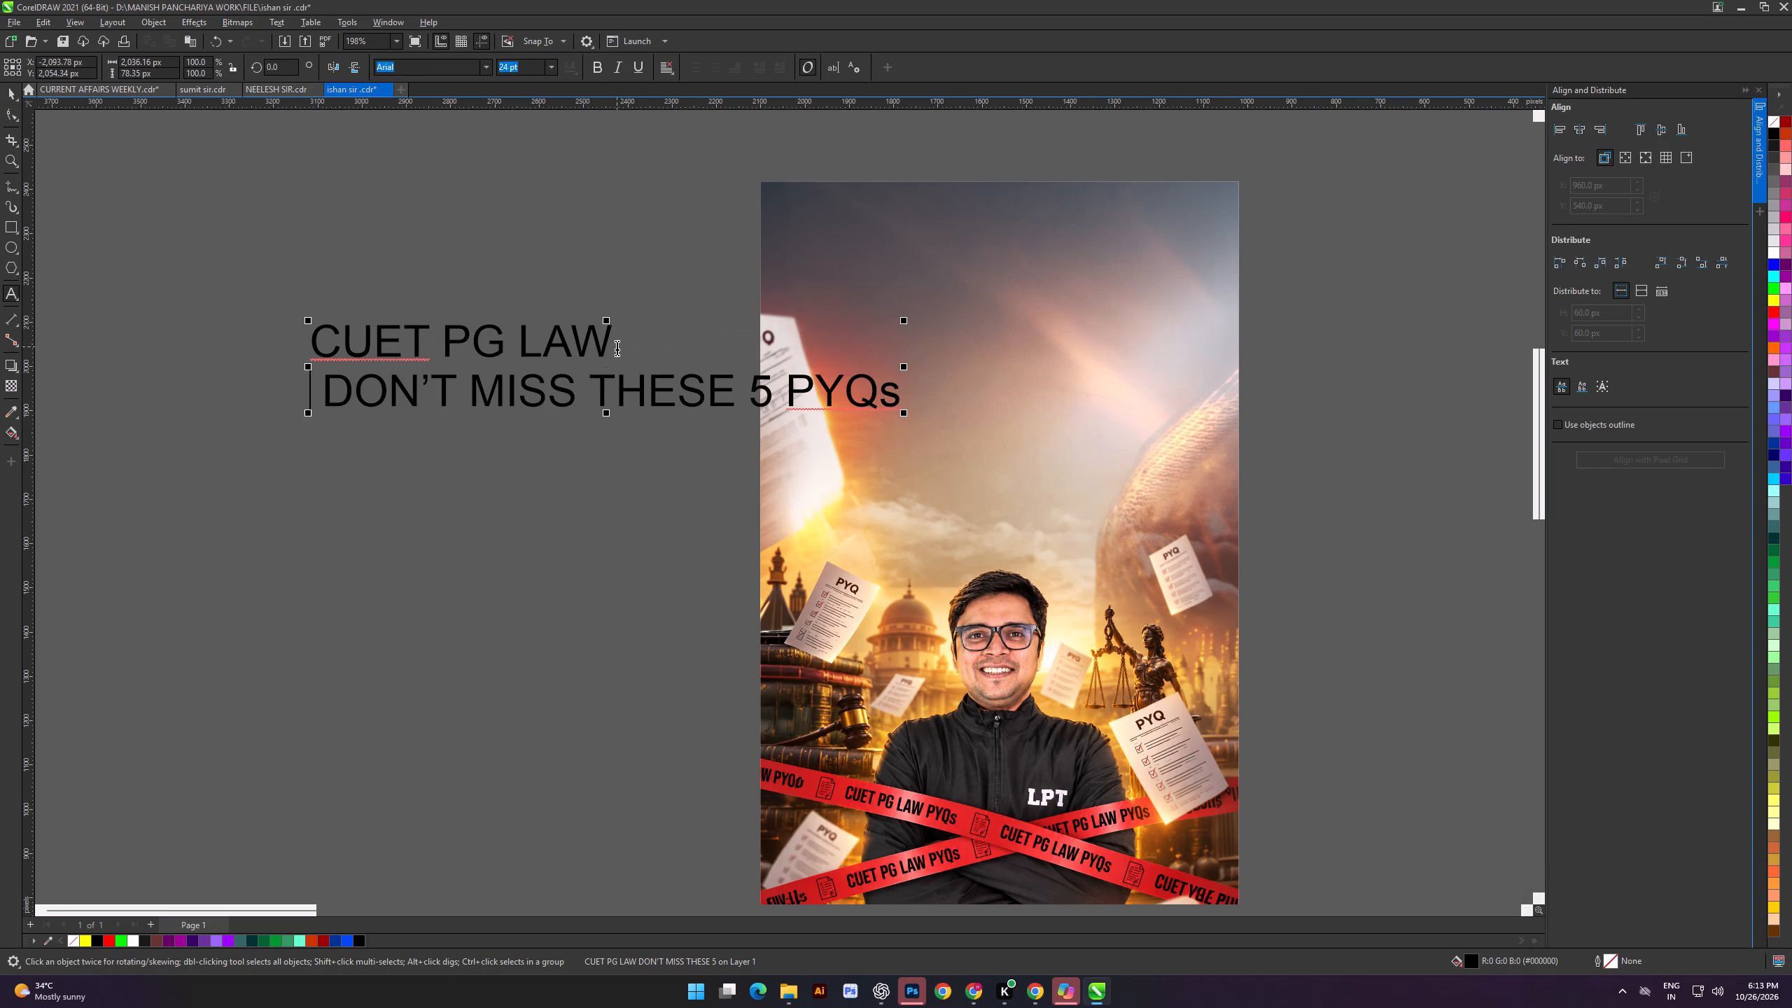
pyautogui.click(326, 386)
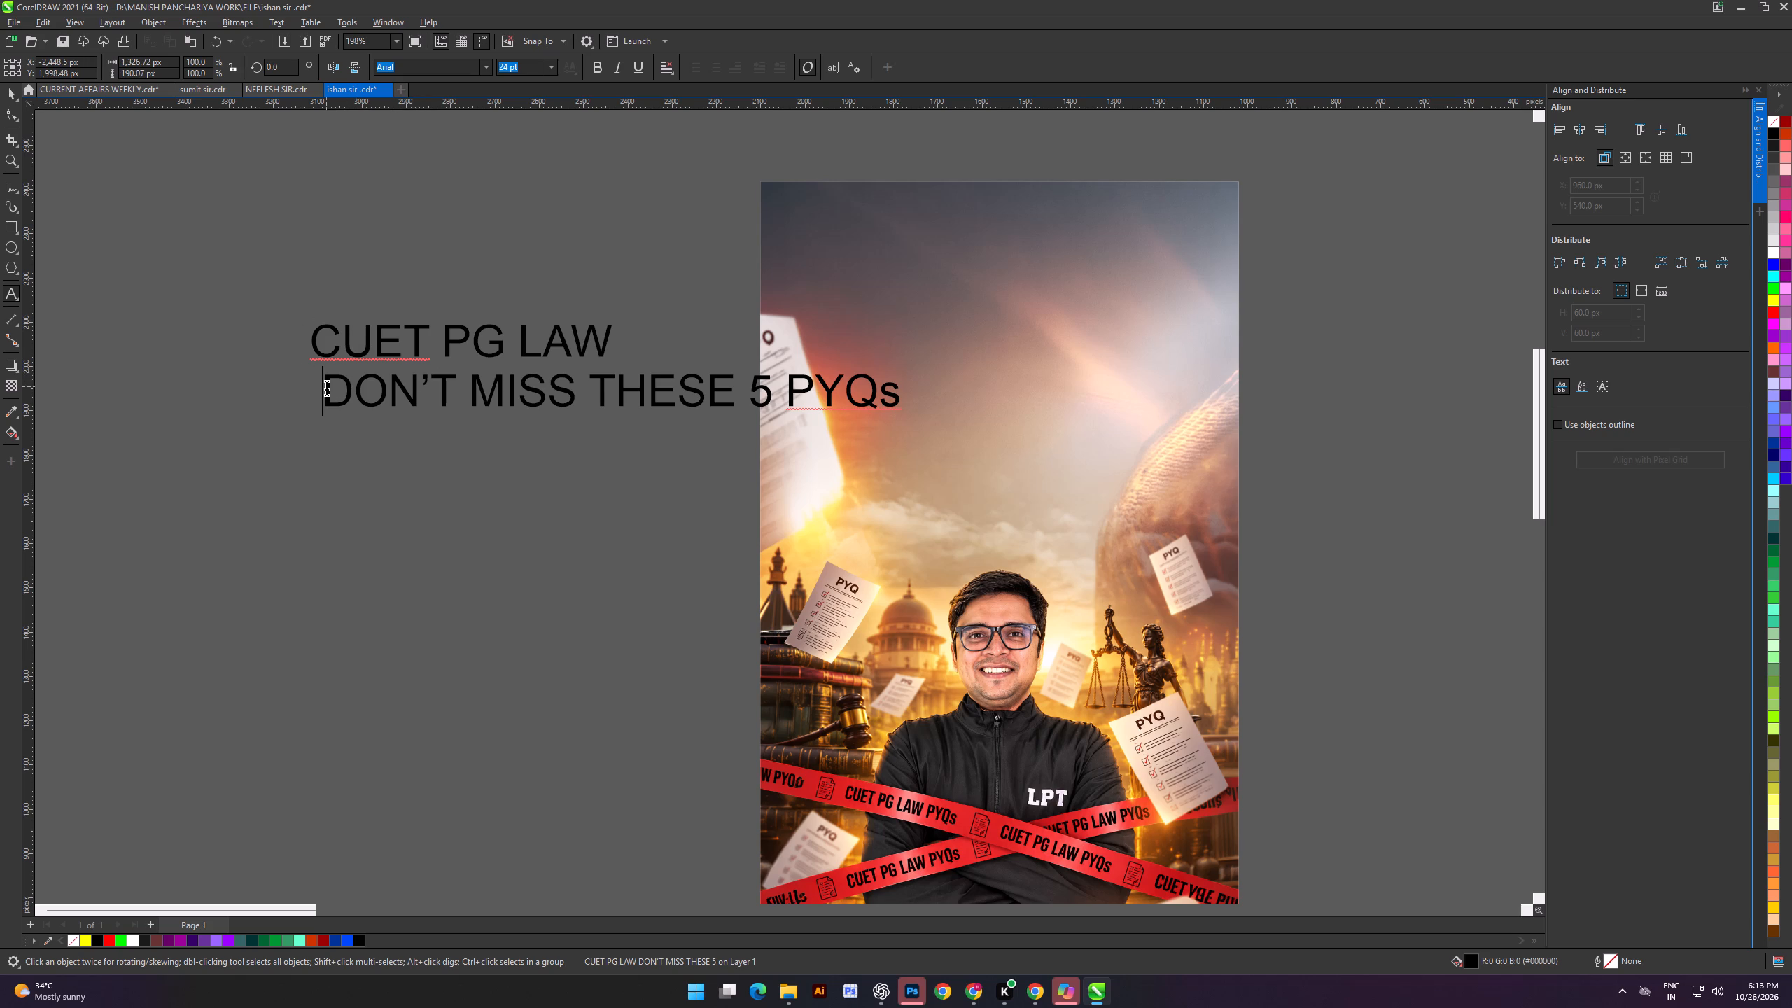
pyautogui.press('BackSpace')
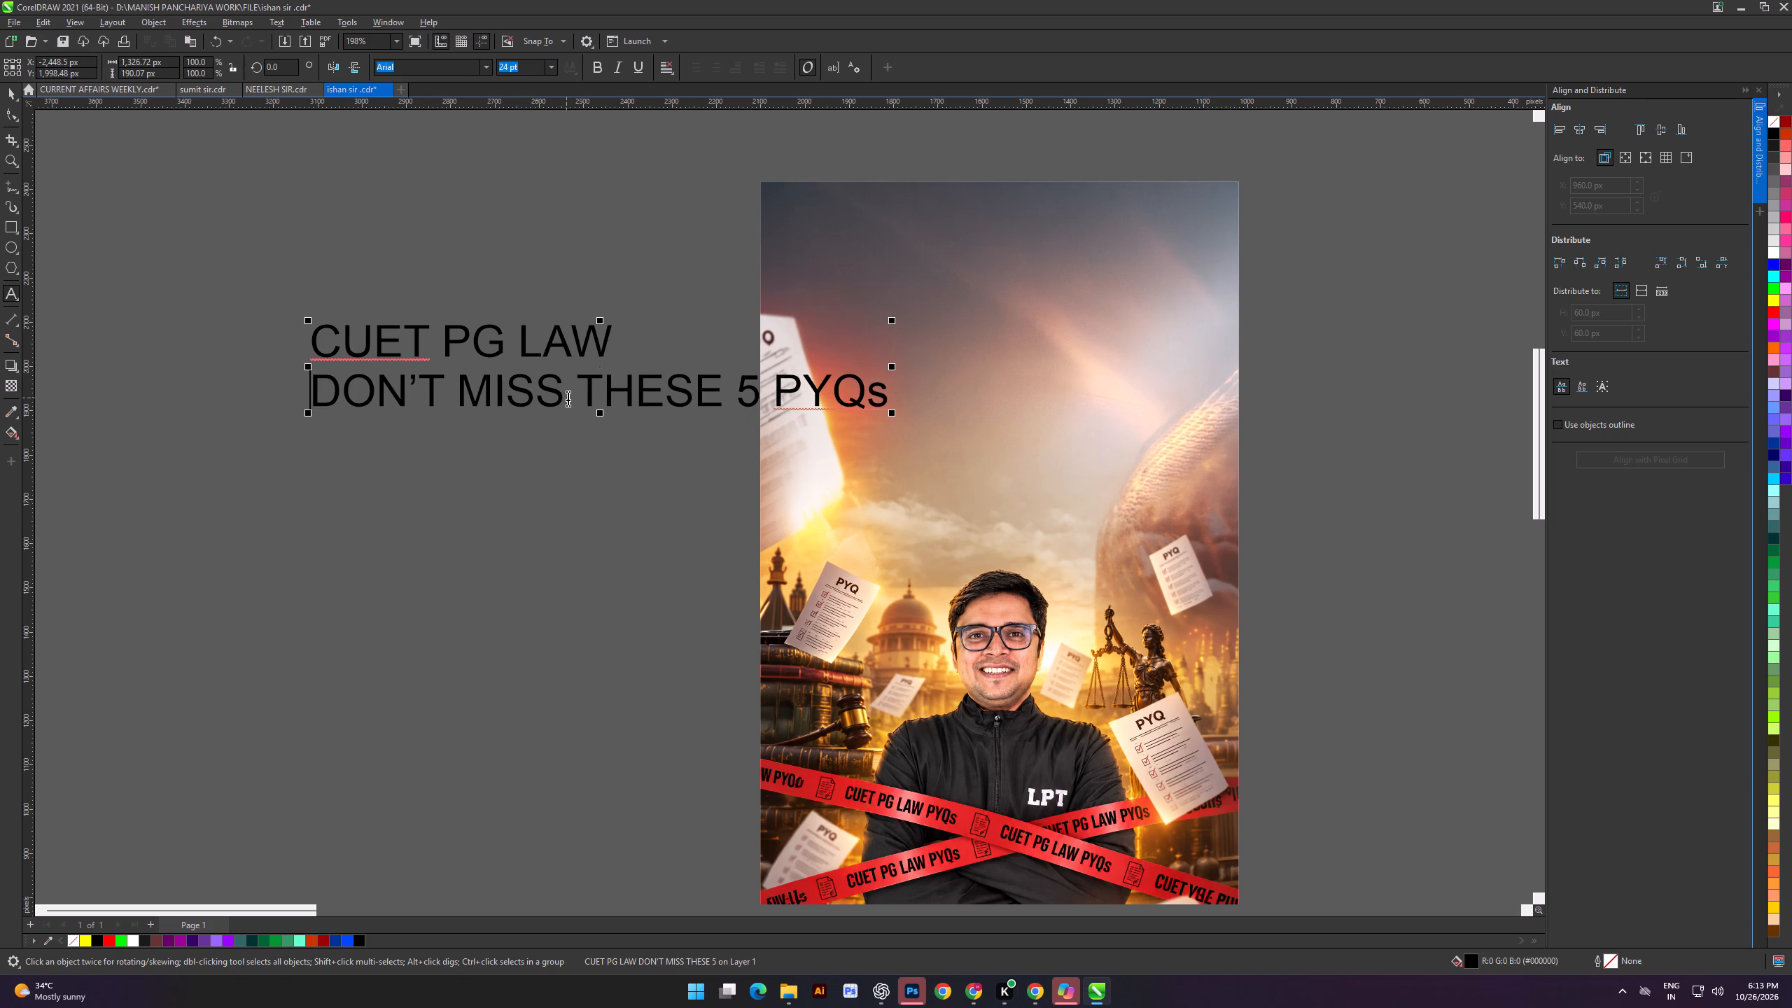
pyautogui.click(564, 402)
pyautogui.press('Return')
pyautogui.click(6, 94)
pyautogui.click(567, 164)
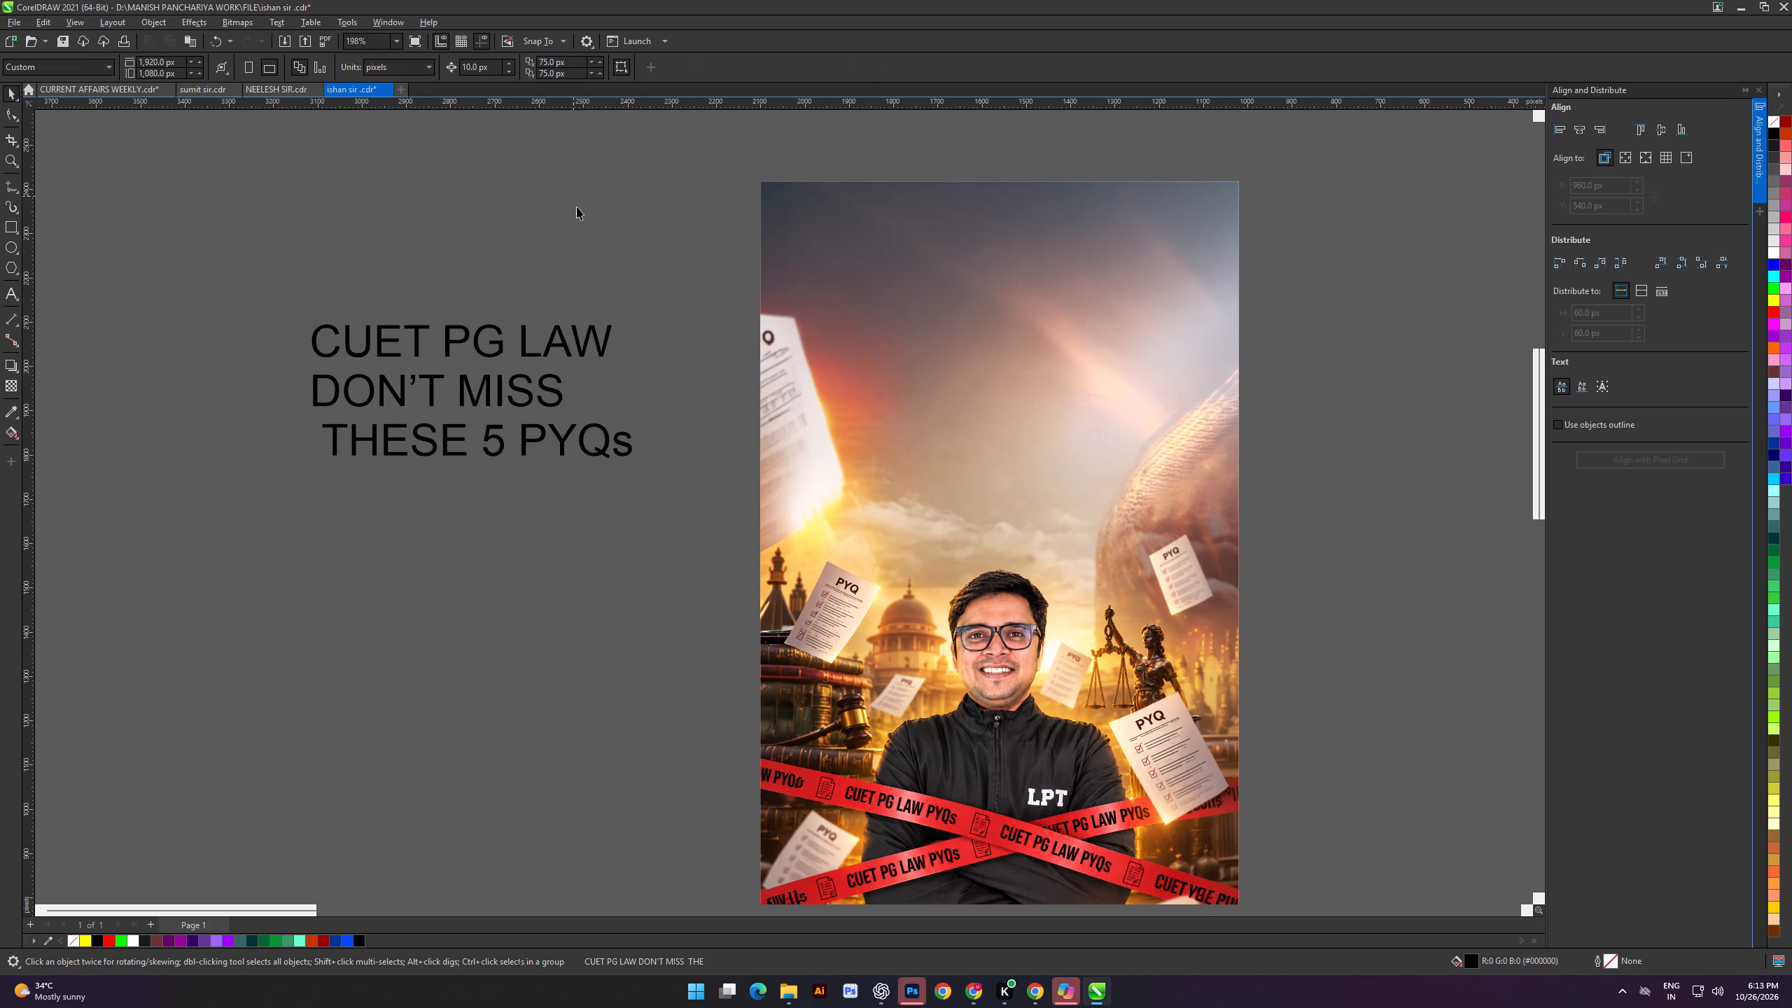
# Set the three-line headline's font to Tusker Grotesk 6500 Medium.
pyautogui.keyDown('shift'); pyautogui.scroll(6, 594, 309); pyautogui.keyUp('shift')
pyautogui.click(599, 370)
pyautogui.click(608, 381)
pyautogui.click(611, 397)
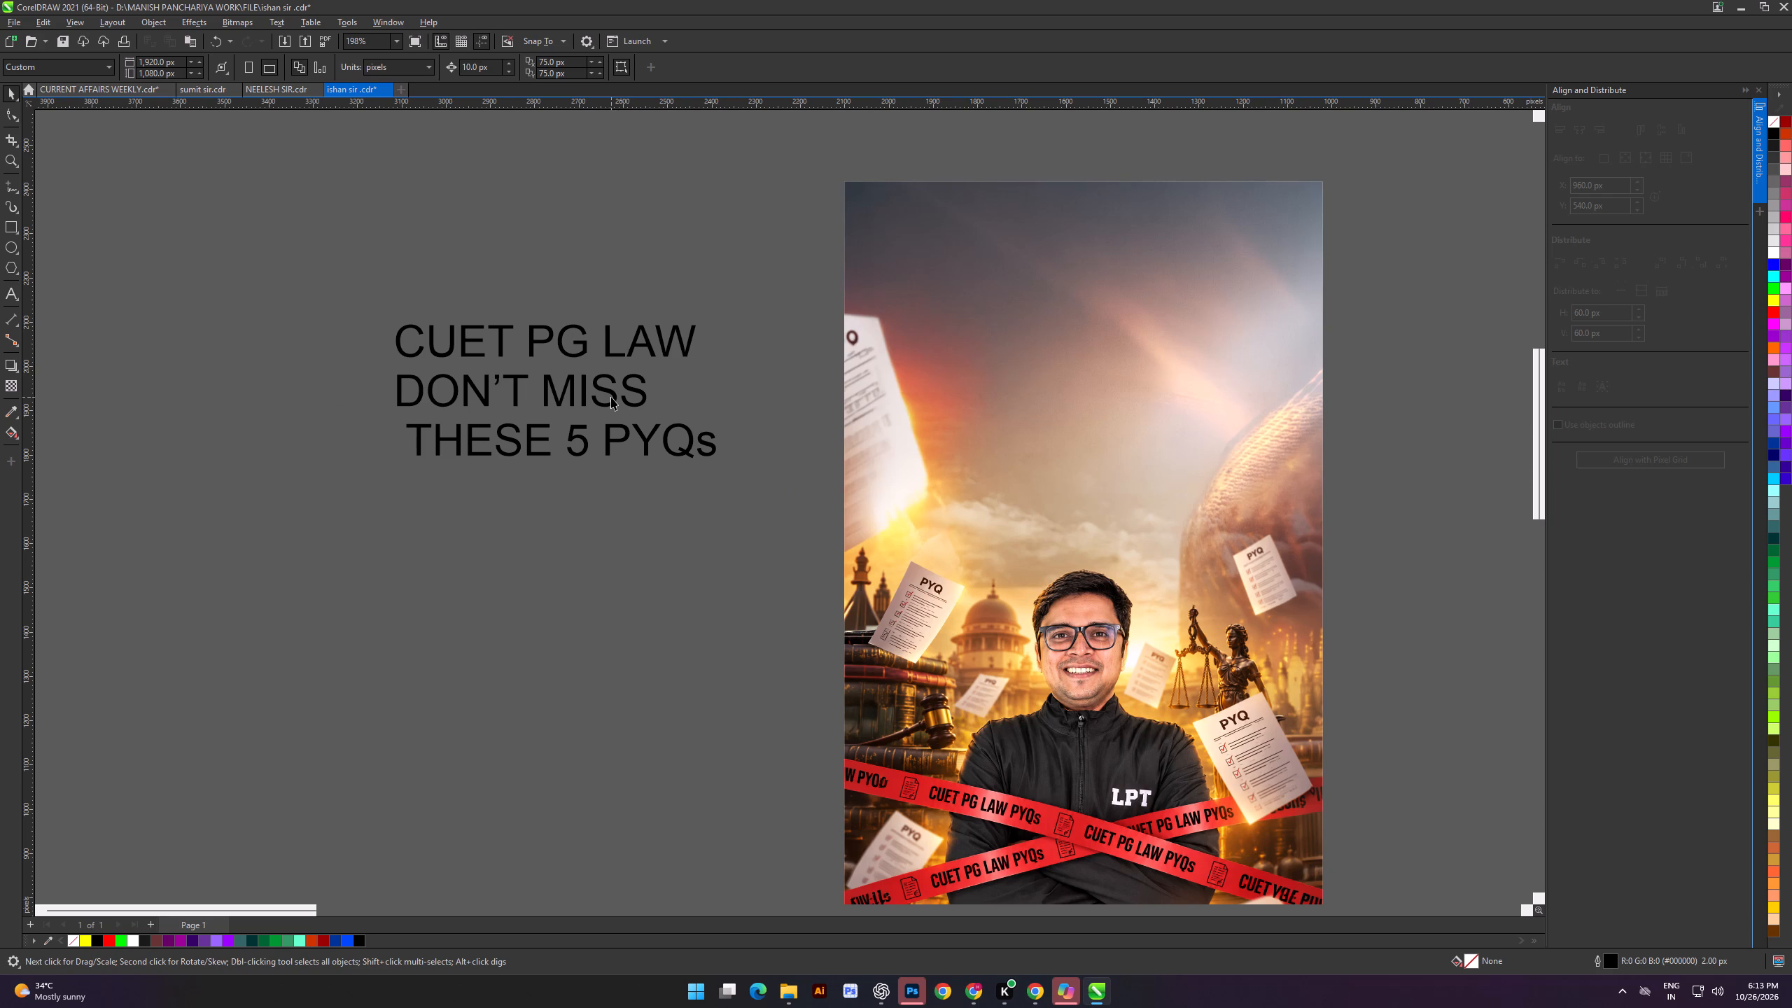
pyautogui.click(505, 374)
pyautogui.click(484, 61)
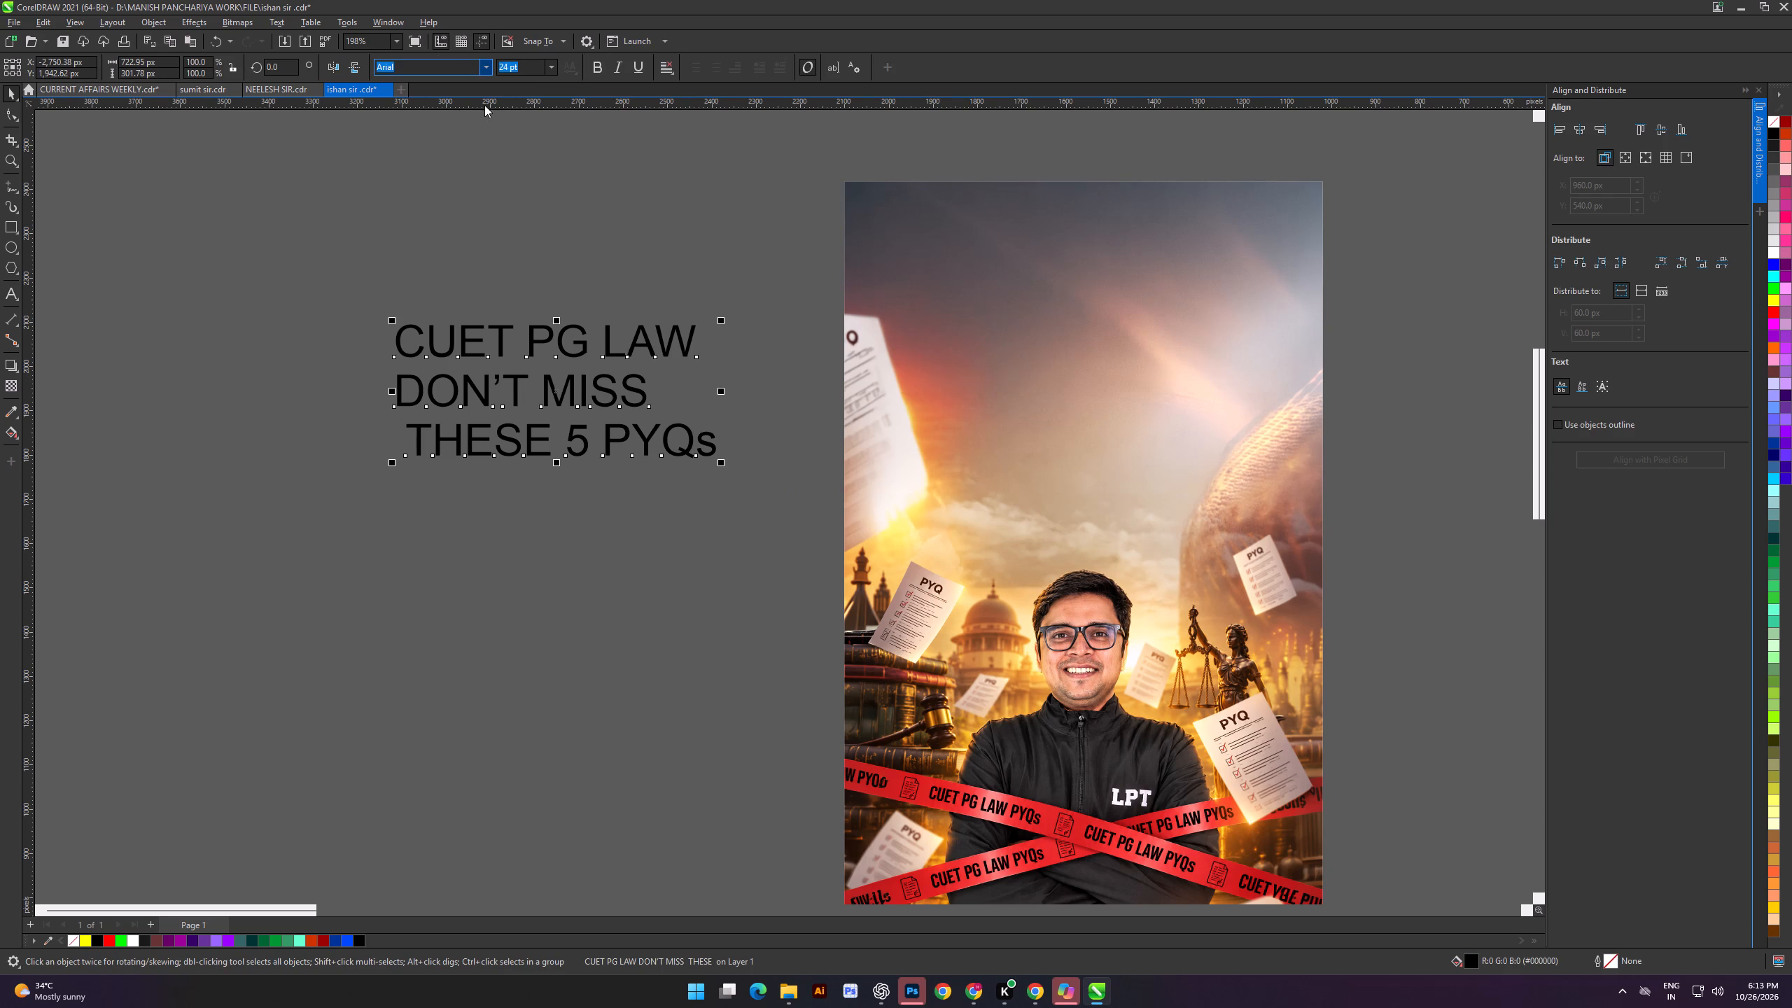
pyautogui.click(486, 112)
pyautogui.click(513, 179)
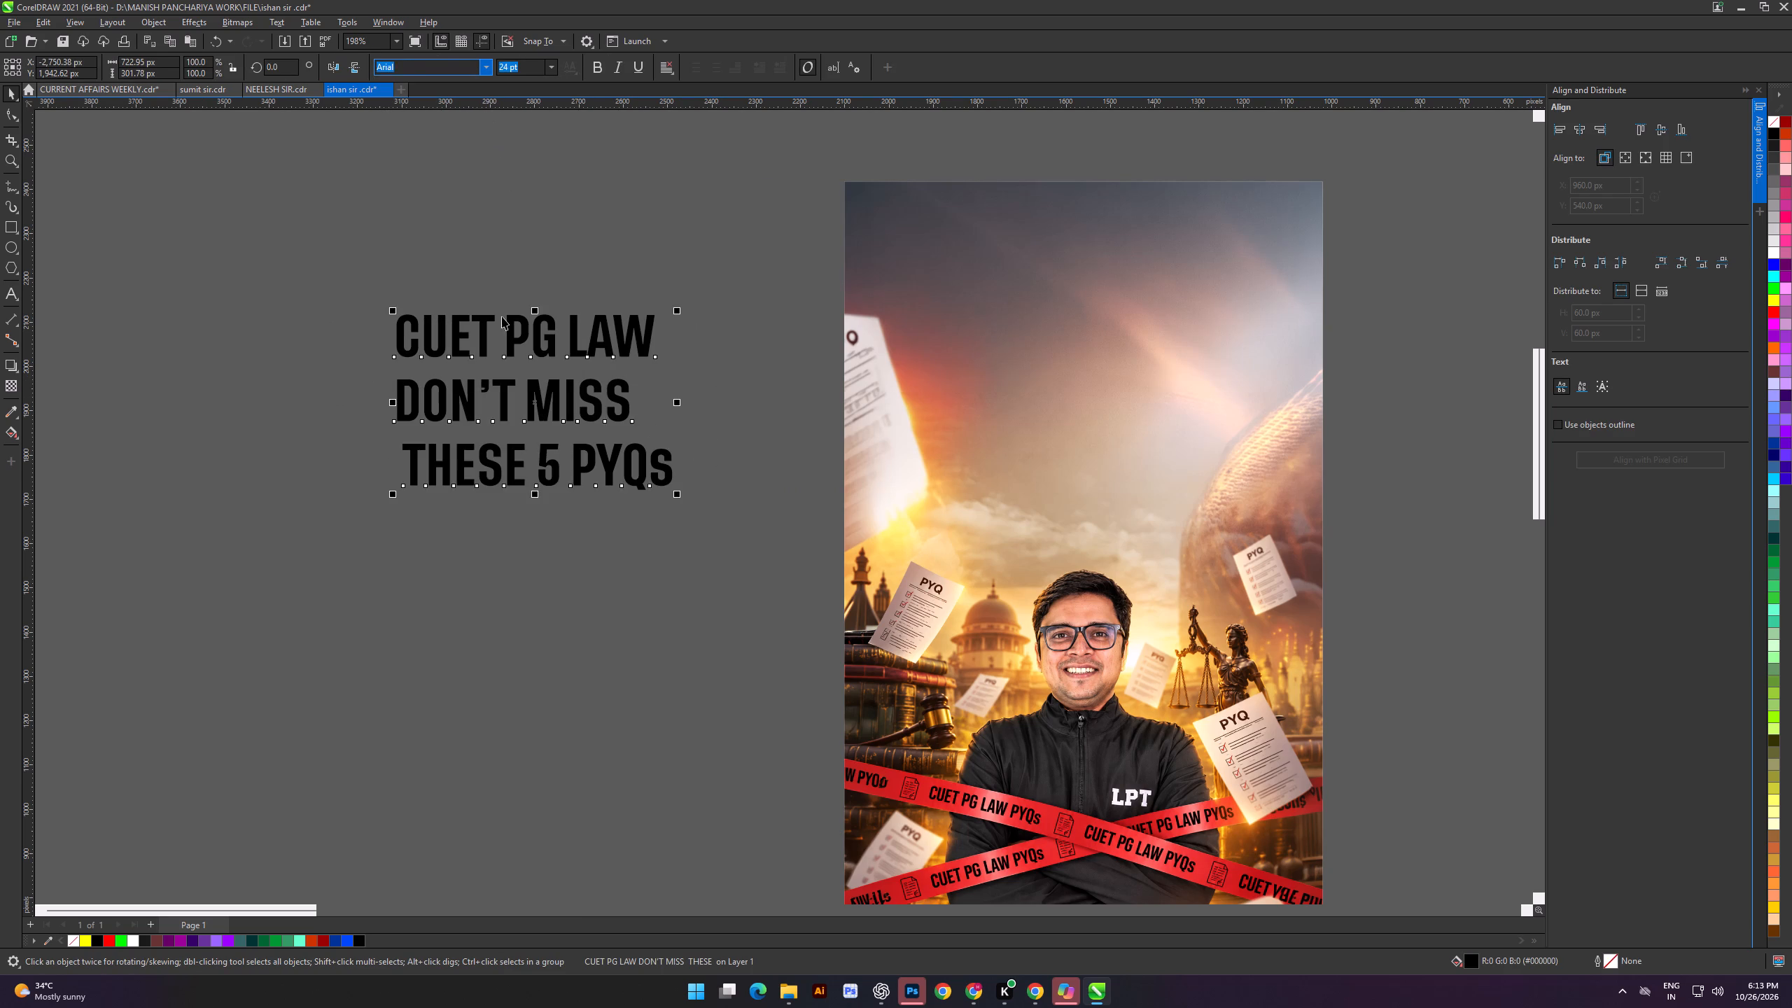
# Squash the headline vertically to a height of about 329 px, keeping its width.
pyautogui.click(538, 409)
pyautogui.keyDown('ctrl'); pyautogui.moveTo(536, 495); pyautogui.dragTo(546, 473); pyautogui.keyUp('ctrl')
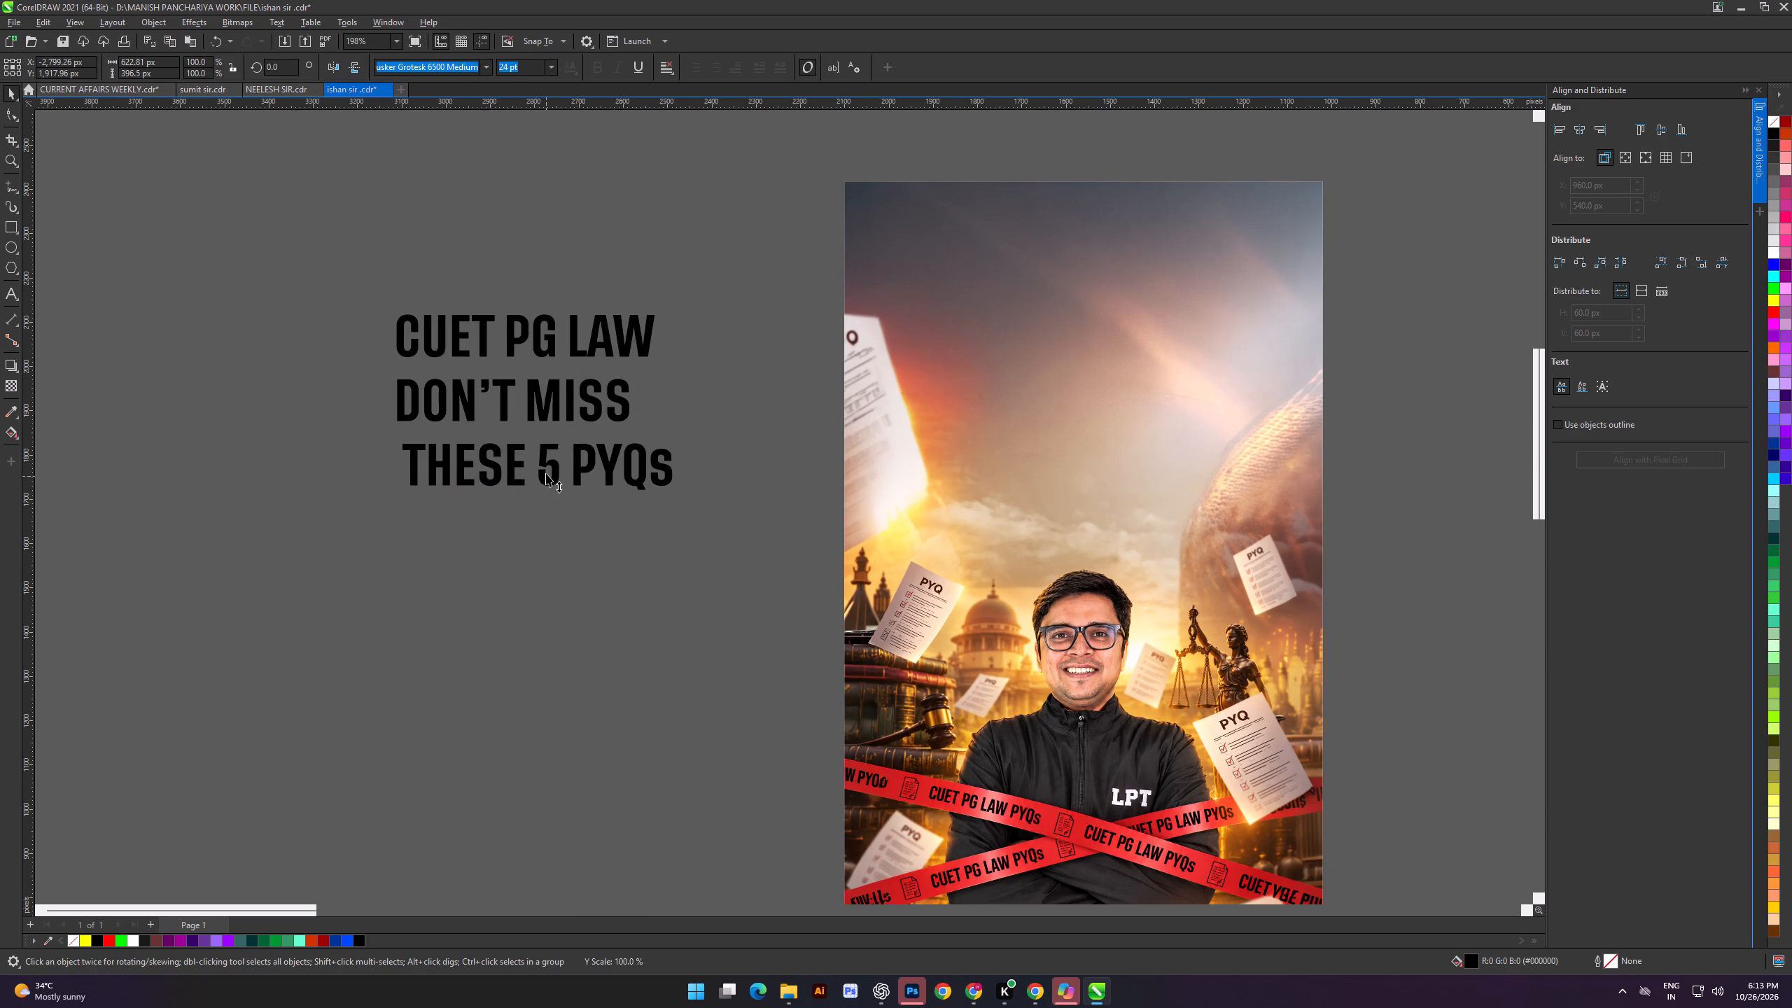
pyautogui.keyDown('ctrl'); pyautogui.moveTo(546, 473); pyautogui.dragTo(546, 470); pyautogui.keyUp('ctrl')
pyautogui.keyDown('ctrl'); pyautogui.moveTo(533, 499); pyautogui.dragTo(539, 480); pyautogui.keyUp('ctrl')
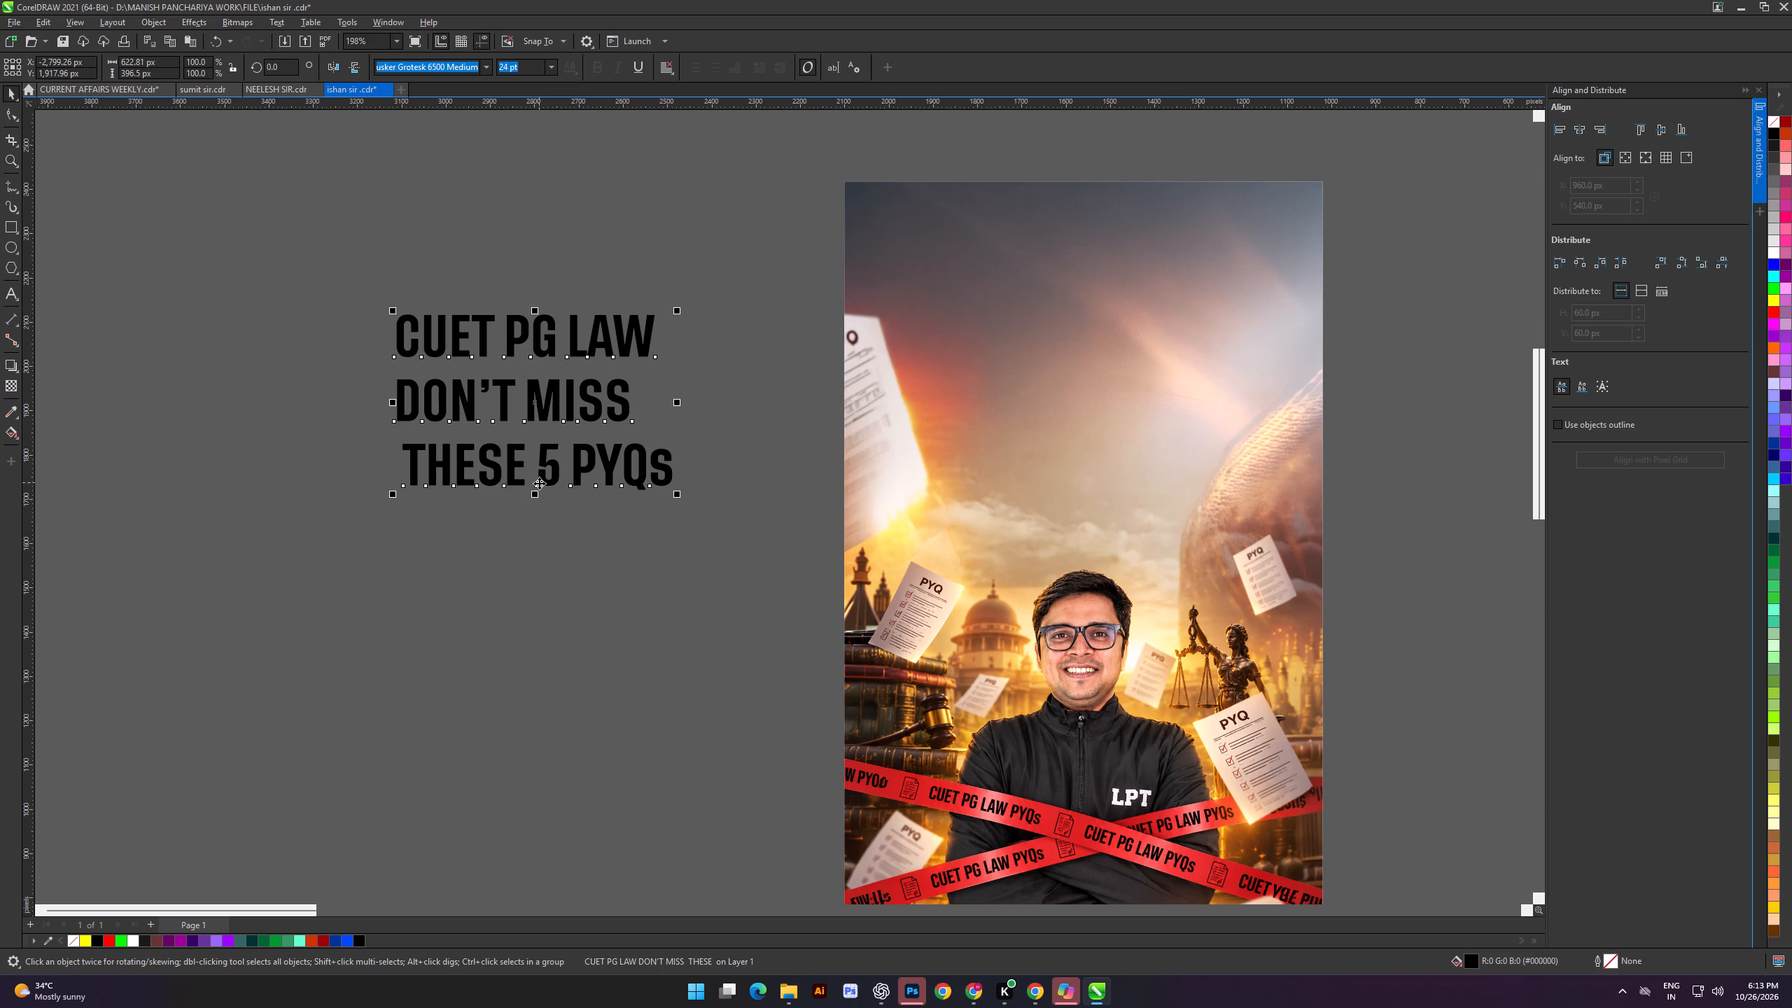
pyautogui.keyDown('shift'); pyautogui.moveTo(535, 493); pyautogui.dragTo(535, 482); pyautogui.keyUp('shift')
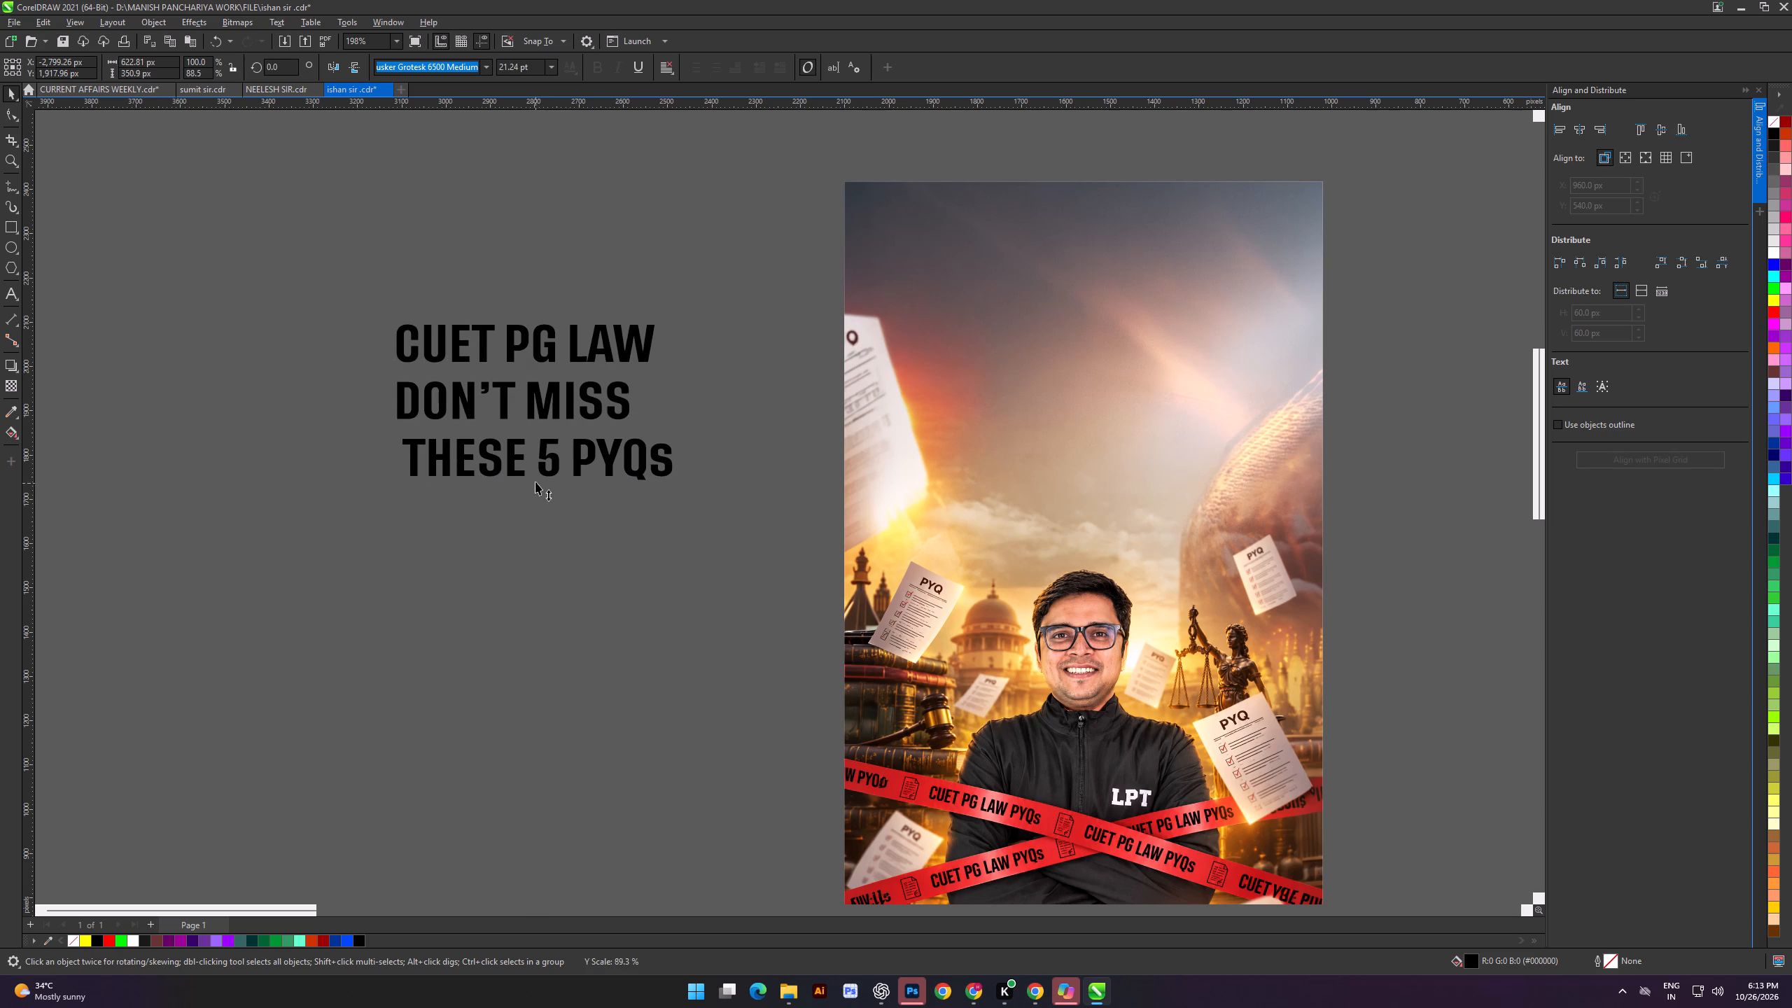
pyautogui.keyDown('shift'); pyautogui.moveTo(535, 482); pyautogui.dragTo(535, 478); pyautogui.keyUp('shift')
pyautogui.moveTo(524, 528); pyautogui.dragTo(524, 521)
# Change the headline's font to Tusker Grotesk 6600 Semibold.
pyautogui.click(552, 407)
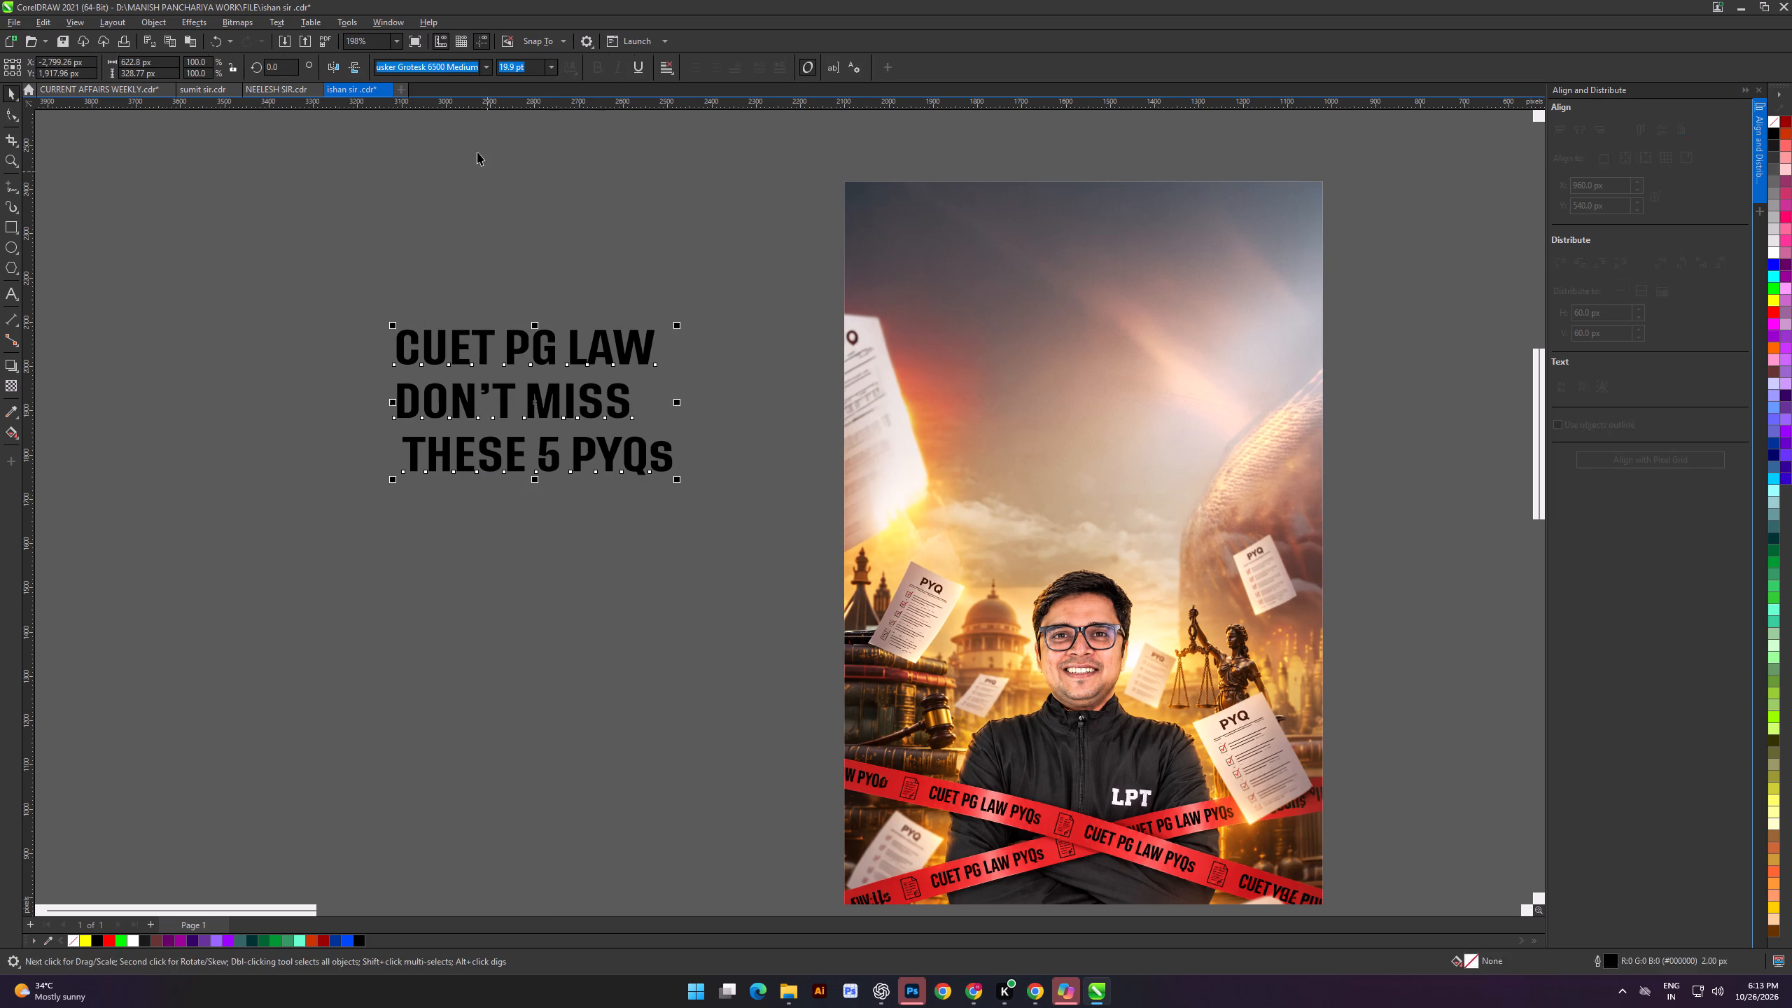
pyautogui.click(486, 68)
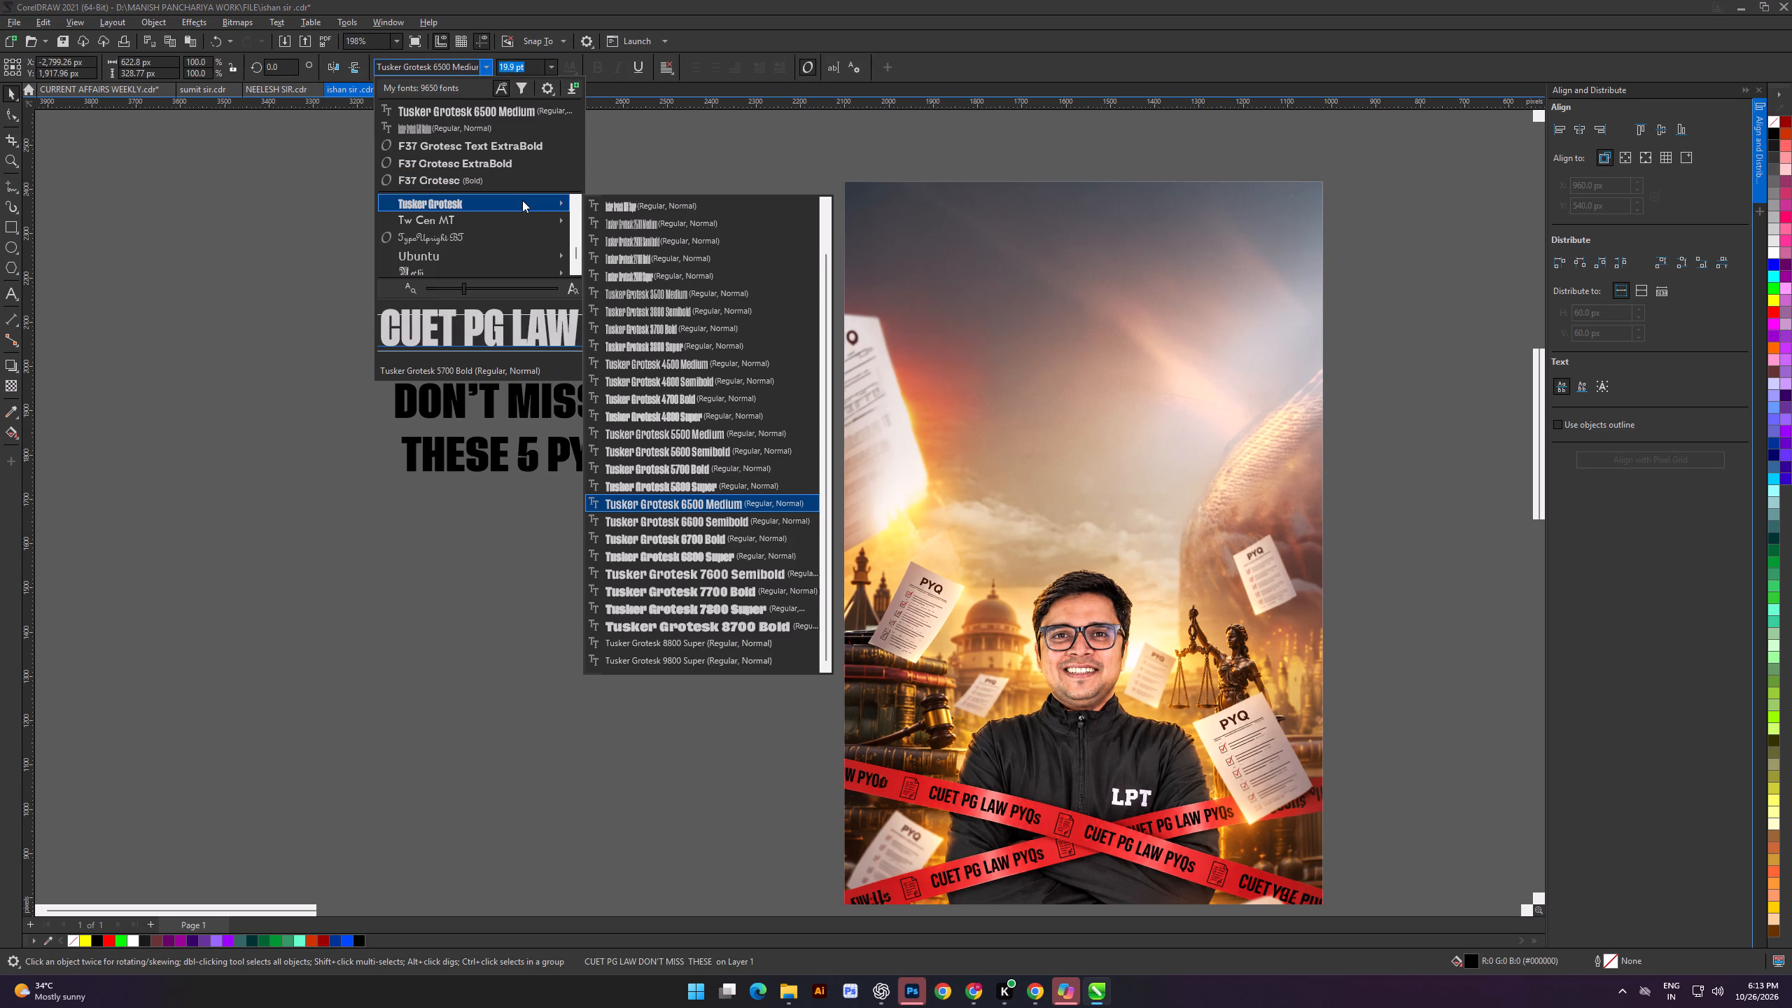
pyautogui.click(713, 517)
pyautogui.click(598, 587)
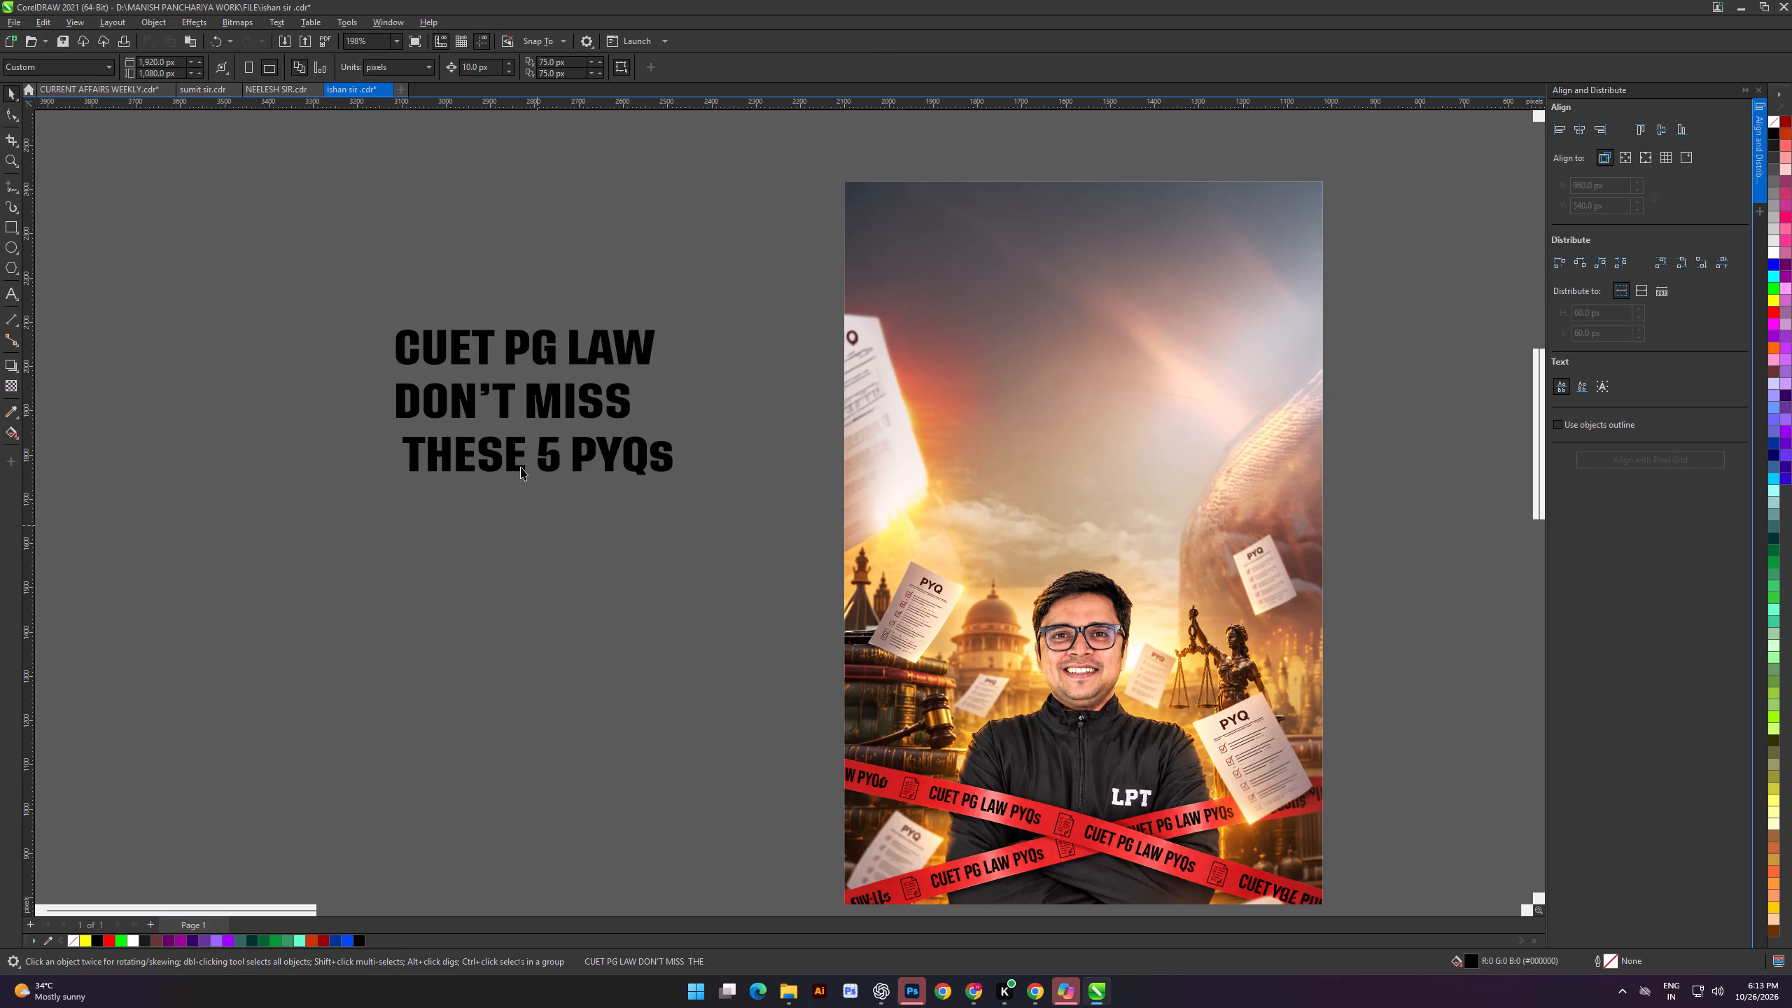
# Move the headline from the empty canvas onto the poster, above the presenter's head.
pyautogui.moveTo(547, 464); pyautogui.dragTo(1115, 503)
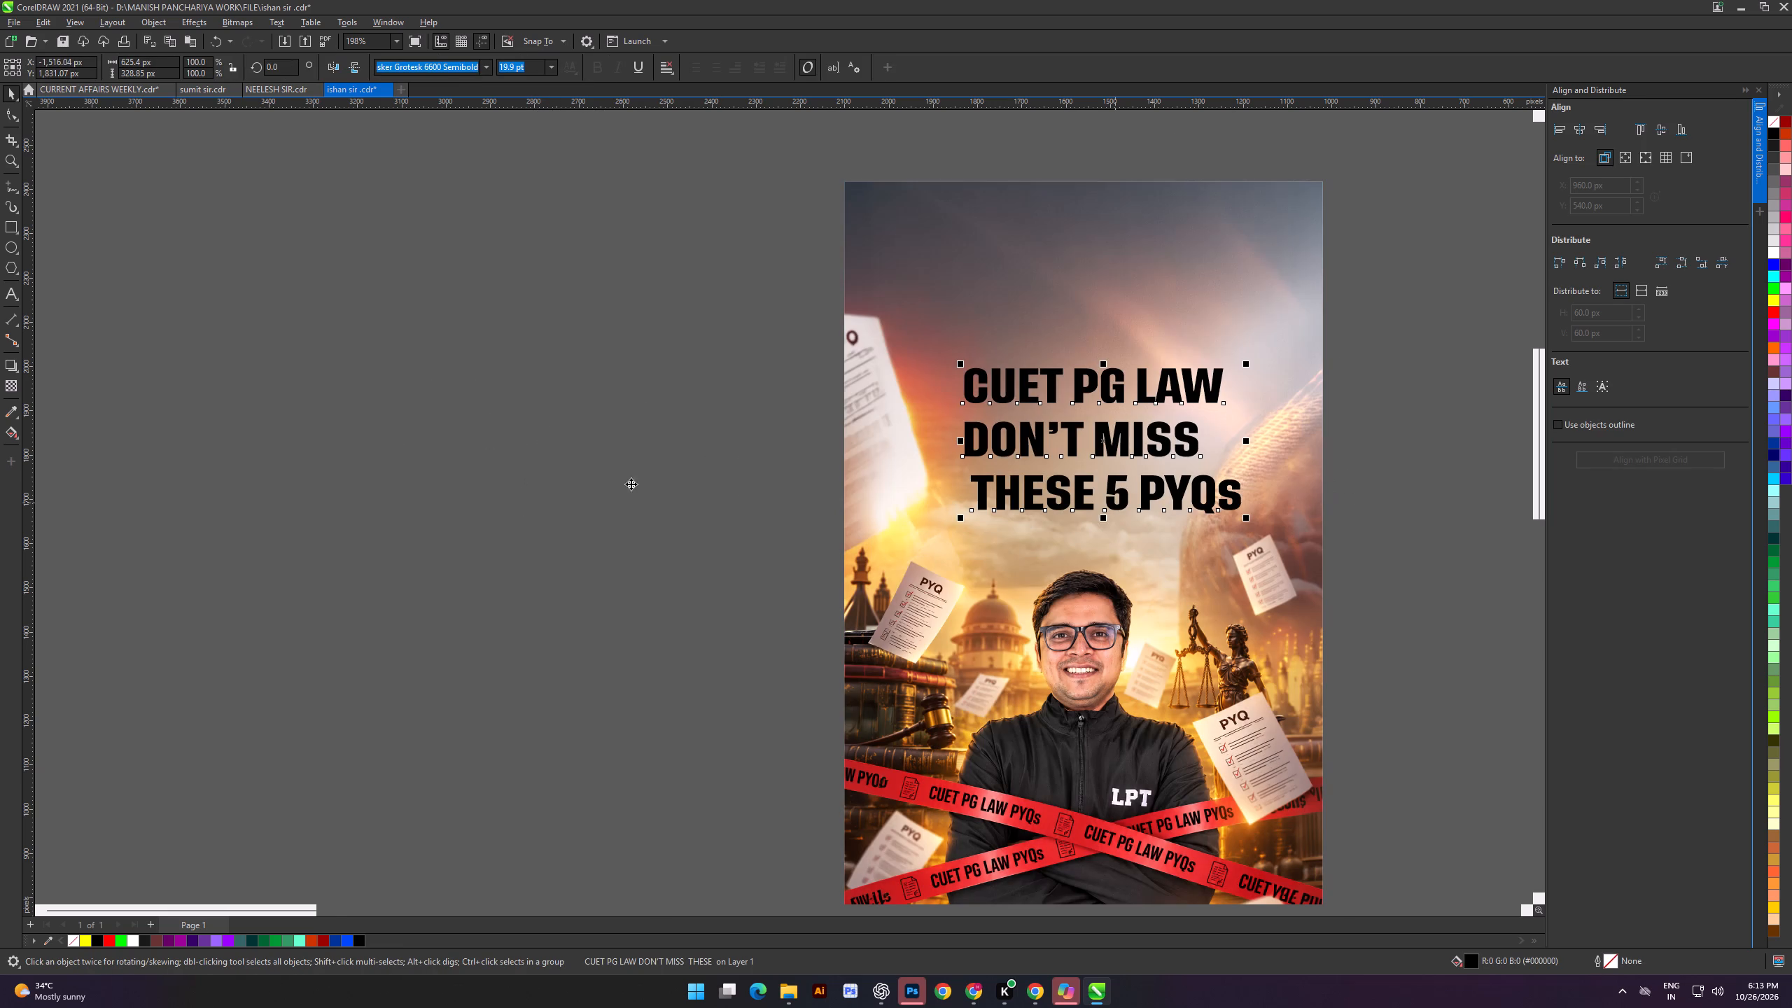
pyautogui.click(577, 479)
pyautogui.keyDown('shift'); pyautogui.scroll(-4, 990, 460); pyautogui.keyUp('shift')
pyautogui.scroll(3, 1172, 383)
# Break the headline apart so each of its three lines is a separate text object.
pyautogui.click(1084, 455)
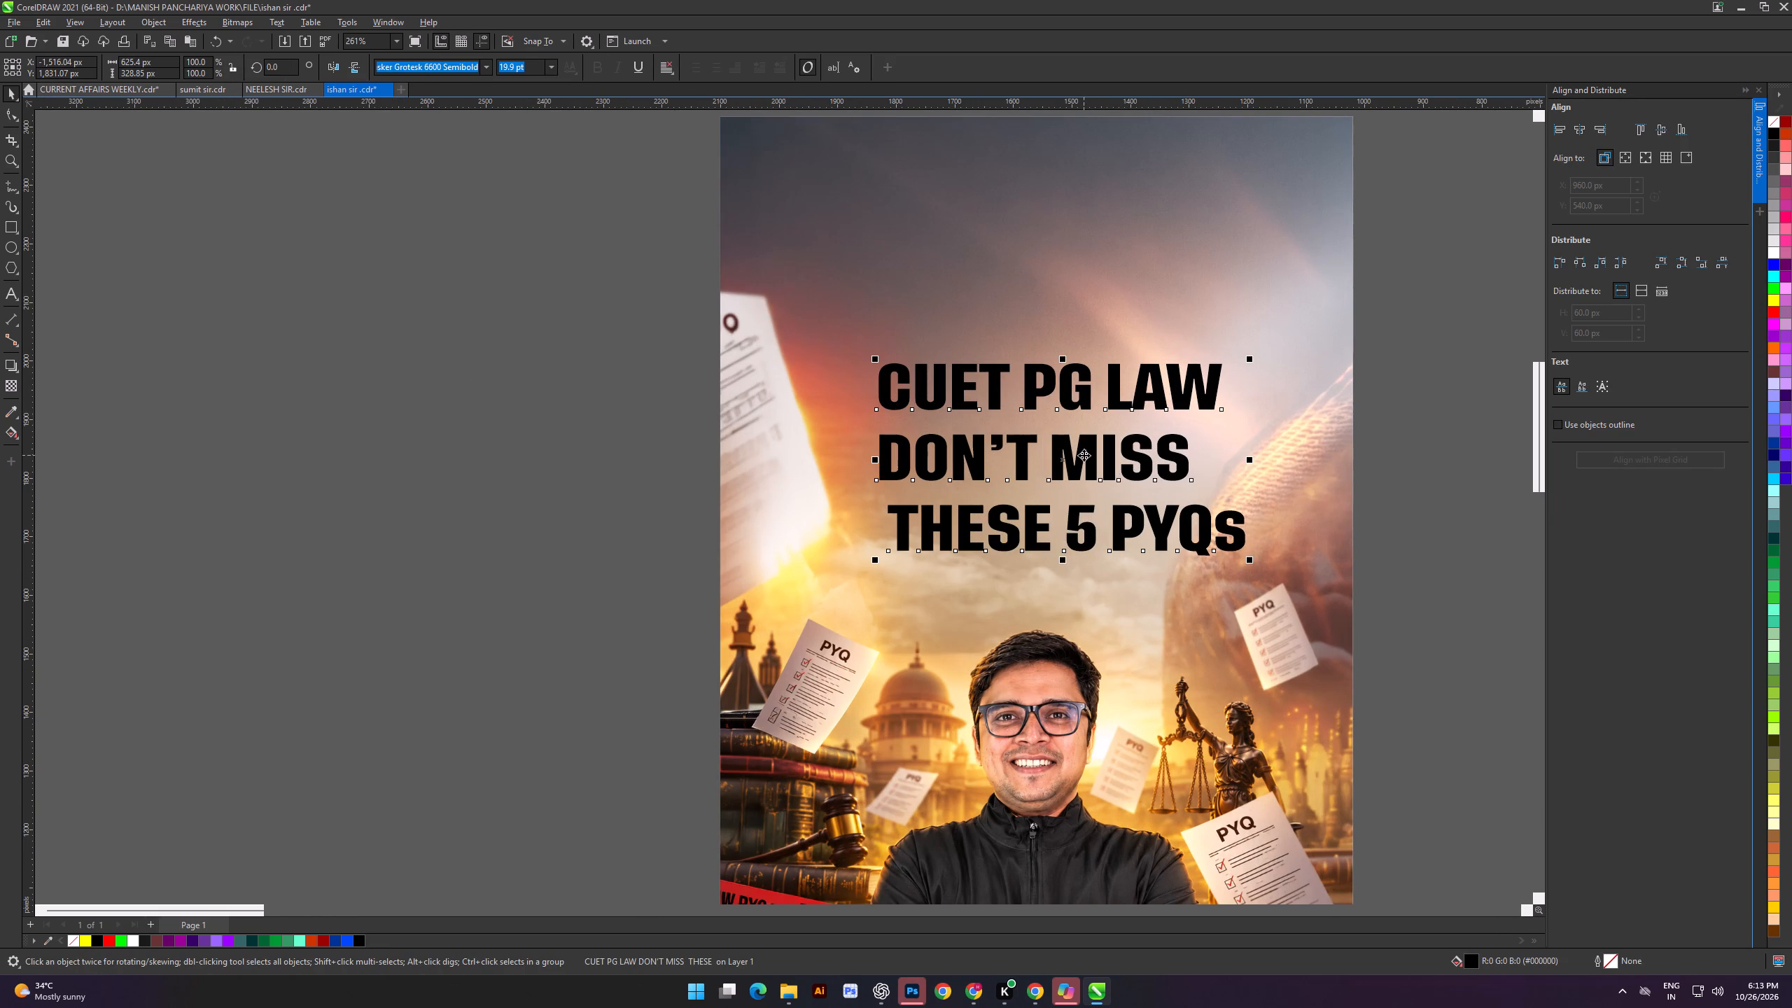
pyautogui.hotkey('ctrl', 'k')
pyautogui.keyDown('shift'); pyautogui.scroll(-4, 988, 475); pyautogui.keyUp('shift')
pyautogui.click(378, 428)
pyautogui.keyDown('alt'); pyautogui.scroll(2, 1046, 535); pyautogui.keyUp('alt')
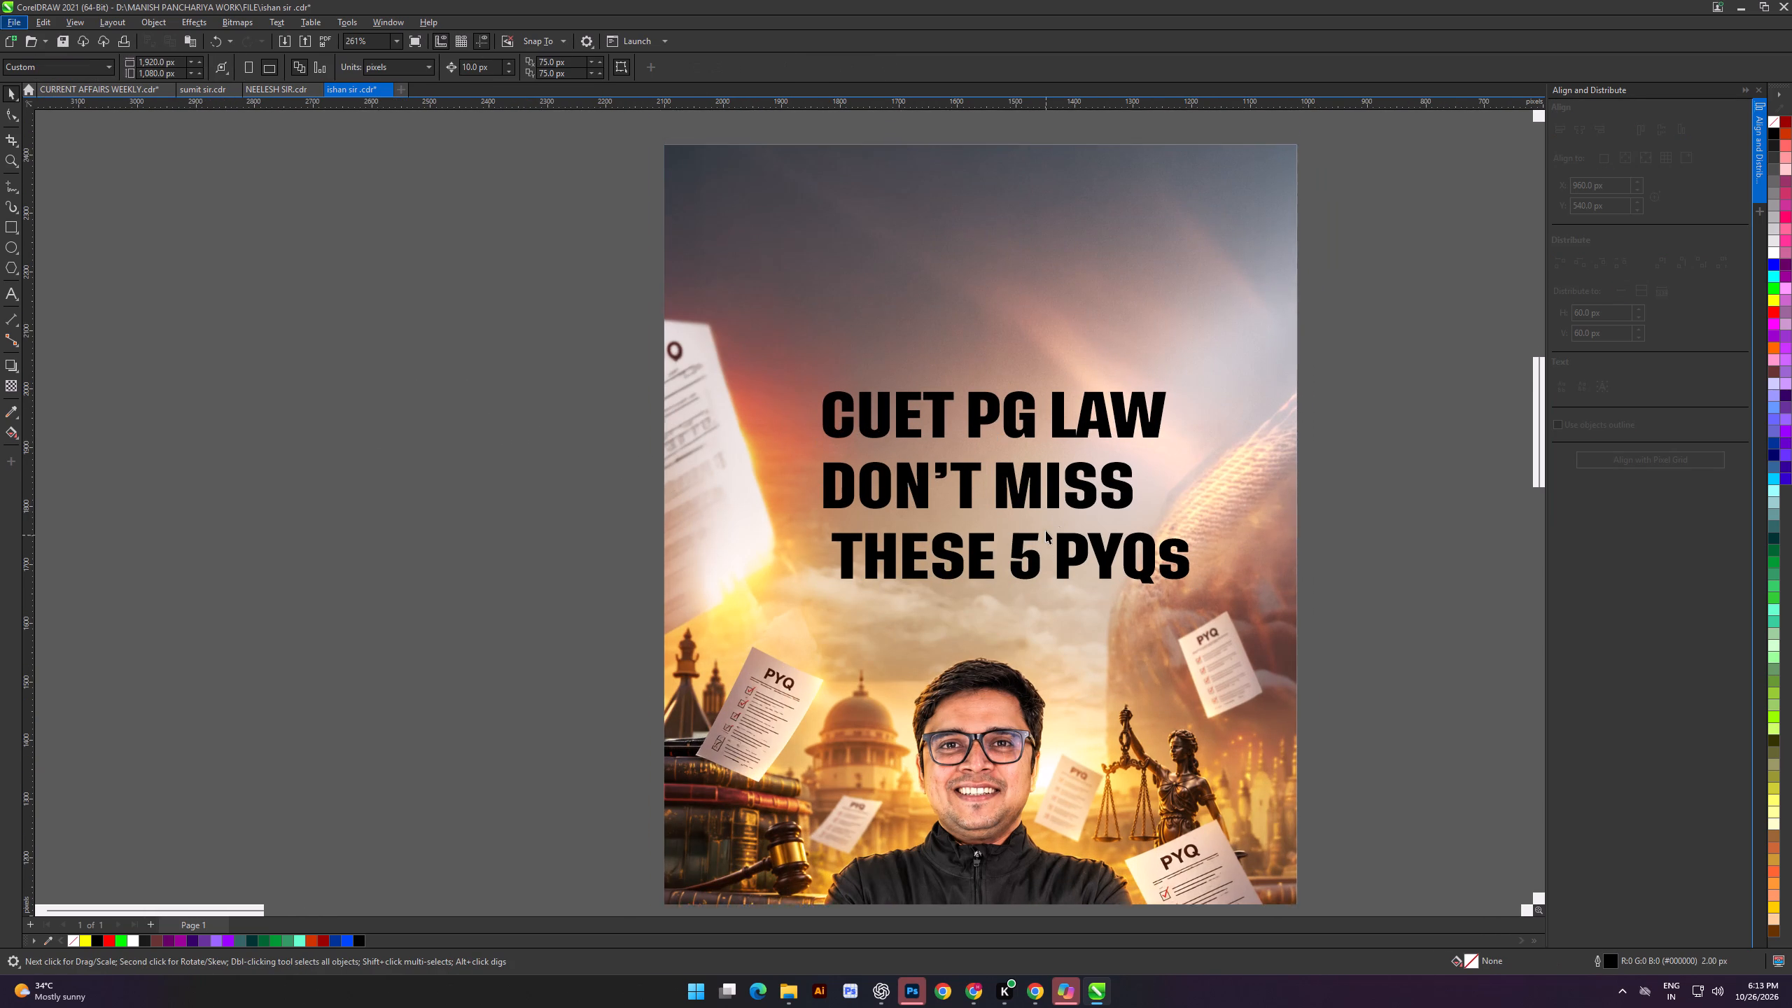
# Enlarge the "CUET PG LAW" line to about 694 px wide and raise it slightly above "DON'T MISS".
pyautogui.keyDown('alt'); pyautogui.scroll(2, 1046, 531); pyautogui.keyUp('alt')
pyautogui.click(1115, 399)
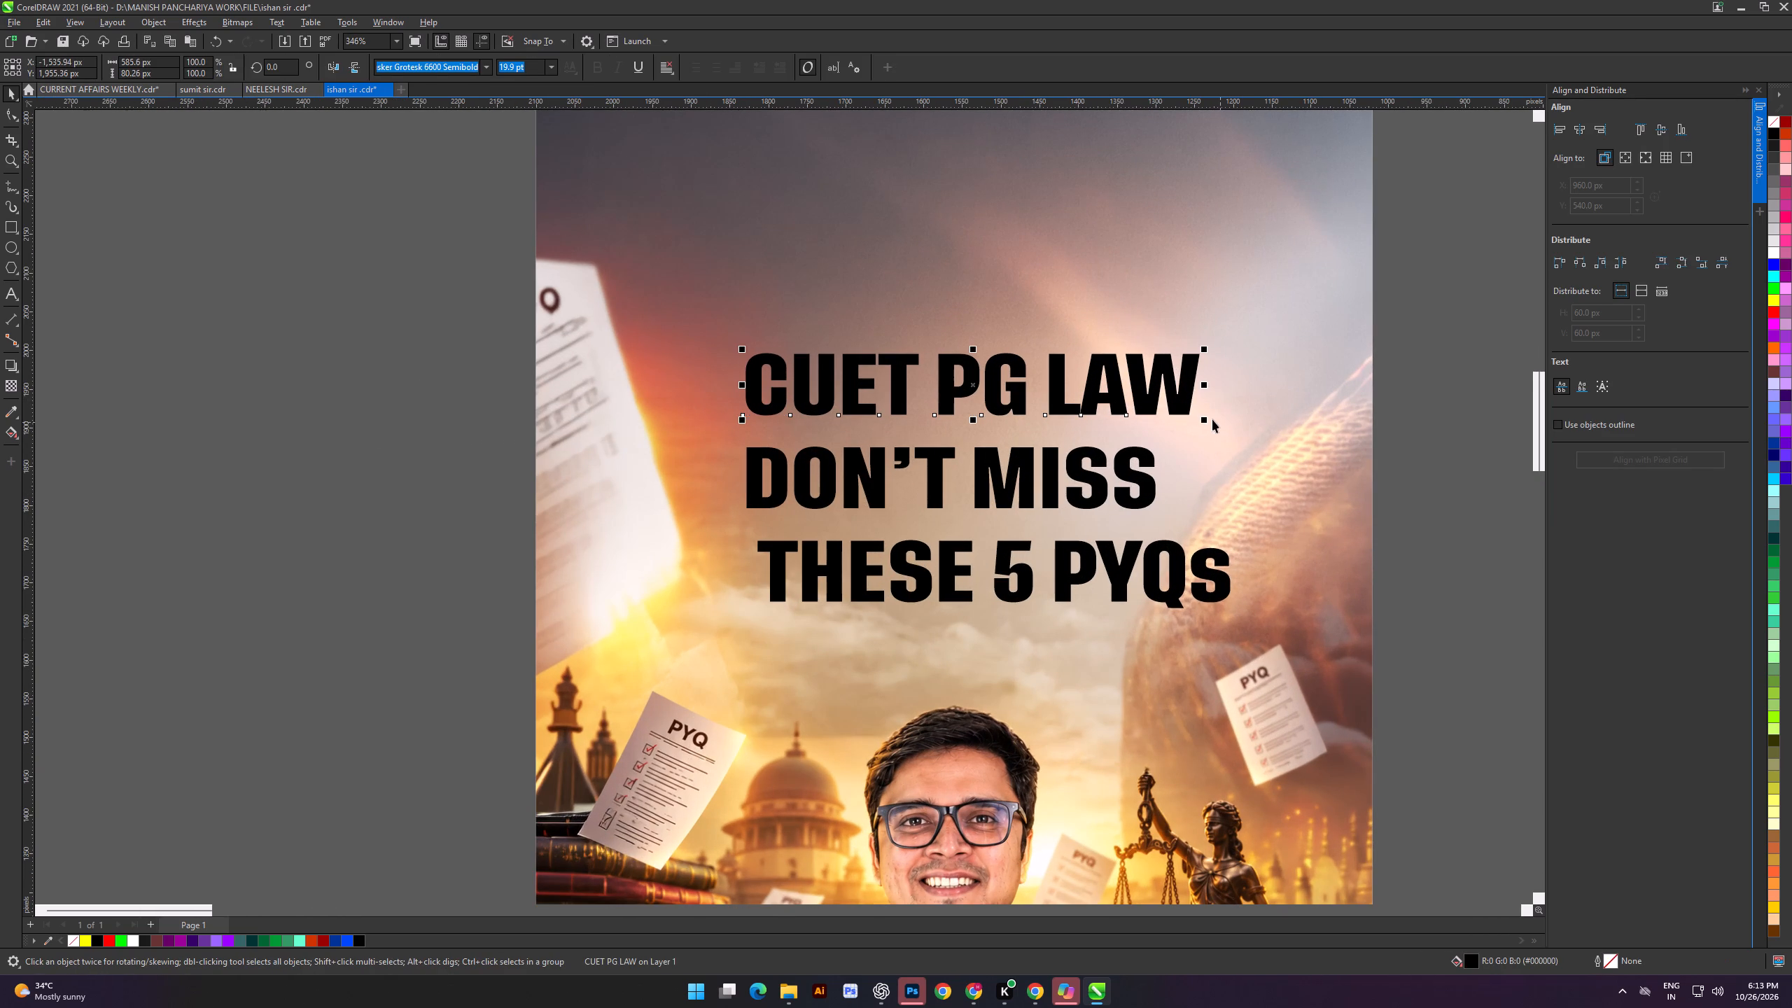
pyautogui.keyDown('shift'); pyautogui.moveTo(1207, 419); pyautogui.dragTo(1249, 433); pyautogui.keyUp('shift')
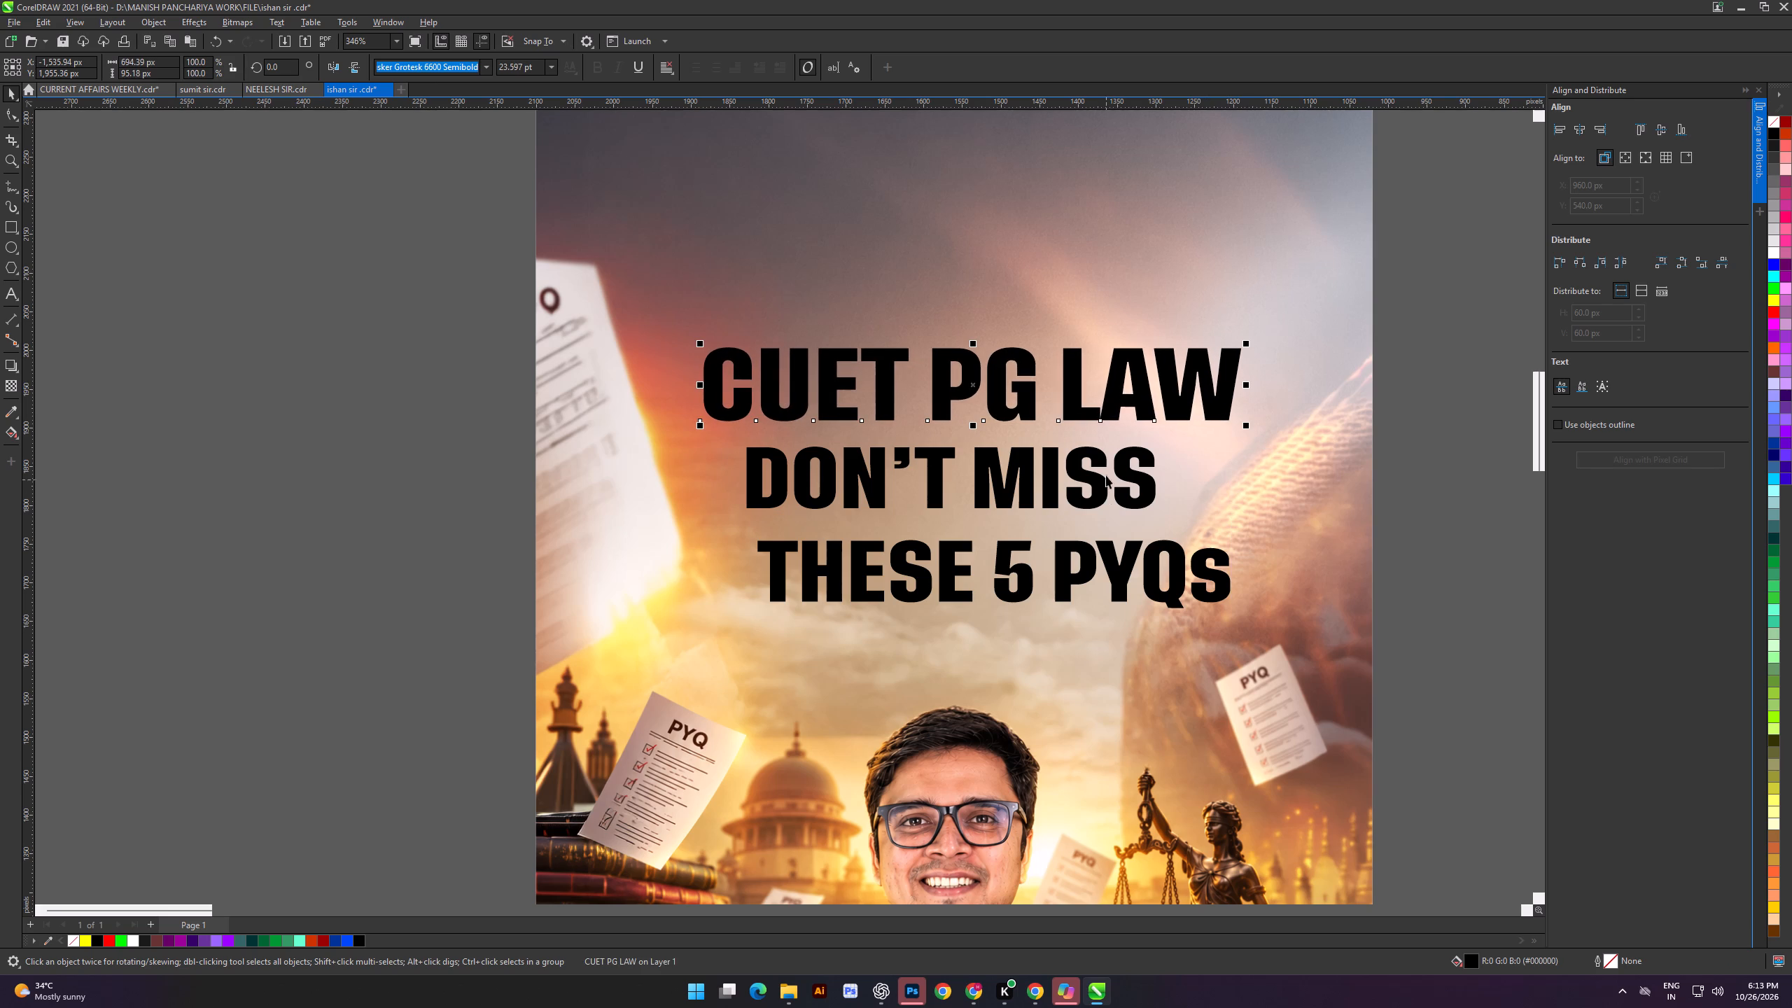
pyautogui.moveTo(1109, 405); pyautogui.dragTo(1109, 393)
# Enlarge the "THESE 5 PYQs" line to about 933 × 134 px and centre it horizontally on the poster beneath "DON'T MISS".
pyautogui.click(1089, 566)
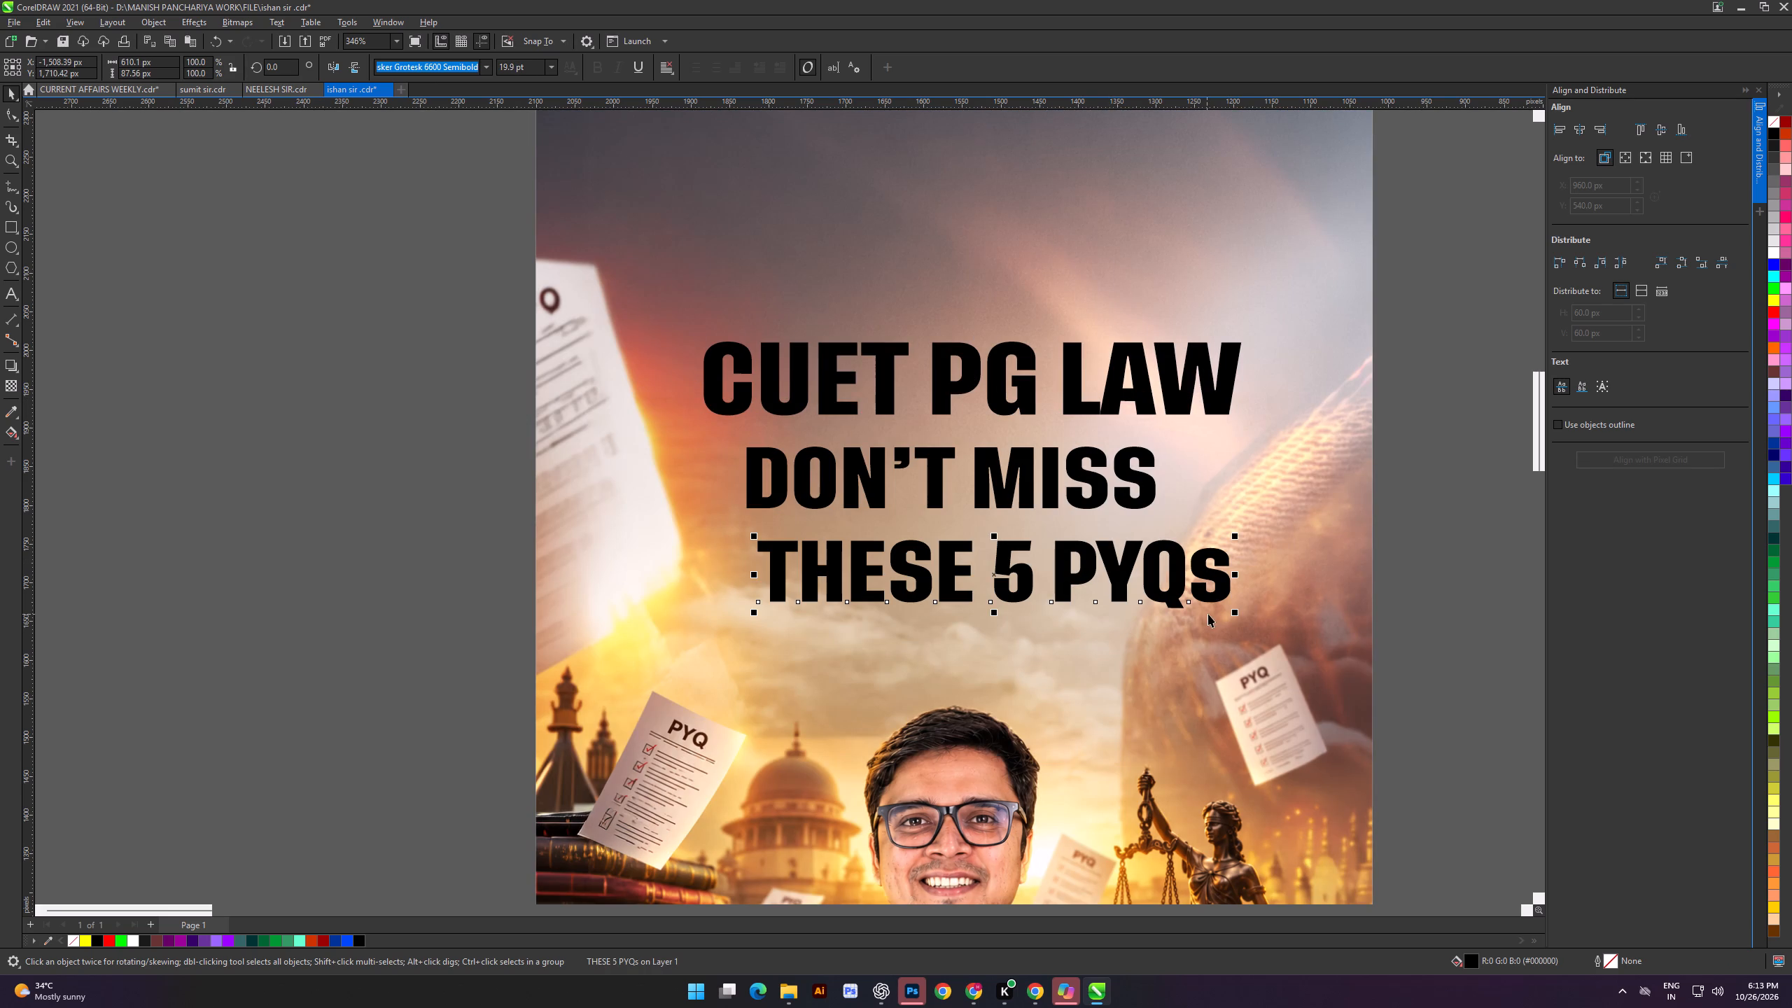
pyautogui.keyDown('shift'); pyautogui.moveTo(1233, 615); pyautogui.dragTo(1340, 651); pyautogui.keyUp('shift')
pyautogui.moveTo(1099, 579); pyautogui.dragTo(1079, 579)
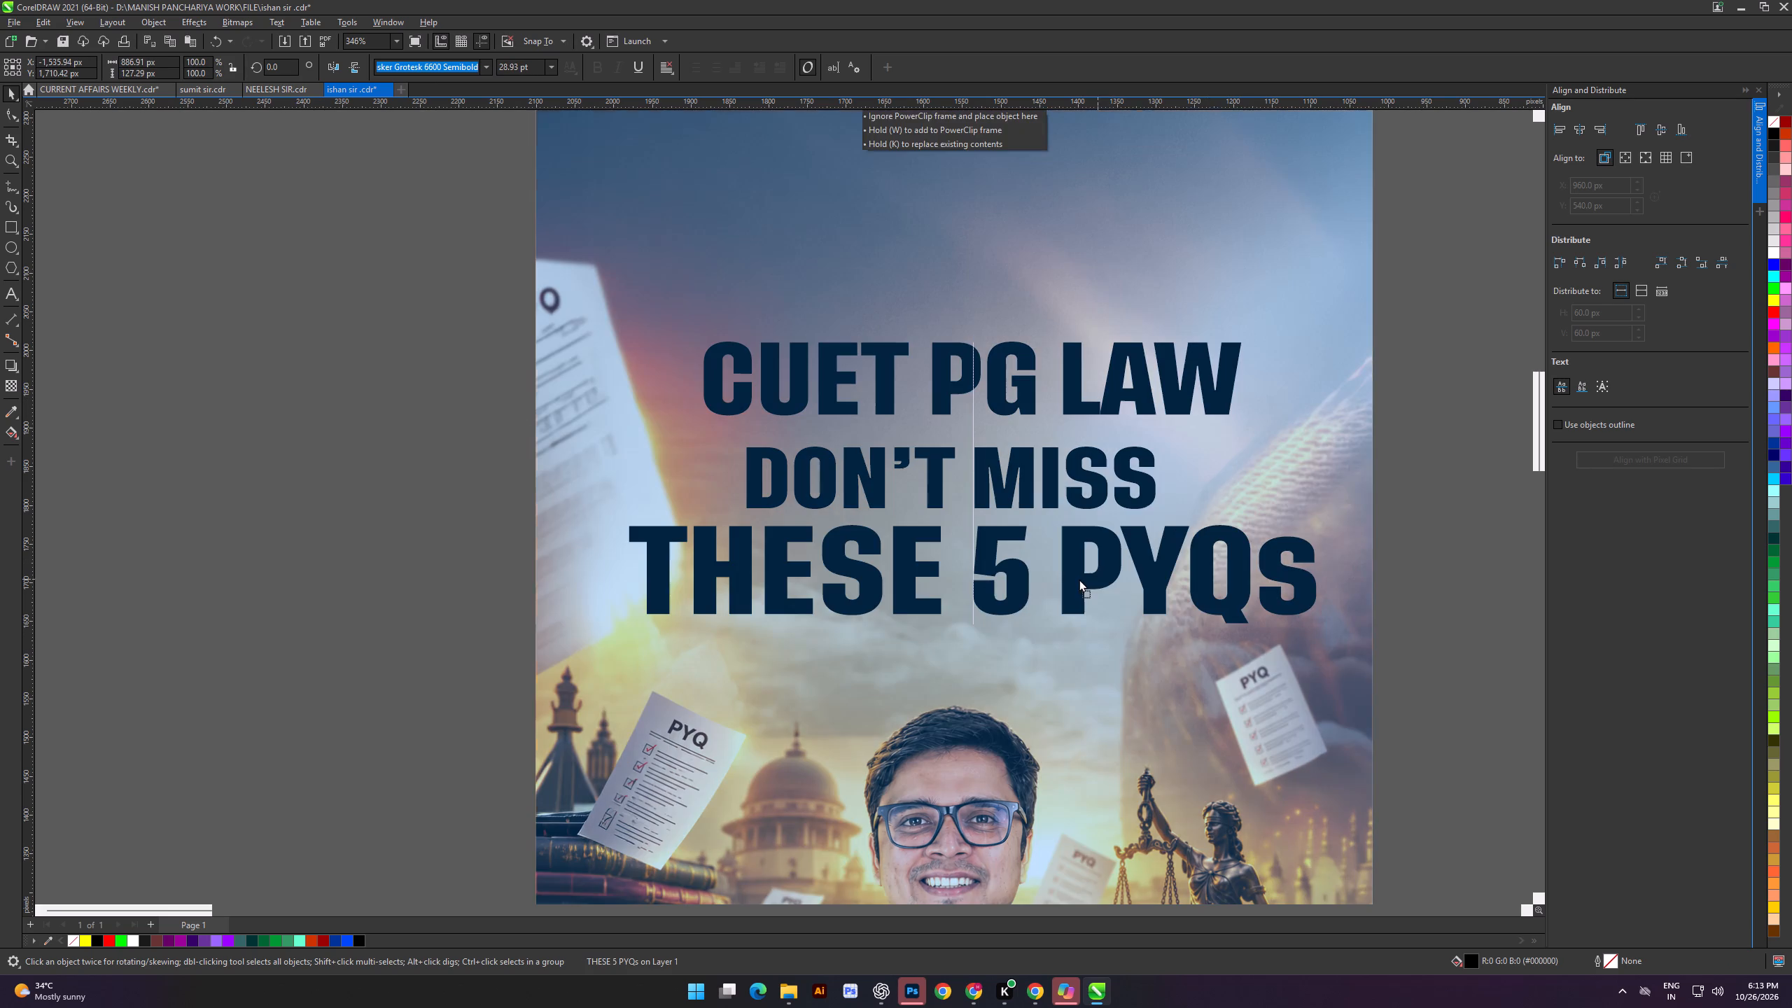
pyautogui.moveTo(1079, 579); pyautogui.dragTo(1077, 578)
pyautogui.keyDown('shift'); pyautogui.moveTo(1324, 626); pyautogui.dragTo(1341, 634); pyautogui.keyUp('shift')
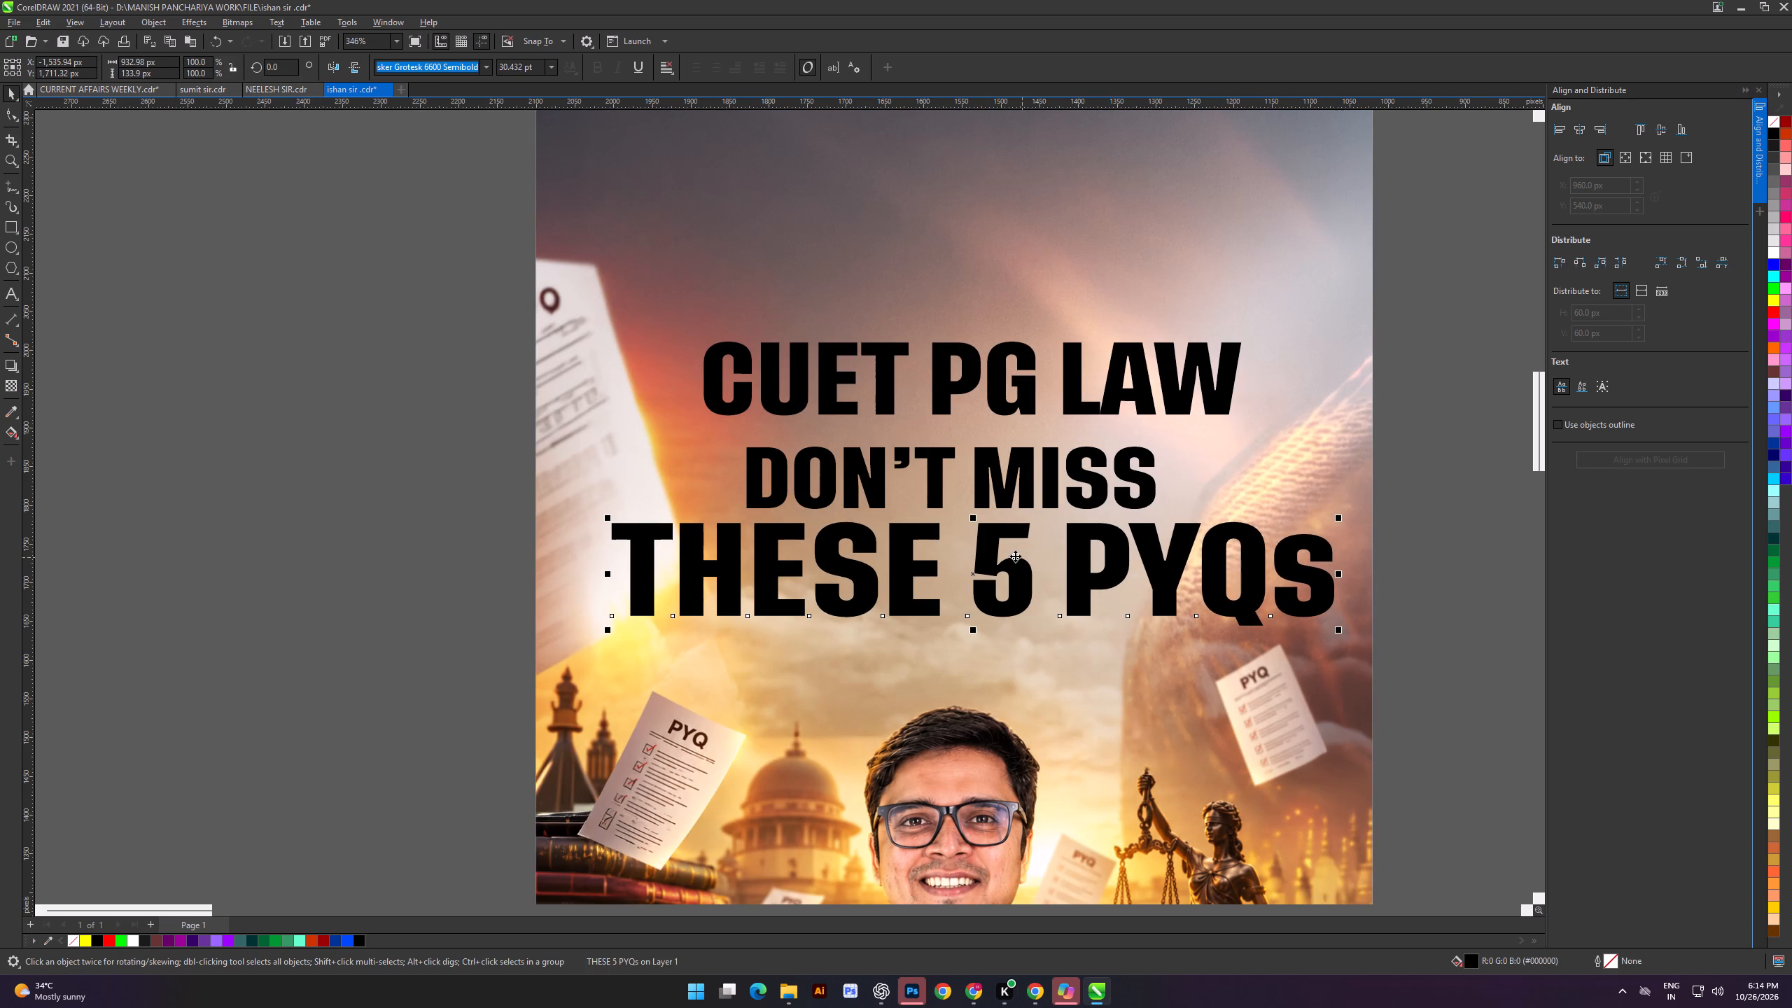
pyautogui.moveTo(1071, 562); pyautogui.dragTo(1055, 563)
# Adjust the "DON'T MISS" and "CUET PG LAW" lines so they are centred above "THESE 5 PYQs".
pyautogui.moveTo(983, 472); pyautogui.dragTo(983, 470)
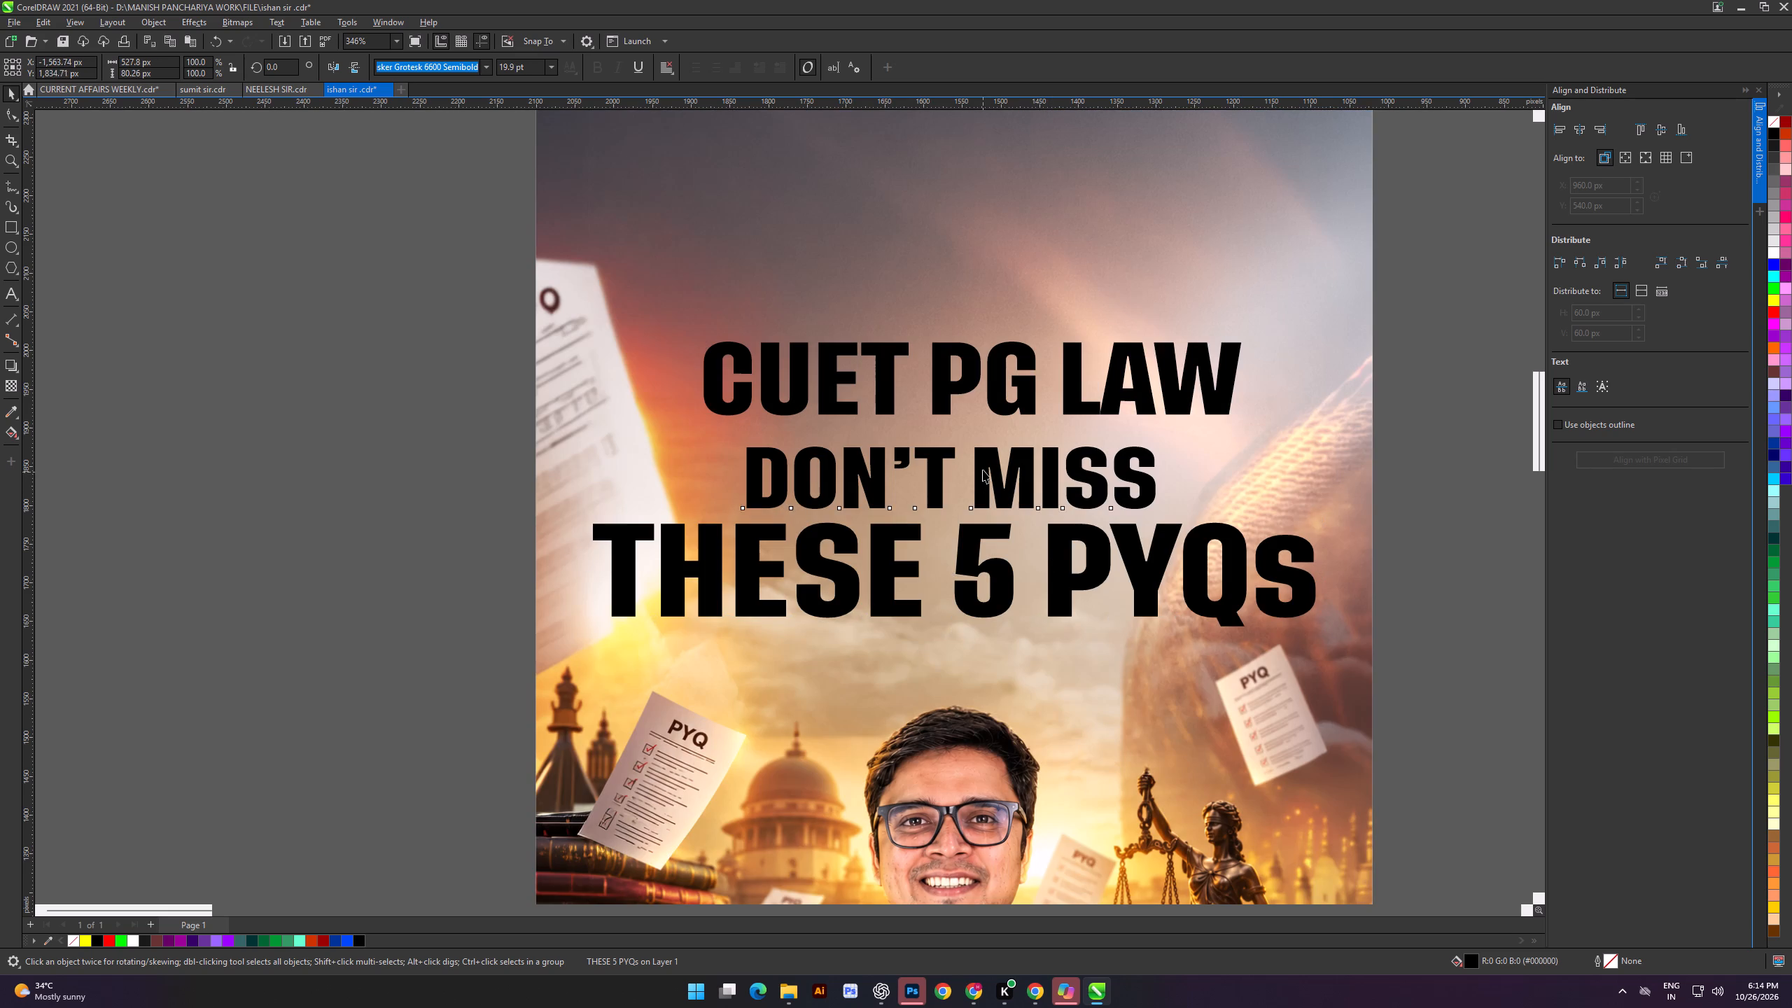
pyautogui.moveTo(983, 470); pyautogui.dragTo(983, 465)
pyautogui.moveTo(960, 386); pyautogui.dragTo(941, 382)
pyautogui.scroll(-5, 940, 384)
pyautogui.click(497, 375)
pyautogui.keyDown('alt'); pyautogui.scroll(10, 779, 449); pyautogui.keyUp('alt')
pyautogui.scroll(-6, 946, 495)
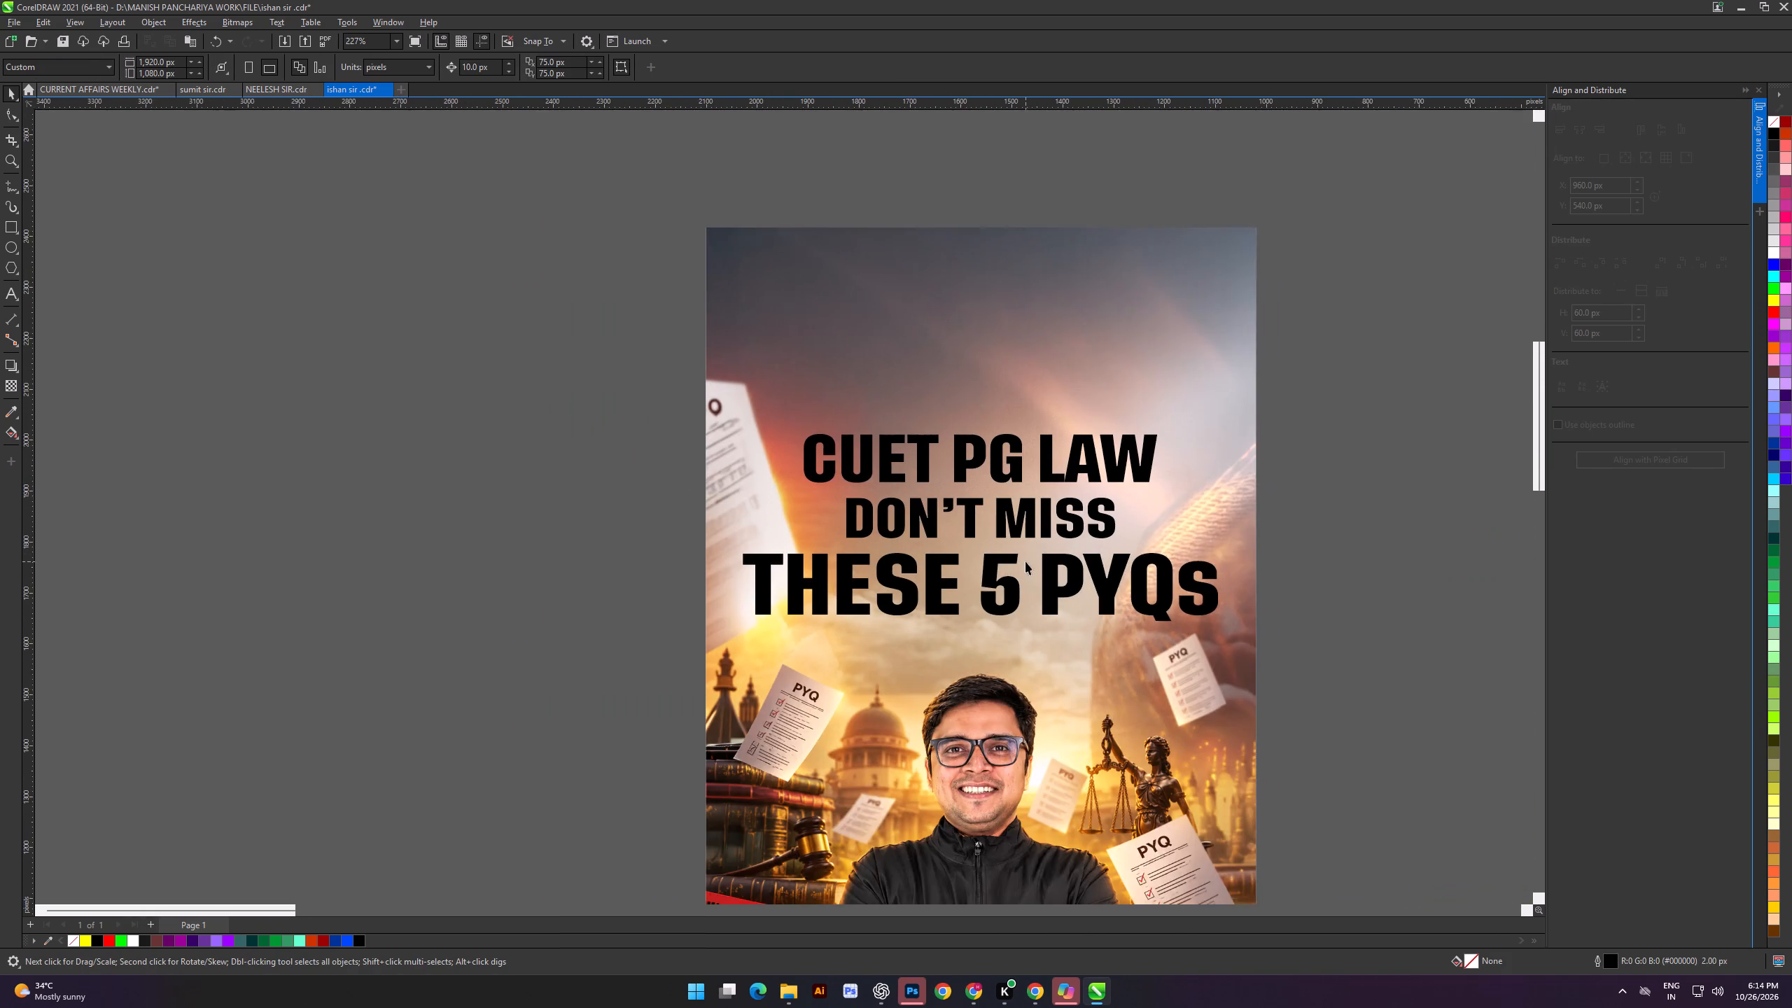
# Draw a rectangle about 1,002 × 156 px over the "THESE 5 PYQs" line, fill it red (#FF0000) and remove its outline.
pyautogui.scroll(2, 1025, 561)
pyautogui.scroll(2, 953, 492)
pyautogui.click(4, 216)
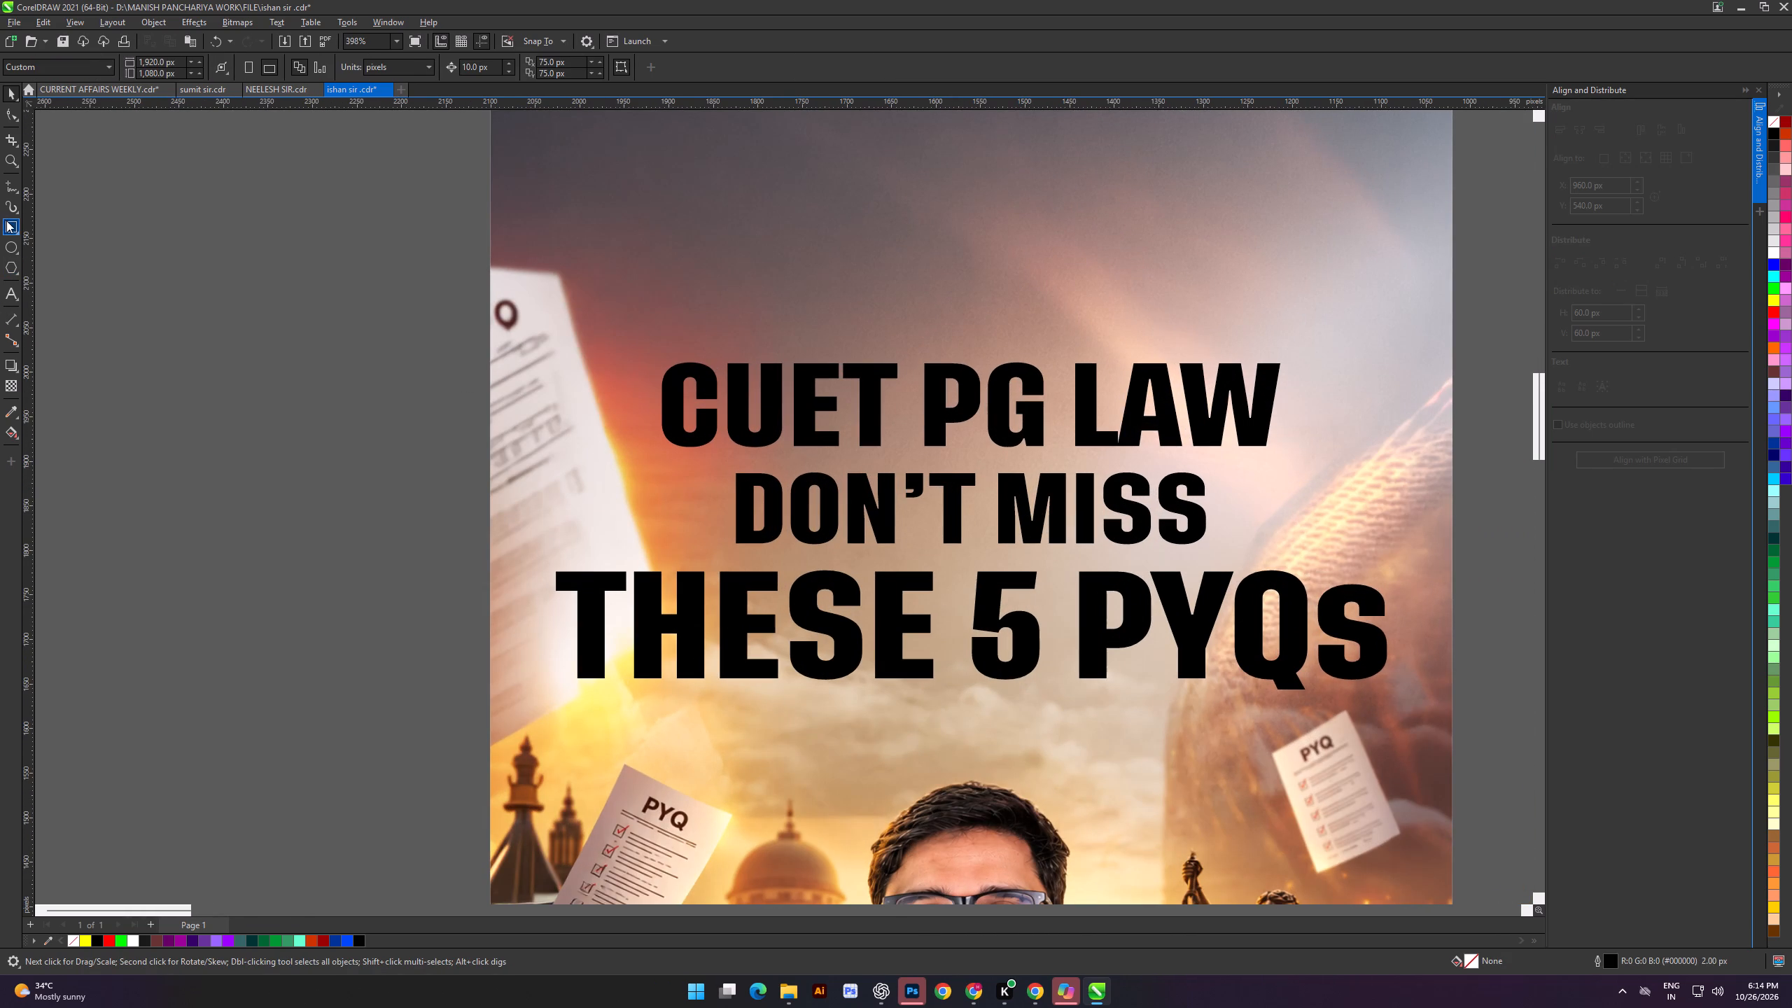
pyautogui.click(6, 220)
pyautogui.moveTo(523, 558); pyautogui.dragTo(603, 575)
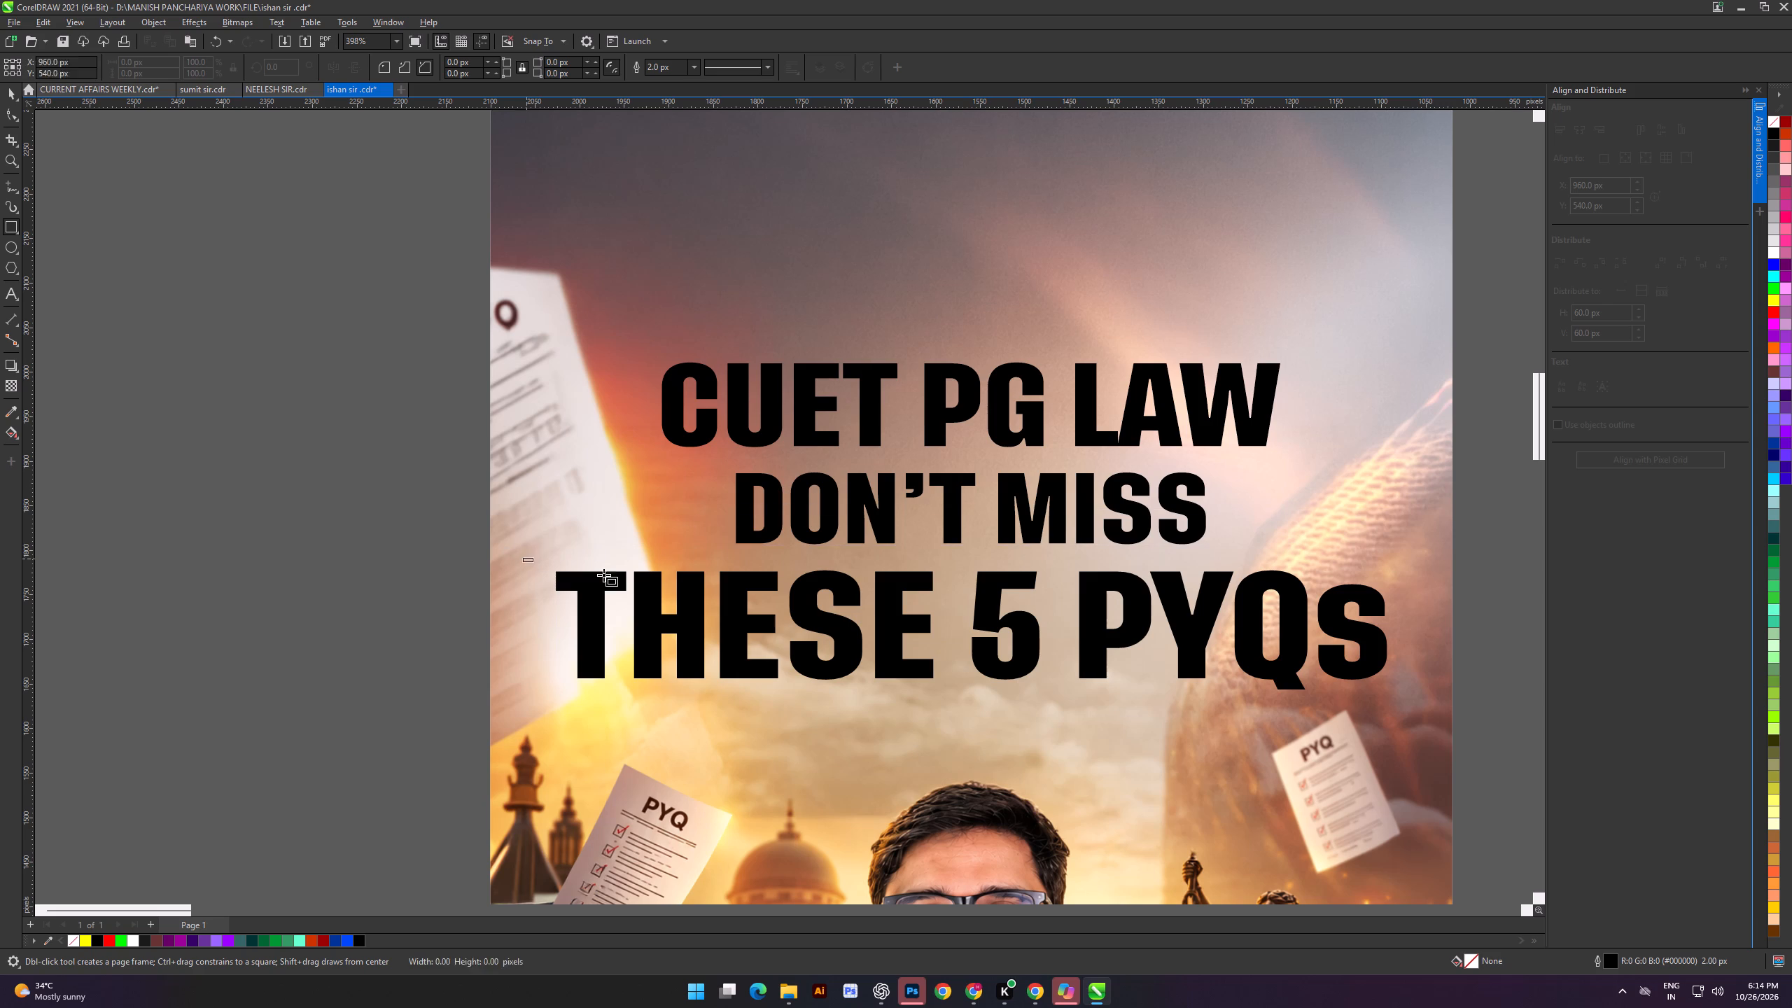
pyautogui.moveTo(603, 575); pyautogui.dragTo(1415, 697)
pyautogui.click(1772, 311)
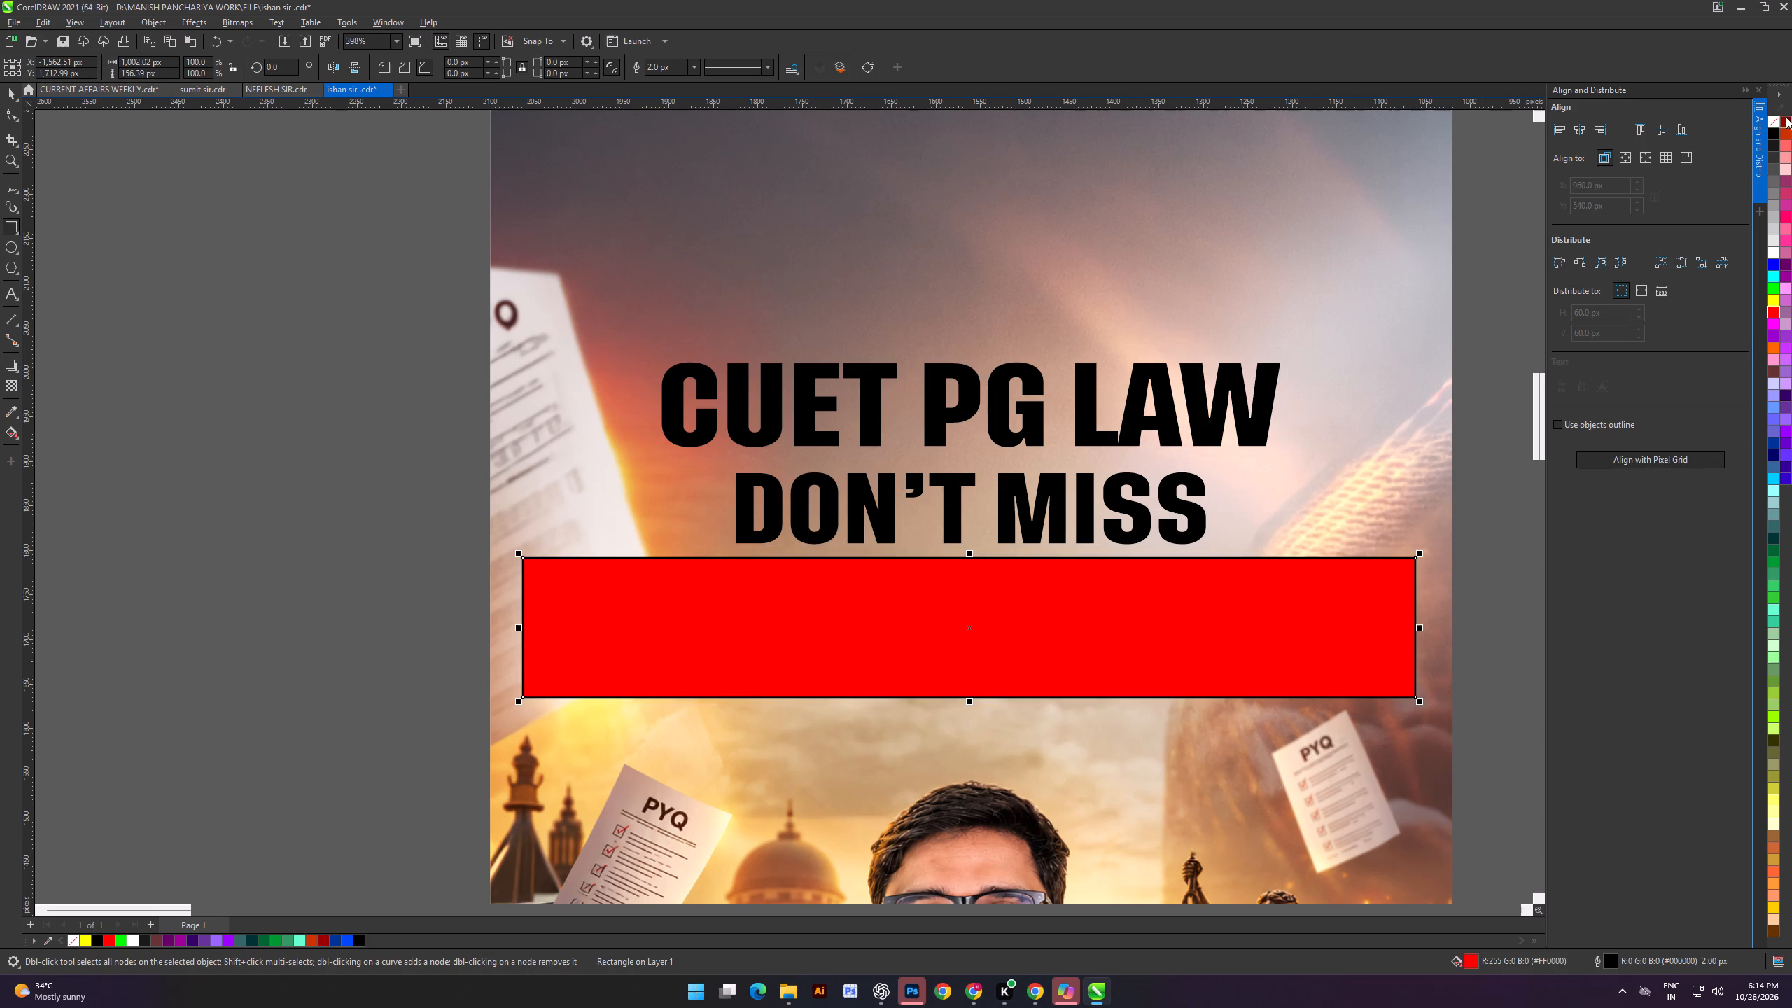
pyautogui.rightClick(1770, 118)
pyautogui.click(1753, 124)
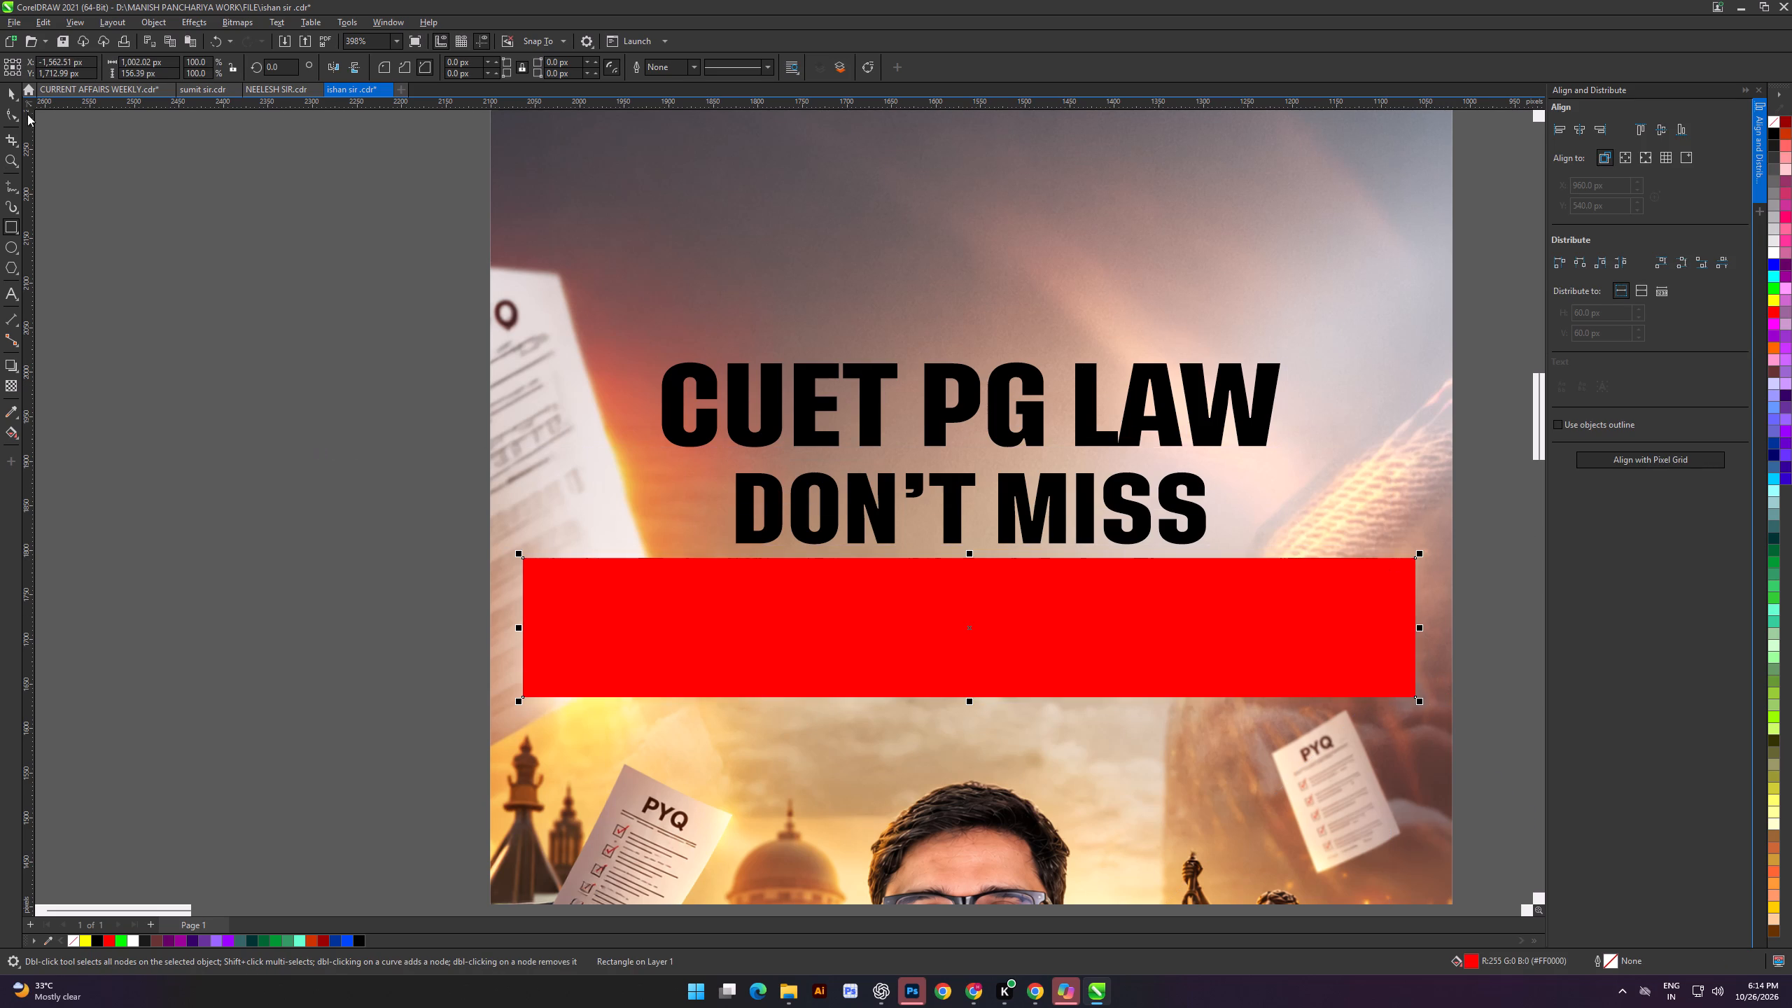
# Send the red rectangle behind the "THESE 5 PYQs" text.
pyautogui.click(6, 92)
pyautogui.click(244, 561)
pyautogui.click(919, 689)
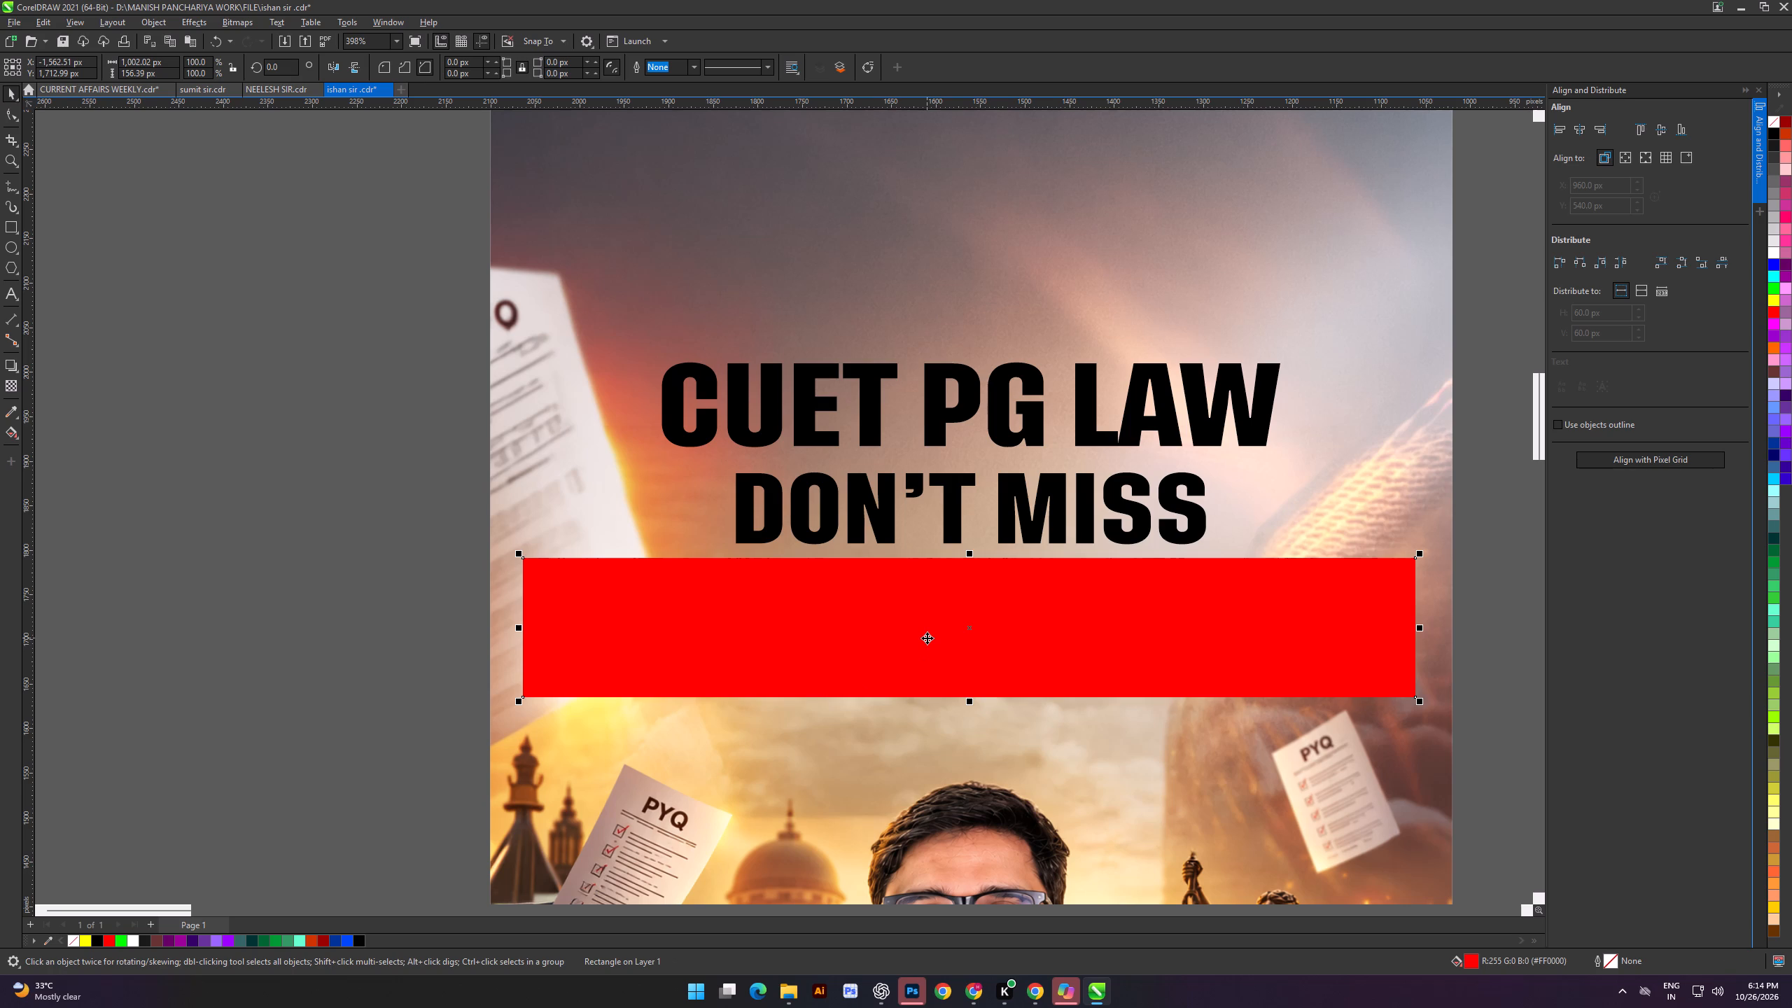
pyautogui.hotkey('ctrl', 'pagedown')
pyautogui.click(371, 556)
# Adjust the "THESE 5 PYQs" line's height within the red band to about Y 1,710 px and fill the text white.
pyautogui.scroll(2, 1086, 601)
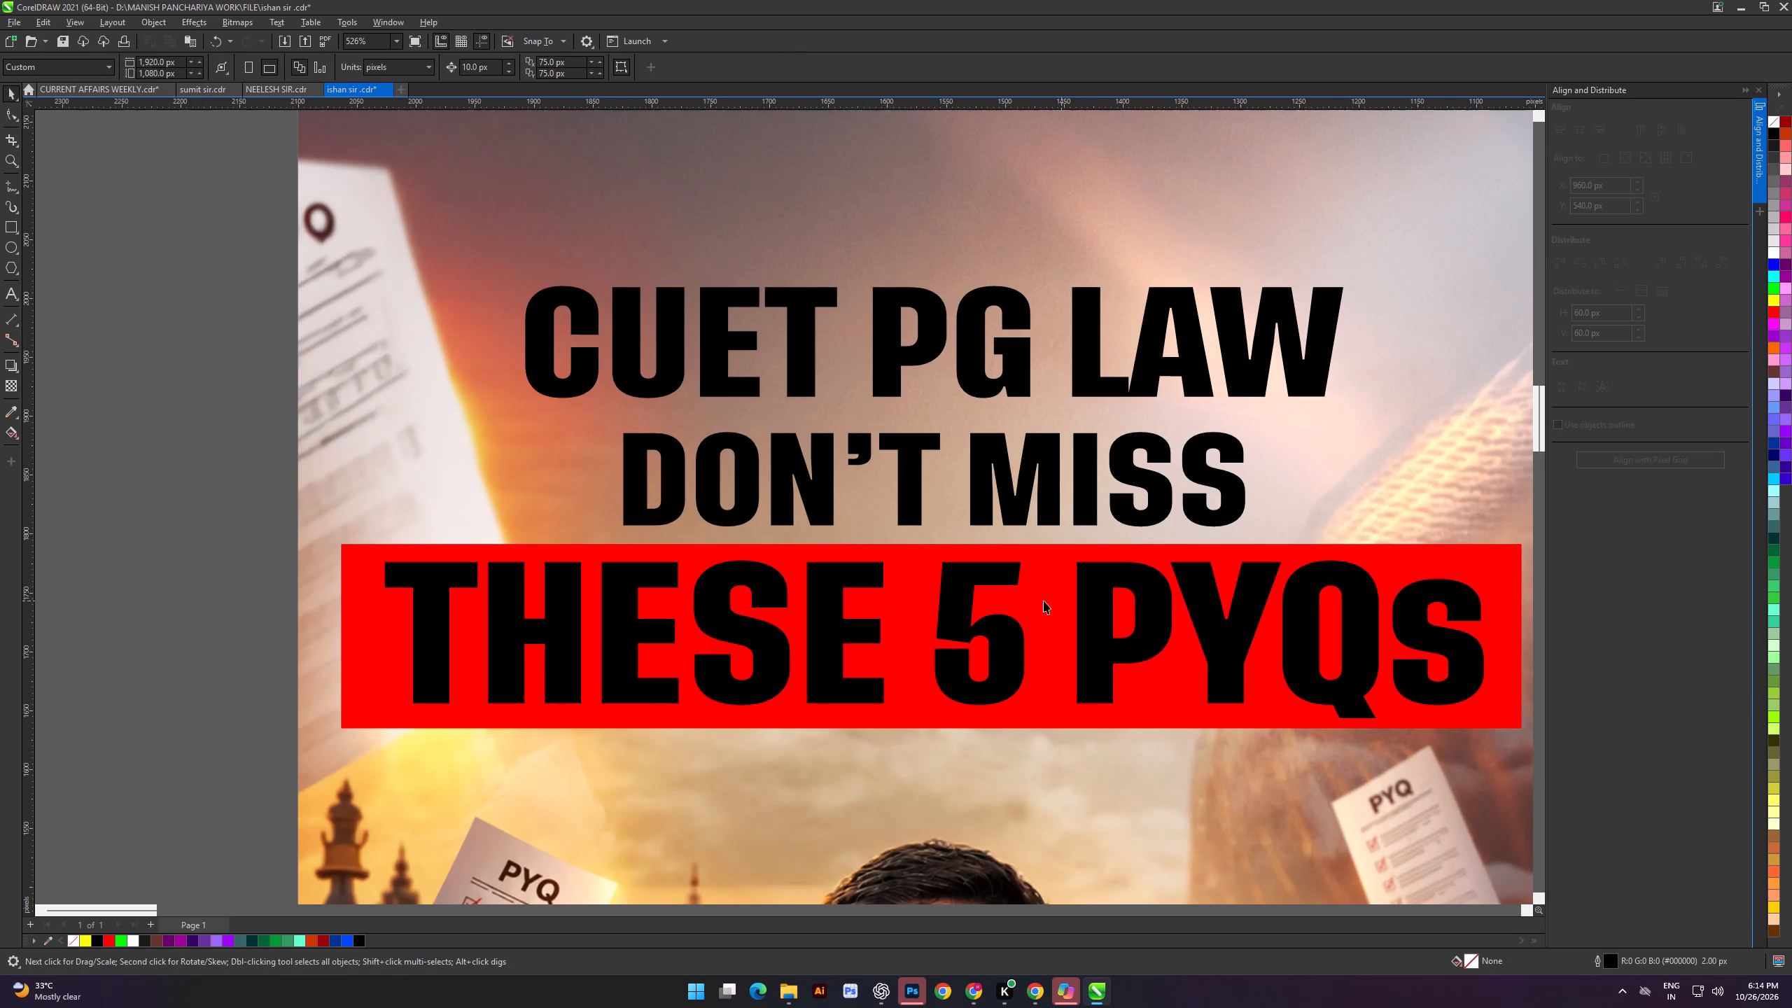
pyautogui.click(1008, 643)
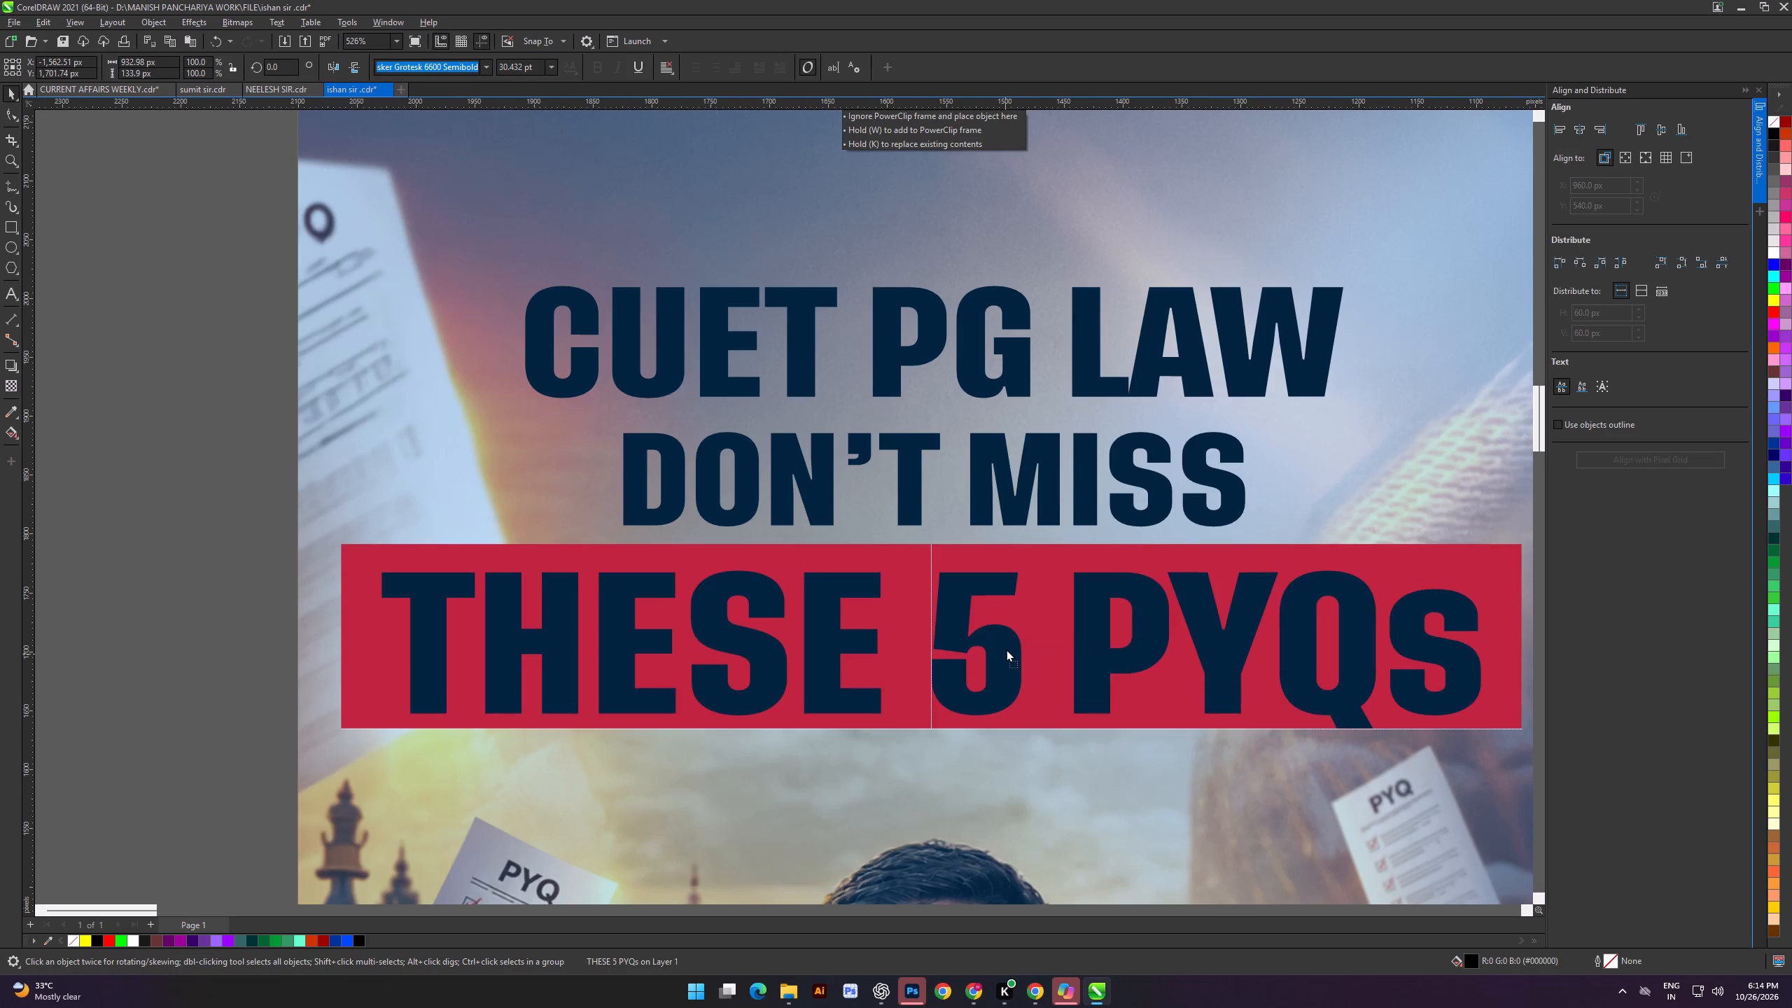
pyautogui.scroll(-1, 1146, 636)
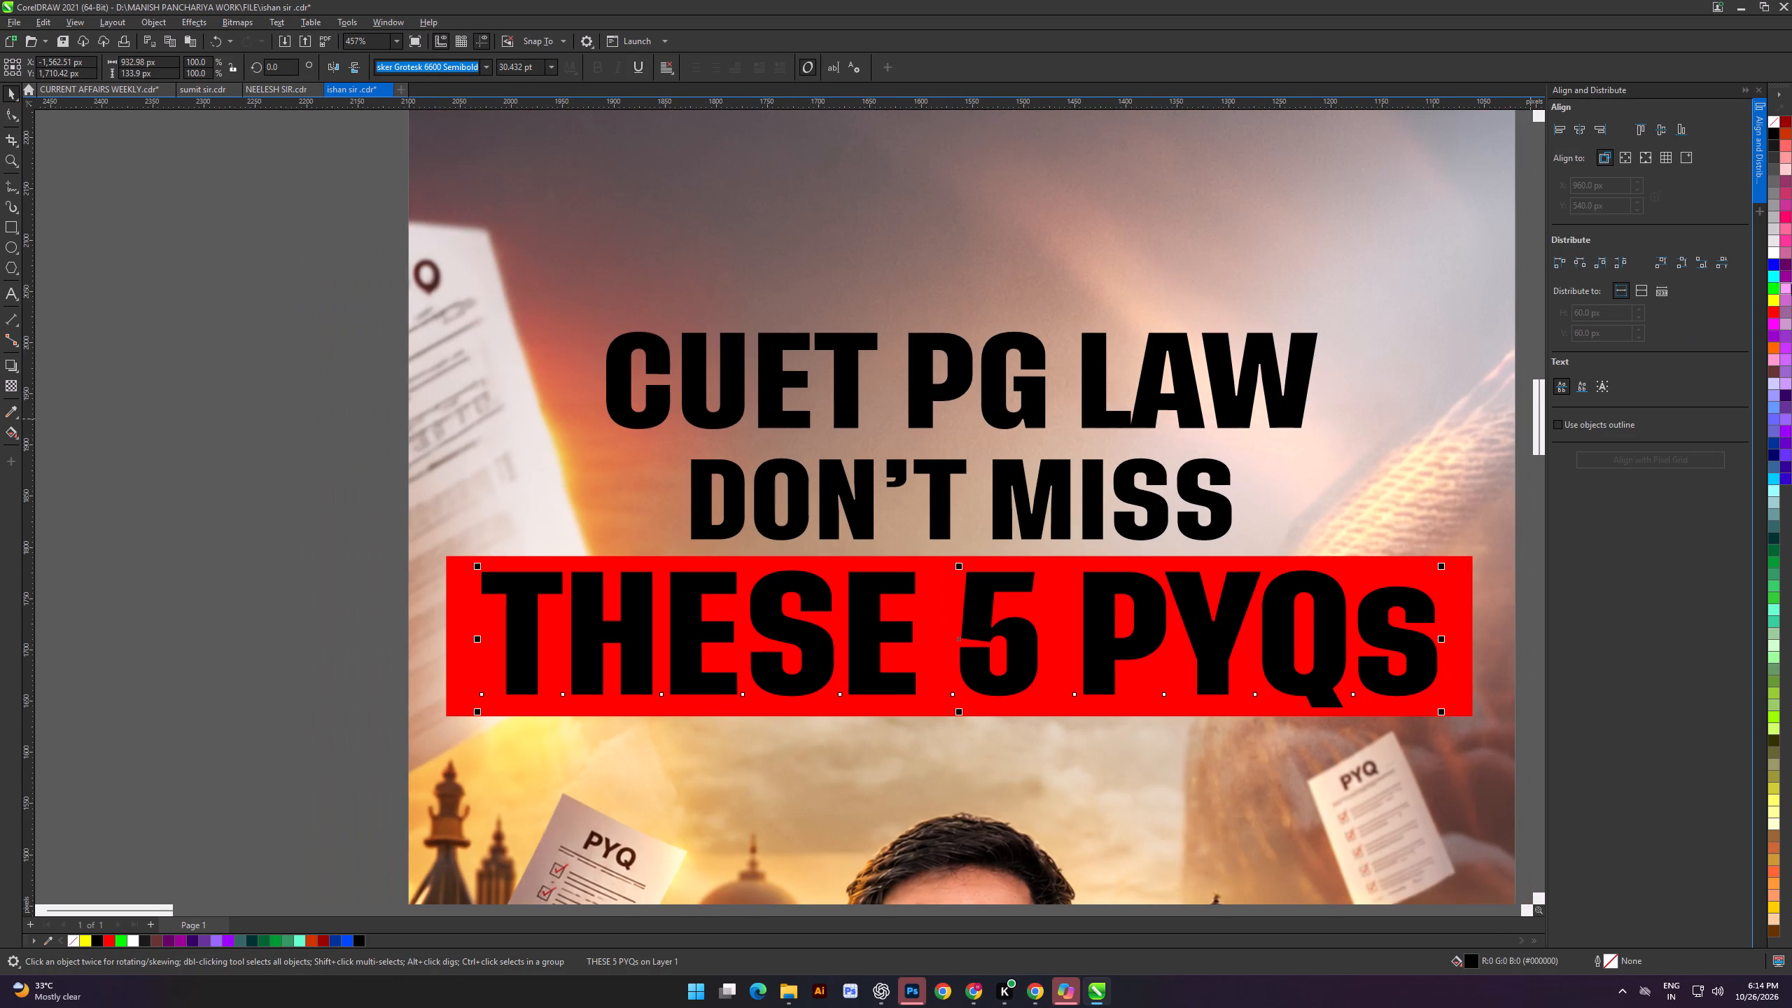
pyautogui.click(1773, 251)
pyautogui.moveTo(36, 456); pyautogui.dragTo(55, 456)
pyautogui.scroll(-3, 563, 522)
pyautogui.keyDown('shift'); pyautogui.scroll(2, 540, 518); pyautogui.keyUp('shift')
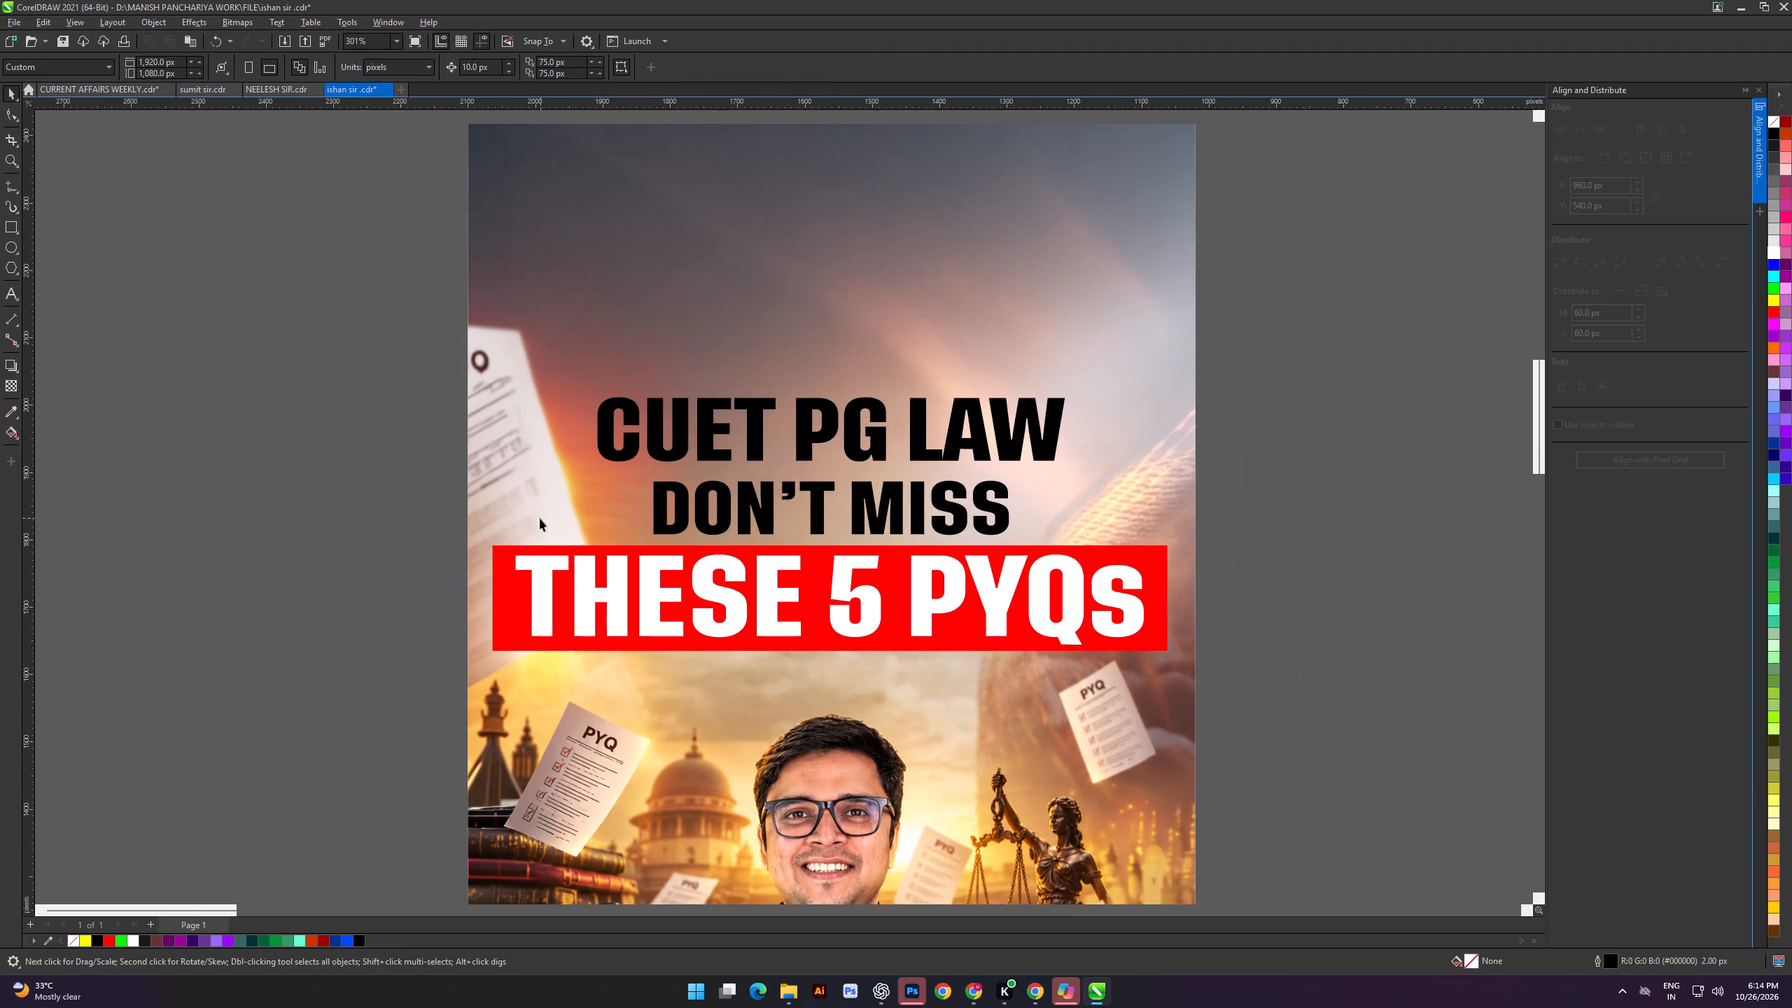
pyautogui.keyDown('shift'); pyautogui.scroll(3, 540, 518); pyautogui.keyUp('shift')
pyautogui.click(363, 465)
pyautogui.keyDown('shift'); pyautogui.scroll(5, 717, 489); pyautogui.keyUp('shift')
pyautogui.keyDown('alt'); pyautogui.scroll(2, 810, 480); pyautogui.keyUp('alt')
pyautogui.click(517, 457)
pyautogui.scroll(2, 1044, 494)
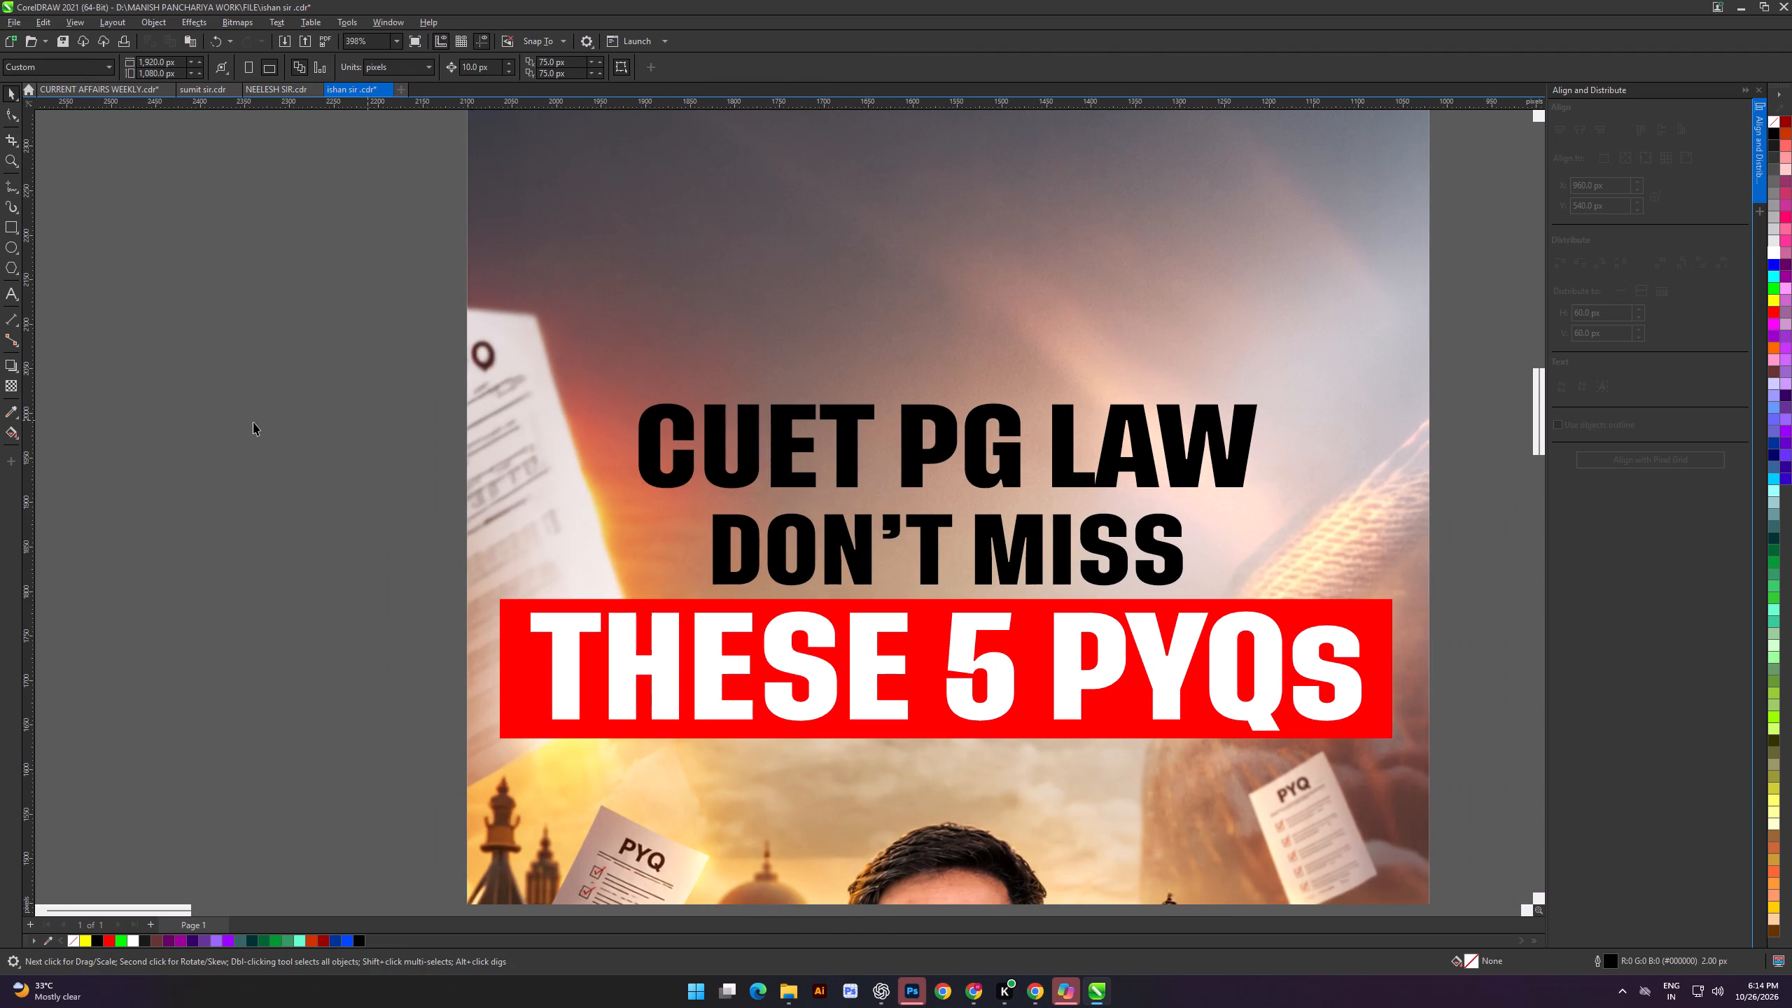
# Duplicate the red rectangle from behind "THESE 5 PYQs" and place the copy over the "DON'T MISS" line.
pyautogui.click(253, 422)
pyautogui.keyDown('alt'); pyautogui.scroll(7, 934, 507); pyautogui.keyUp('alt')
pyautogui.click(927, 569)
pyautogui.scroll(-3, 927, 569)
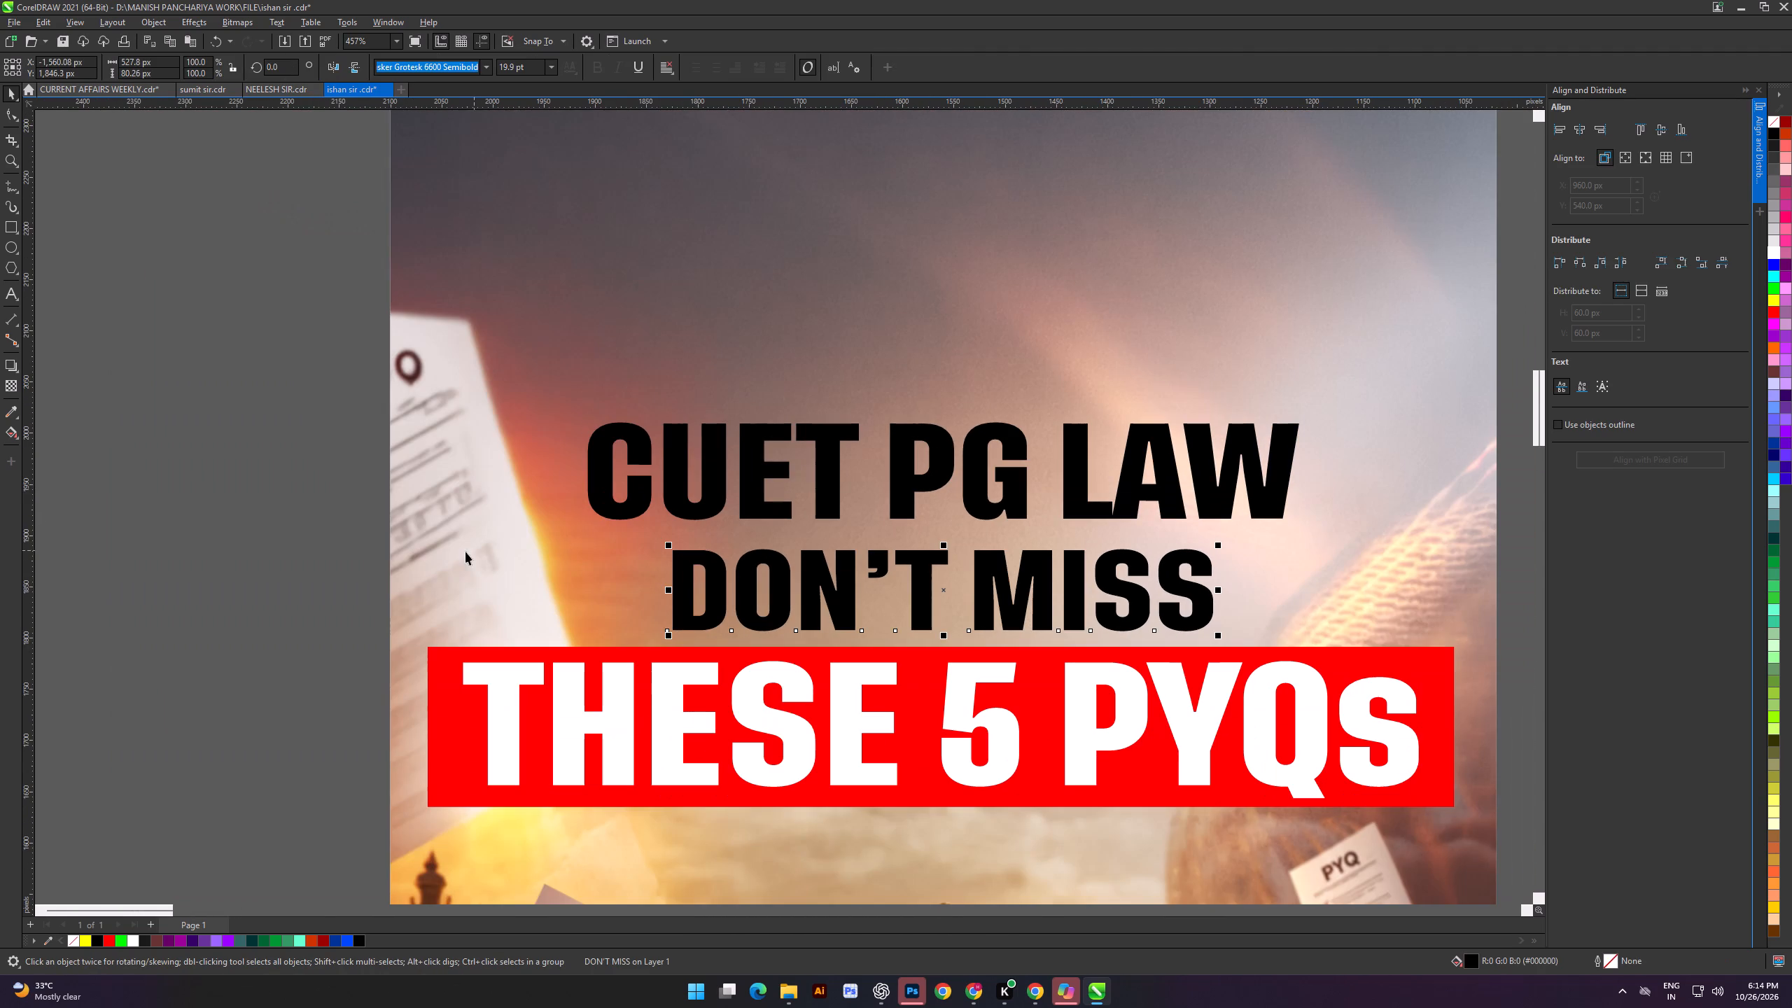
pyautogui.click(444, 670)
pyautogui.scroll(-5, 444, 670)
pyautogui.moveTo(444, 670); pyautogui.dragTo(434, 615, button='right')
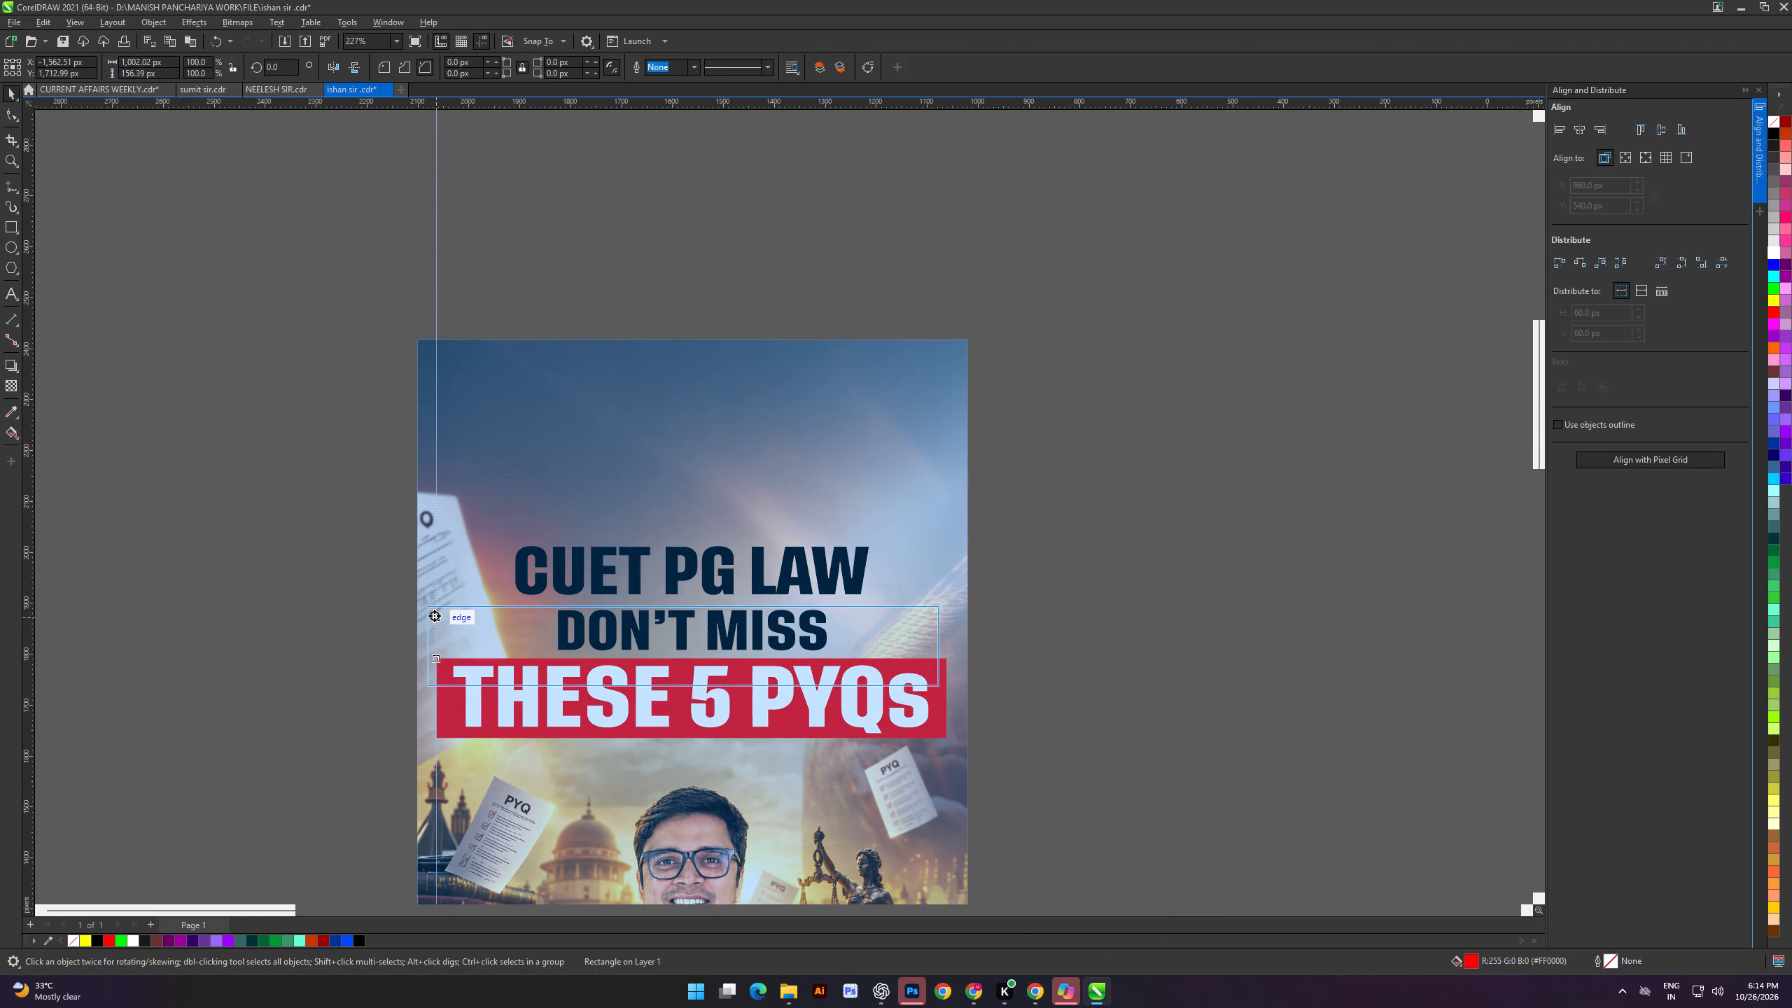
pyautogui.moveTo(434, 615); pyautogui.dragTo(434, 615, button='right')
pyautogui.click(482, 635)
# Save the document.
pyautogui.click(339, 619)
pyautogui.click(248, 596)
pyautogui.hotkey('ctrl', 's')
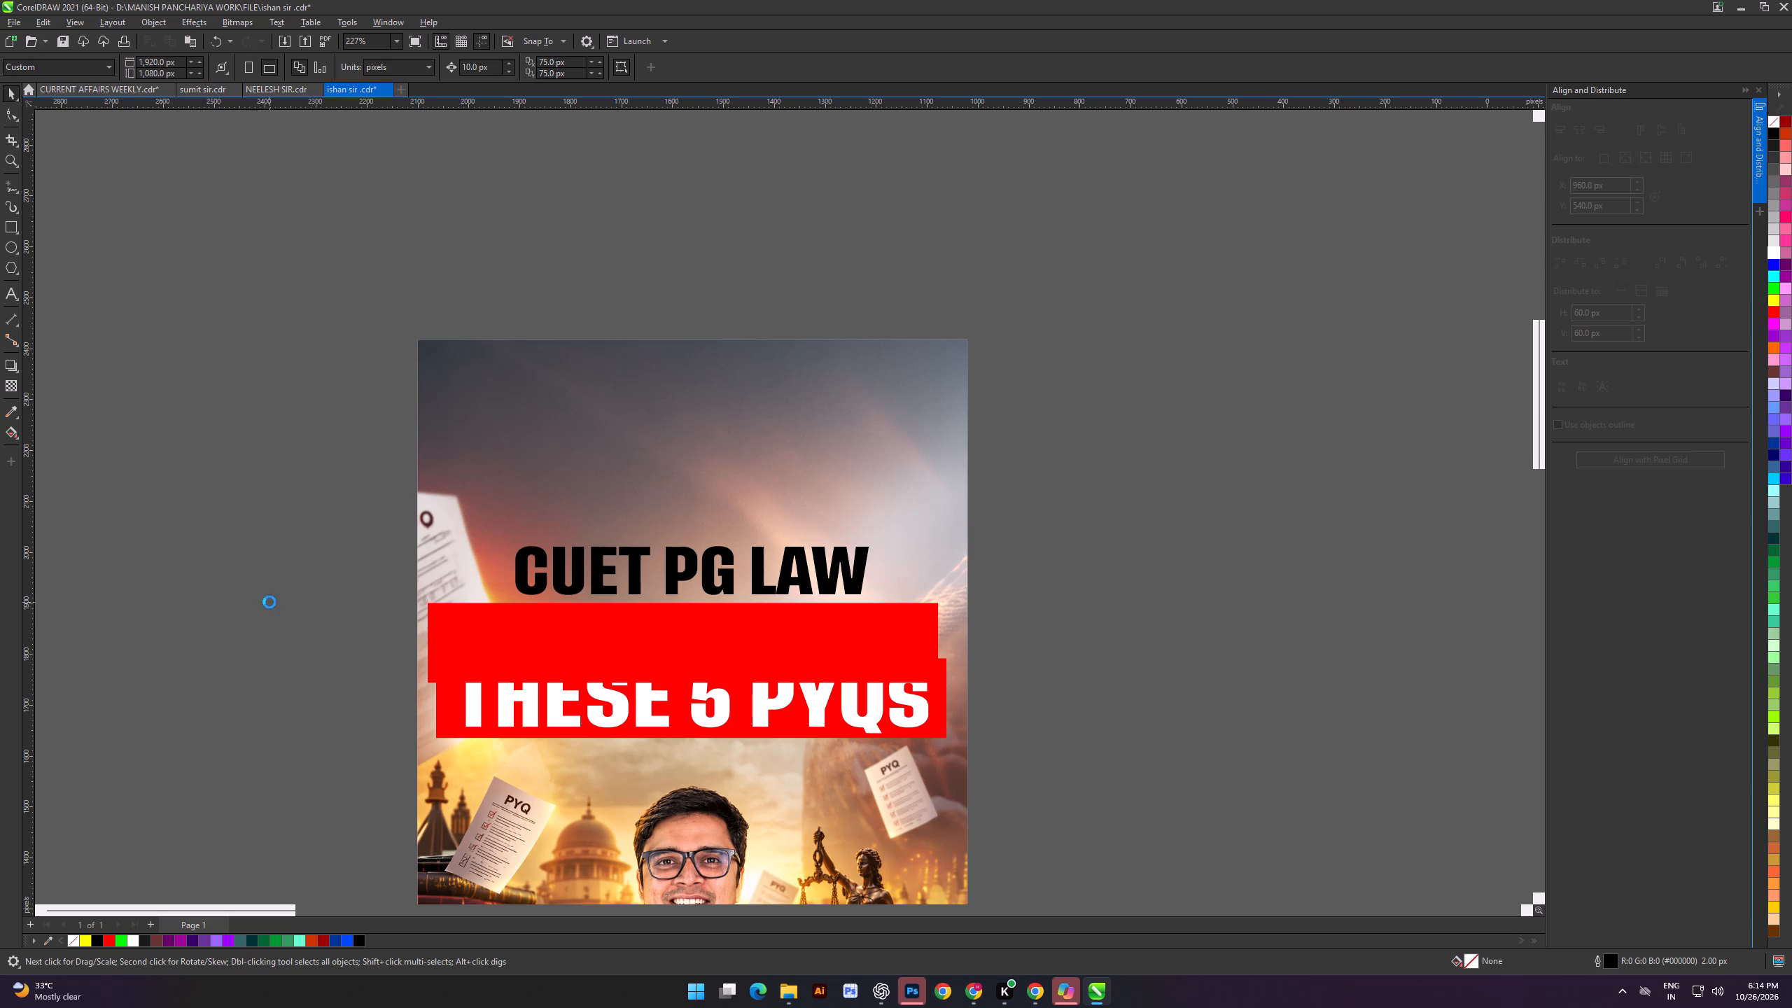
pyautogui.hotkey('ctrl', 's')
pyautogui.click(269, 602)
# Resize the duplicated red rectangle to about 662 × 113 px and position it over "DON'T MISS" at about Y 1,839 px.
pyautogui.scroll(4, 362, 626)
pyautogui.click(738, 670)
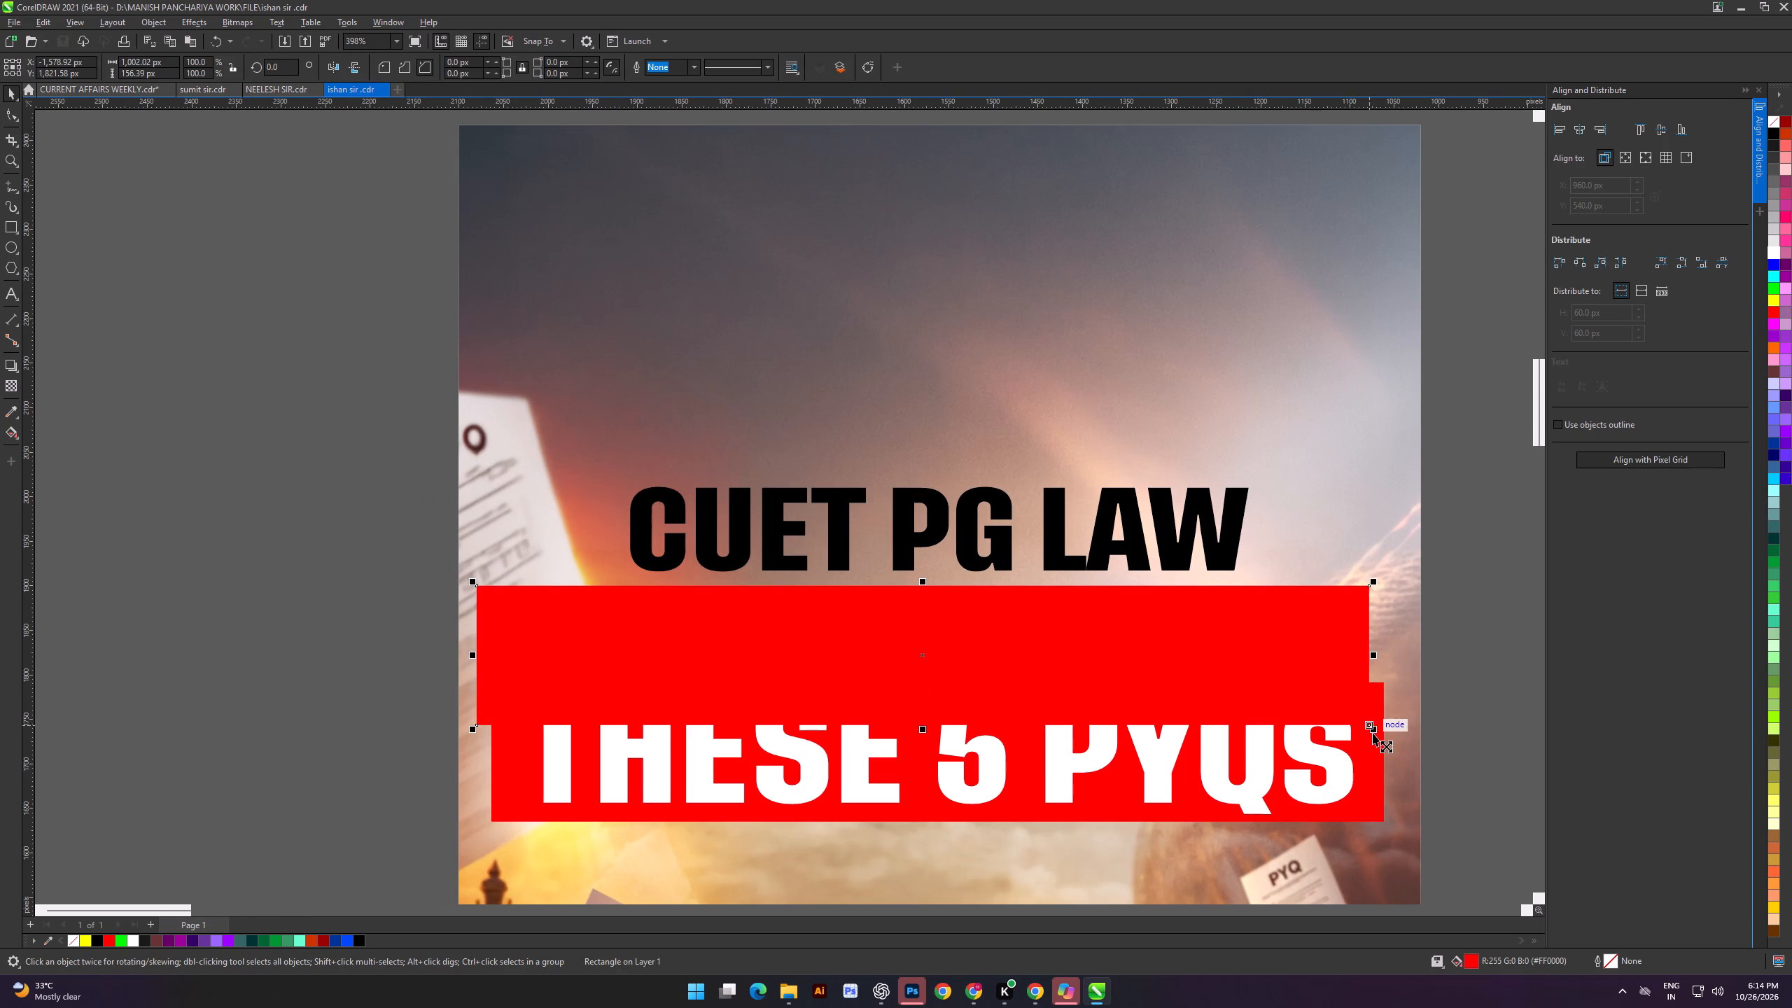
pyautogui.keyDown('shift'); pyautogui.click(1373, 733); pyautogui.keyUp('shift')
pyautogui.keyDown('shift'); pyautogui.moveTo(1374, 729); pyautogui.dragTo(1177, 759); pyautogui.keyUp('shift')
pyautogui.moveTo(1011, 663); pyautogui.dragTo(1014, 653)
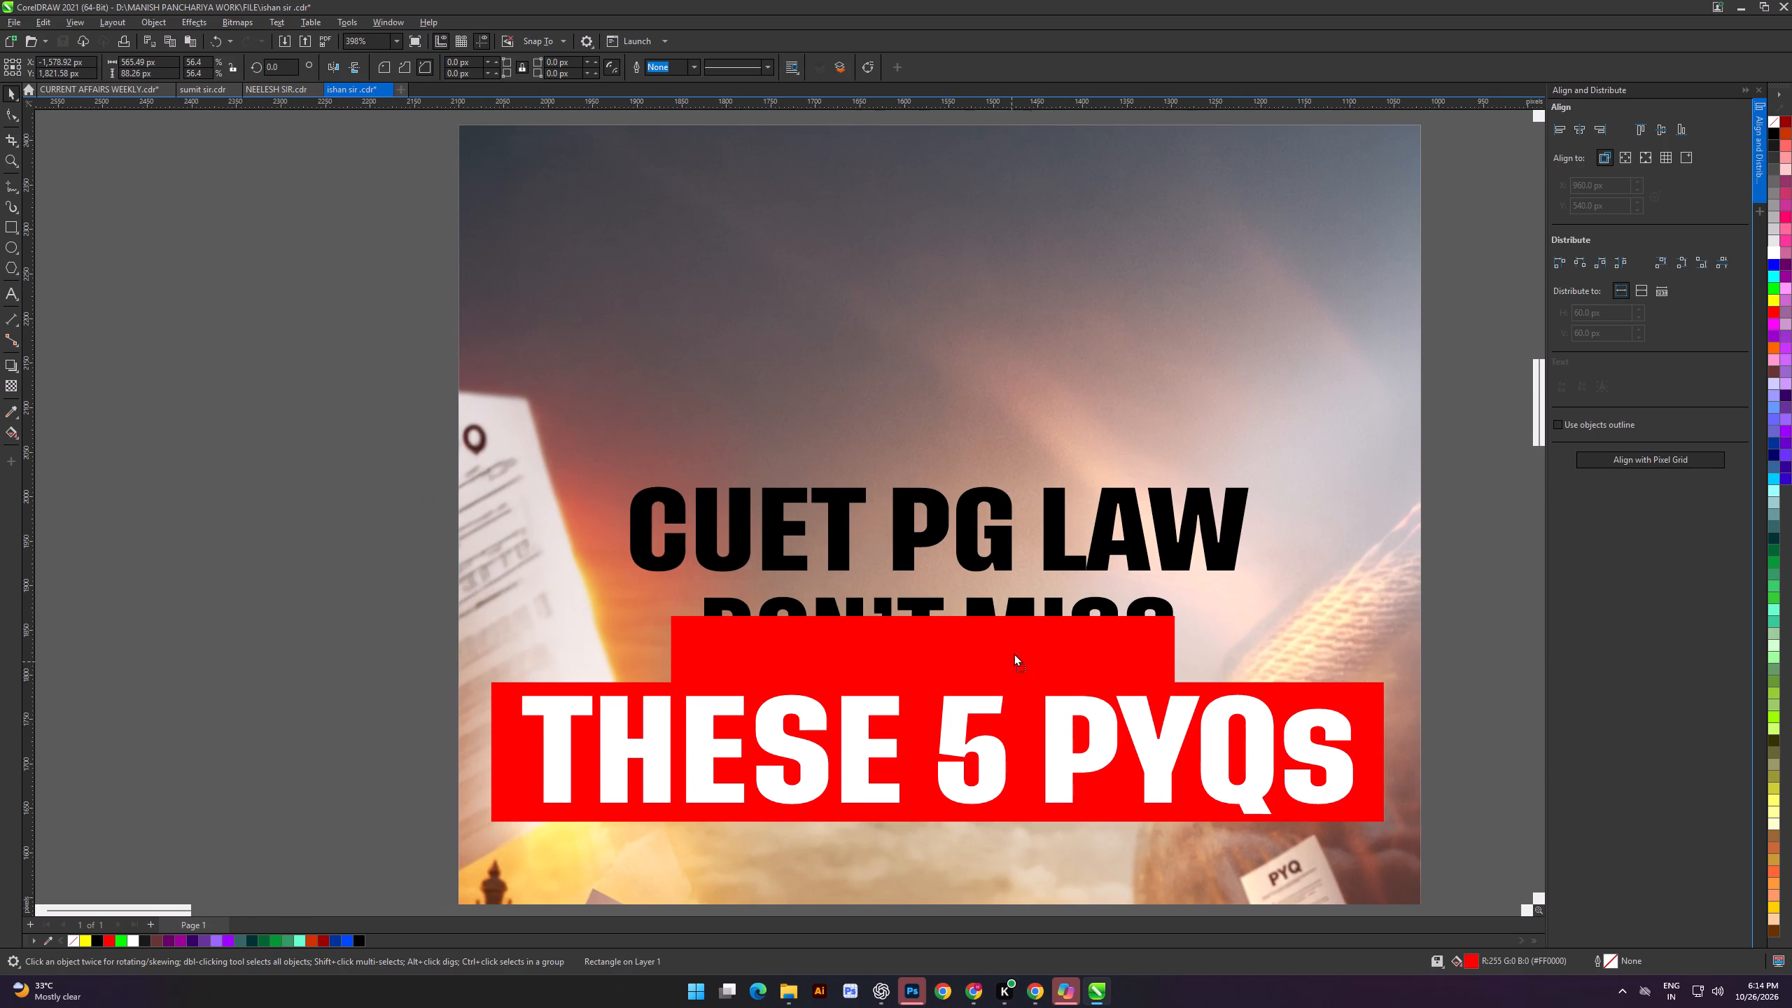
pyautogui.moveTo(1014, 653); pyautogui.dragTo(1018, 636)
pyautogui.scroll(3, 1149, 628)
pyautogui.keyDown('shift'); pyautogui.moveTo(1203, 626); pyautogui.dragTo(1256, 637); pyautogui.keyUp('shift')
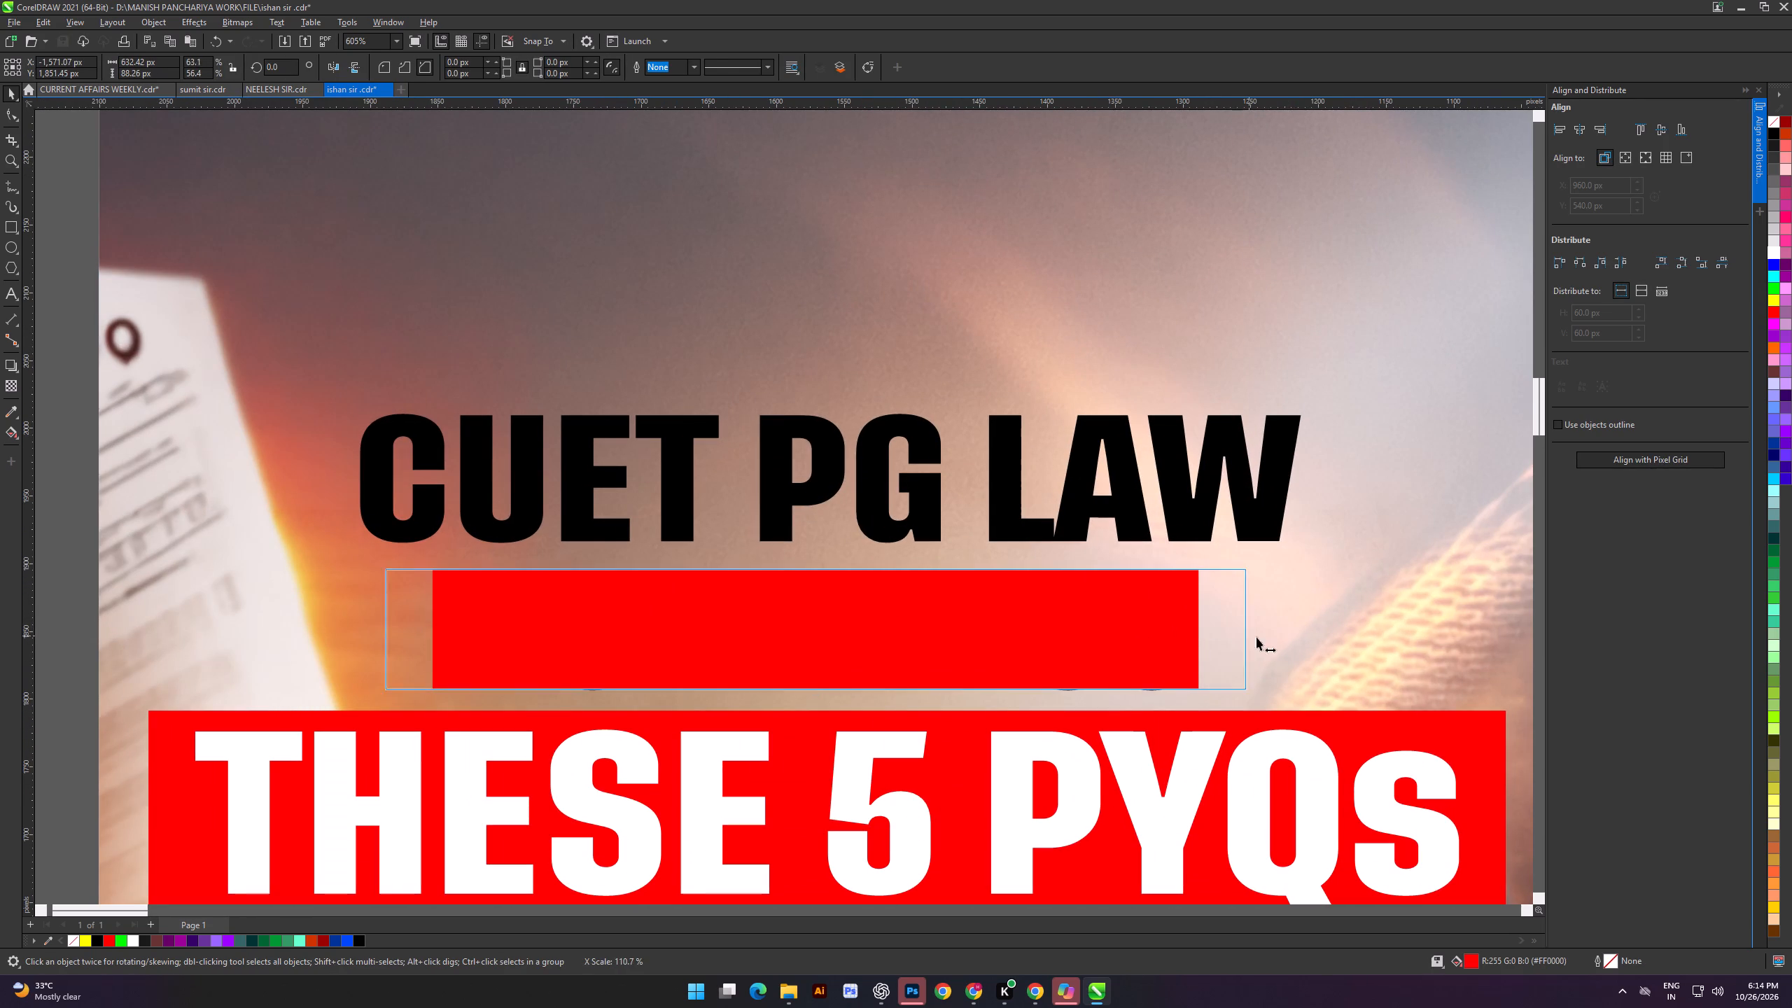
pyautogui.keyDown('shift'); pyautogui.moveTo(1256, 637); pyautogui.dragTo(1269, 640); pyautogui.keyUp('shift')
pyautogui.moveTo(814, 695); pyautogui.dragTo(811, 732)
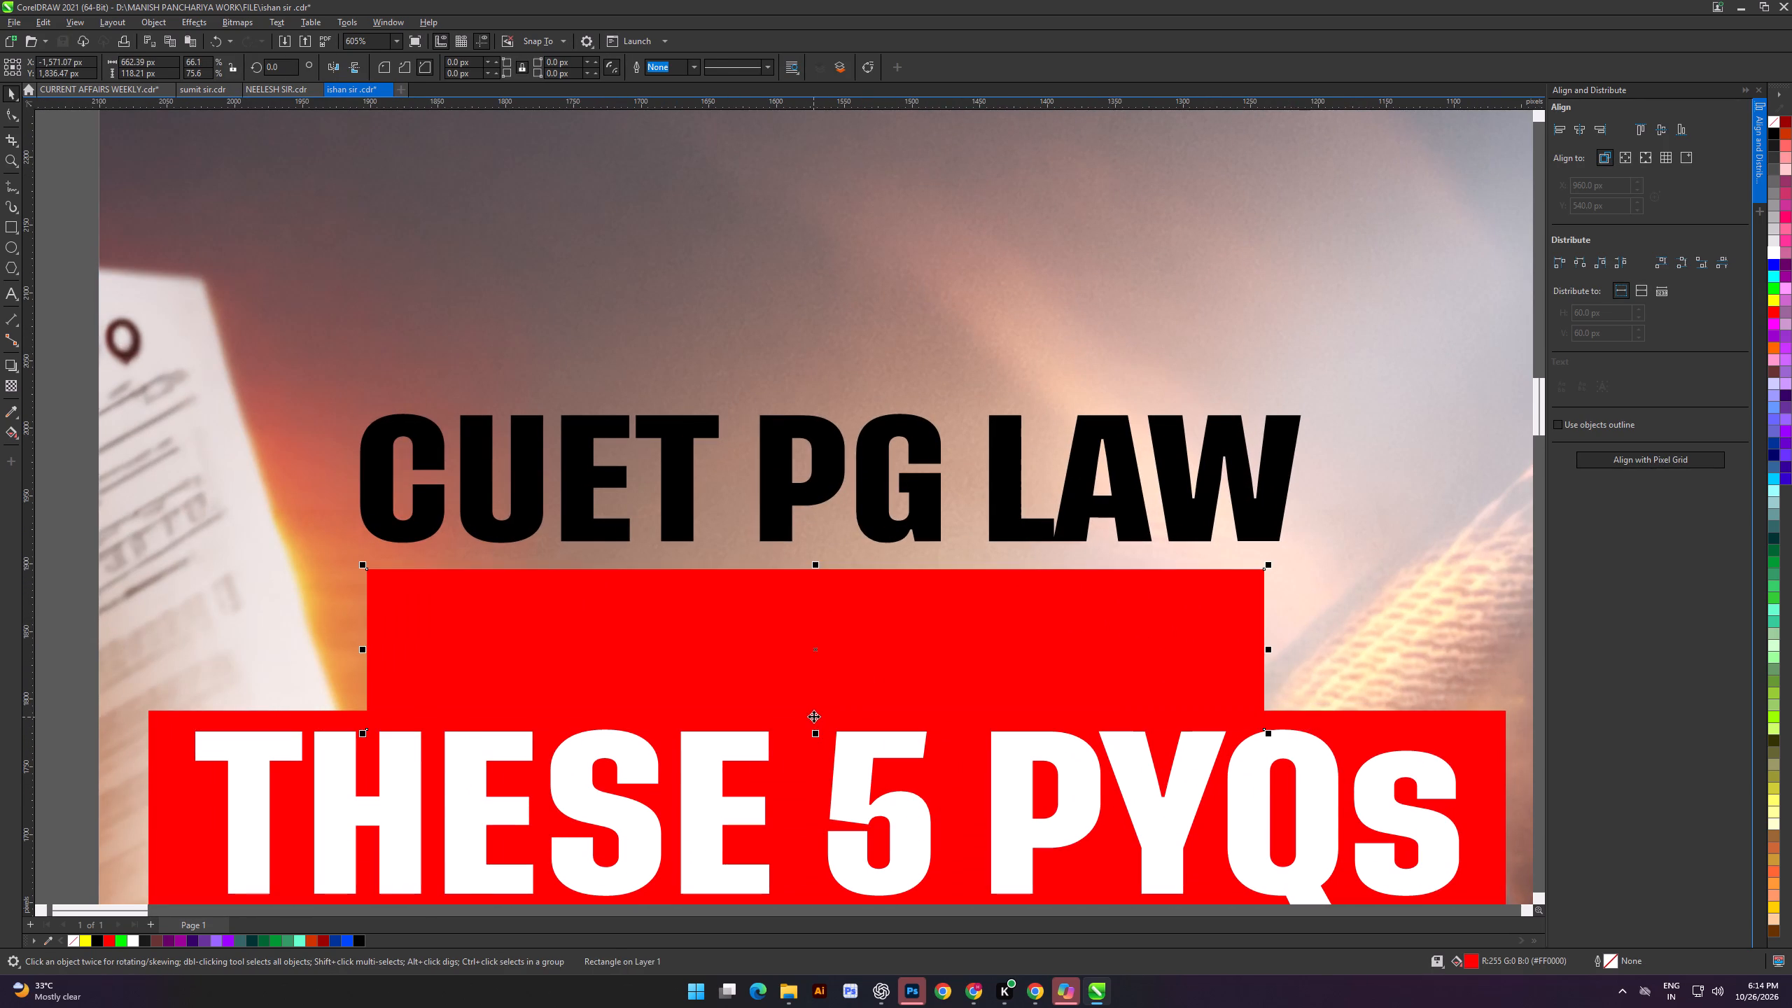
pyautogui.scroll(4, 814, 725)
pyautogui.moveTo(815, 737); pyautogui.dragTo(817, 724)
pyautogui.scroll(-6, 864, 620)
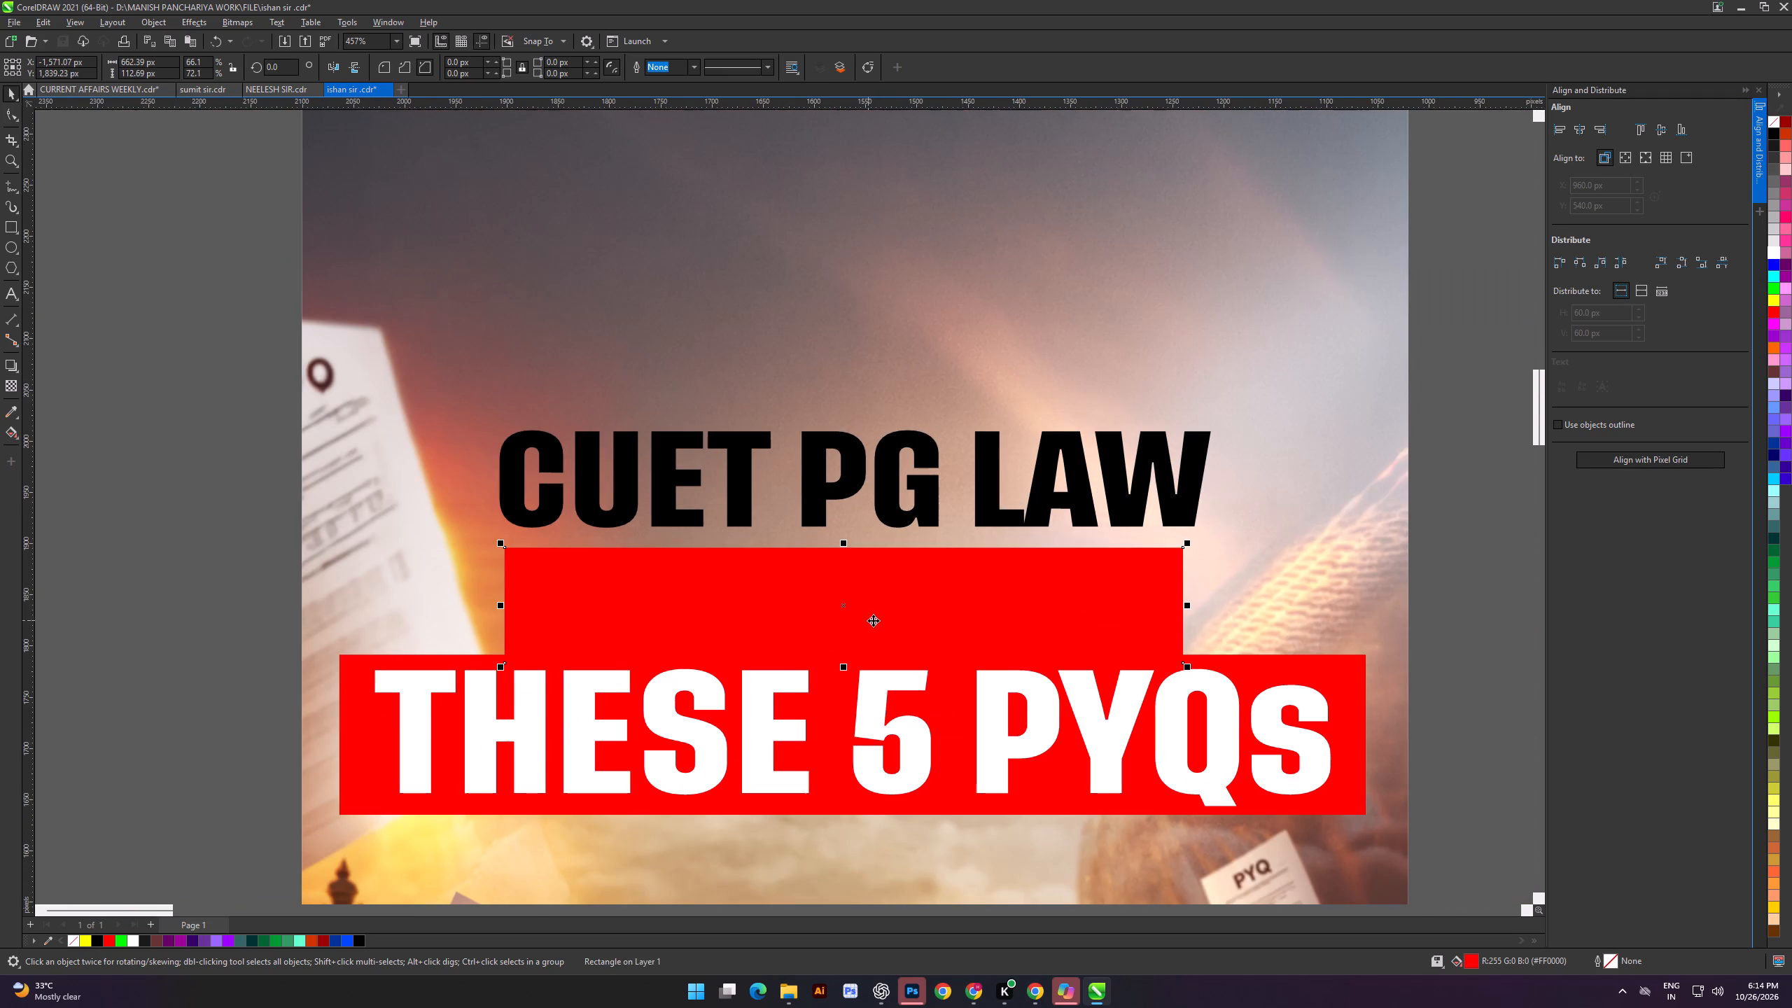
# Send the smaller red rectangle backward until it sits behind the "DON'T MISS" text.
pyautogui.keyDown('shift'); pyautogui.scroll(2, 876, 620); pyautogui.keyUp('shift')
pyautogui.click(886, 618)
pyautogui.hotkey('ctrl', 'pagedown')
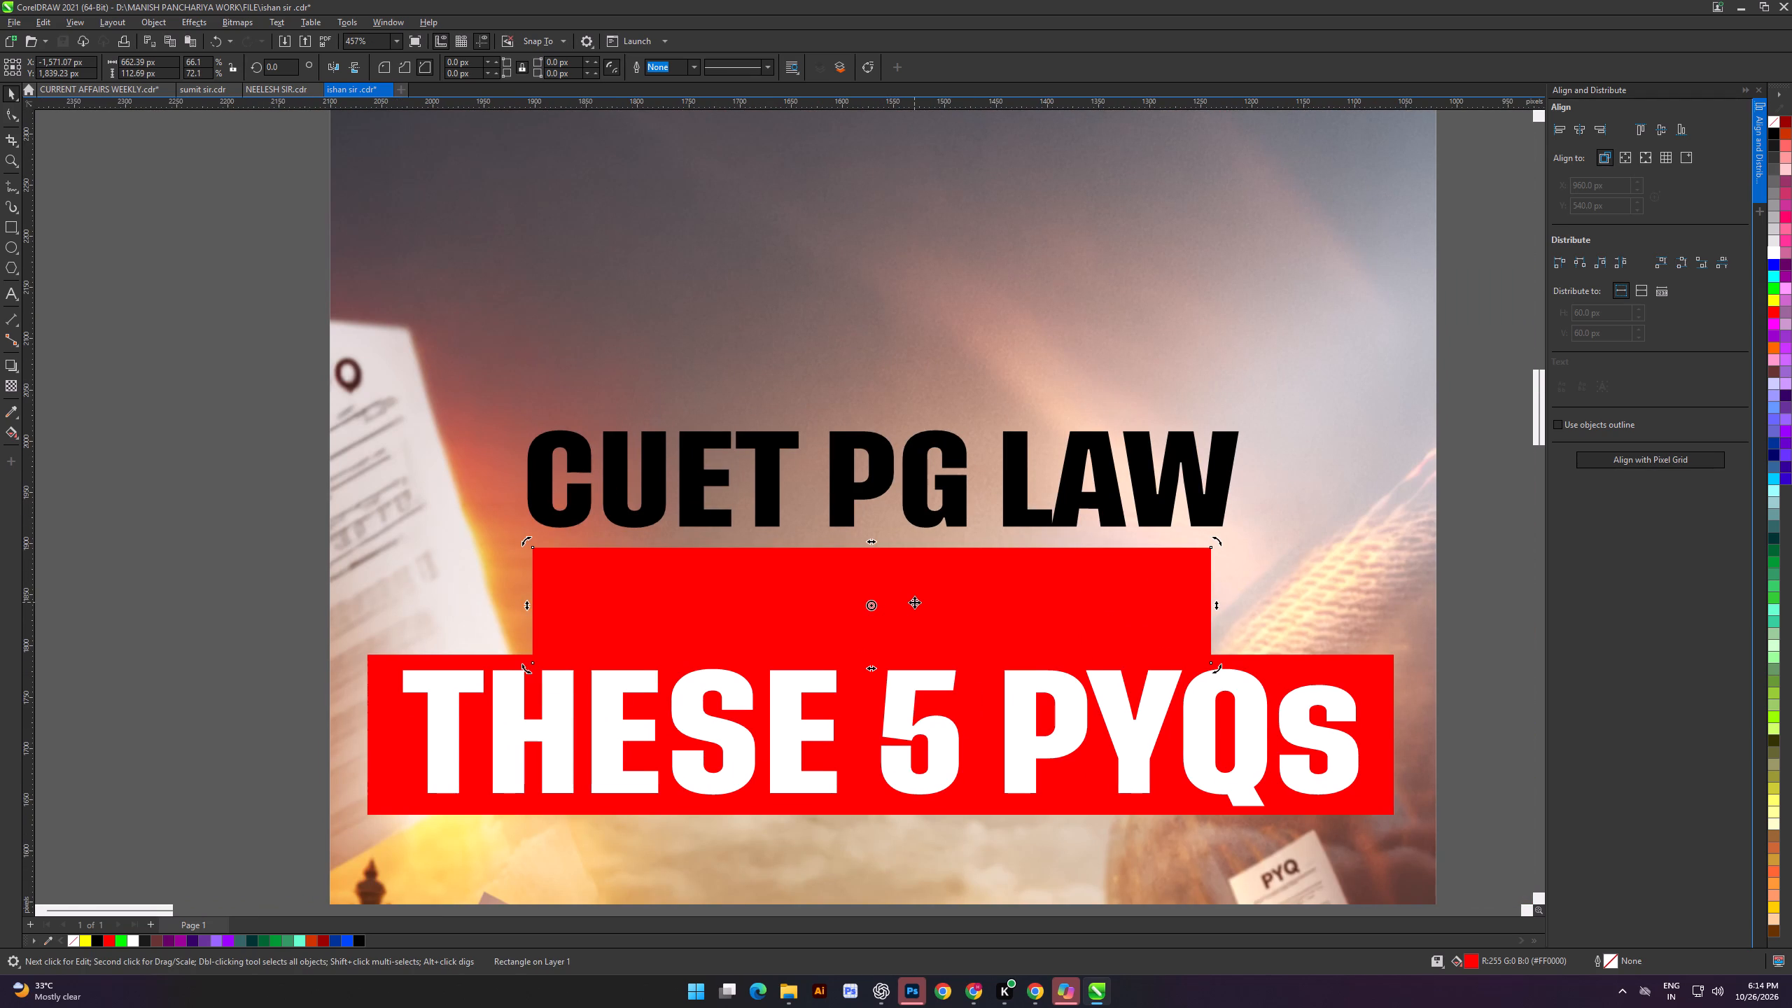
pyautogui.hotkey('ctrl', 'pagedown')
pyautogui.hotkey('ctrl', 'pagedown')
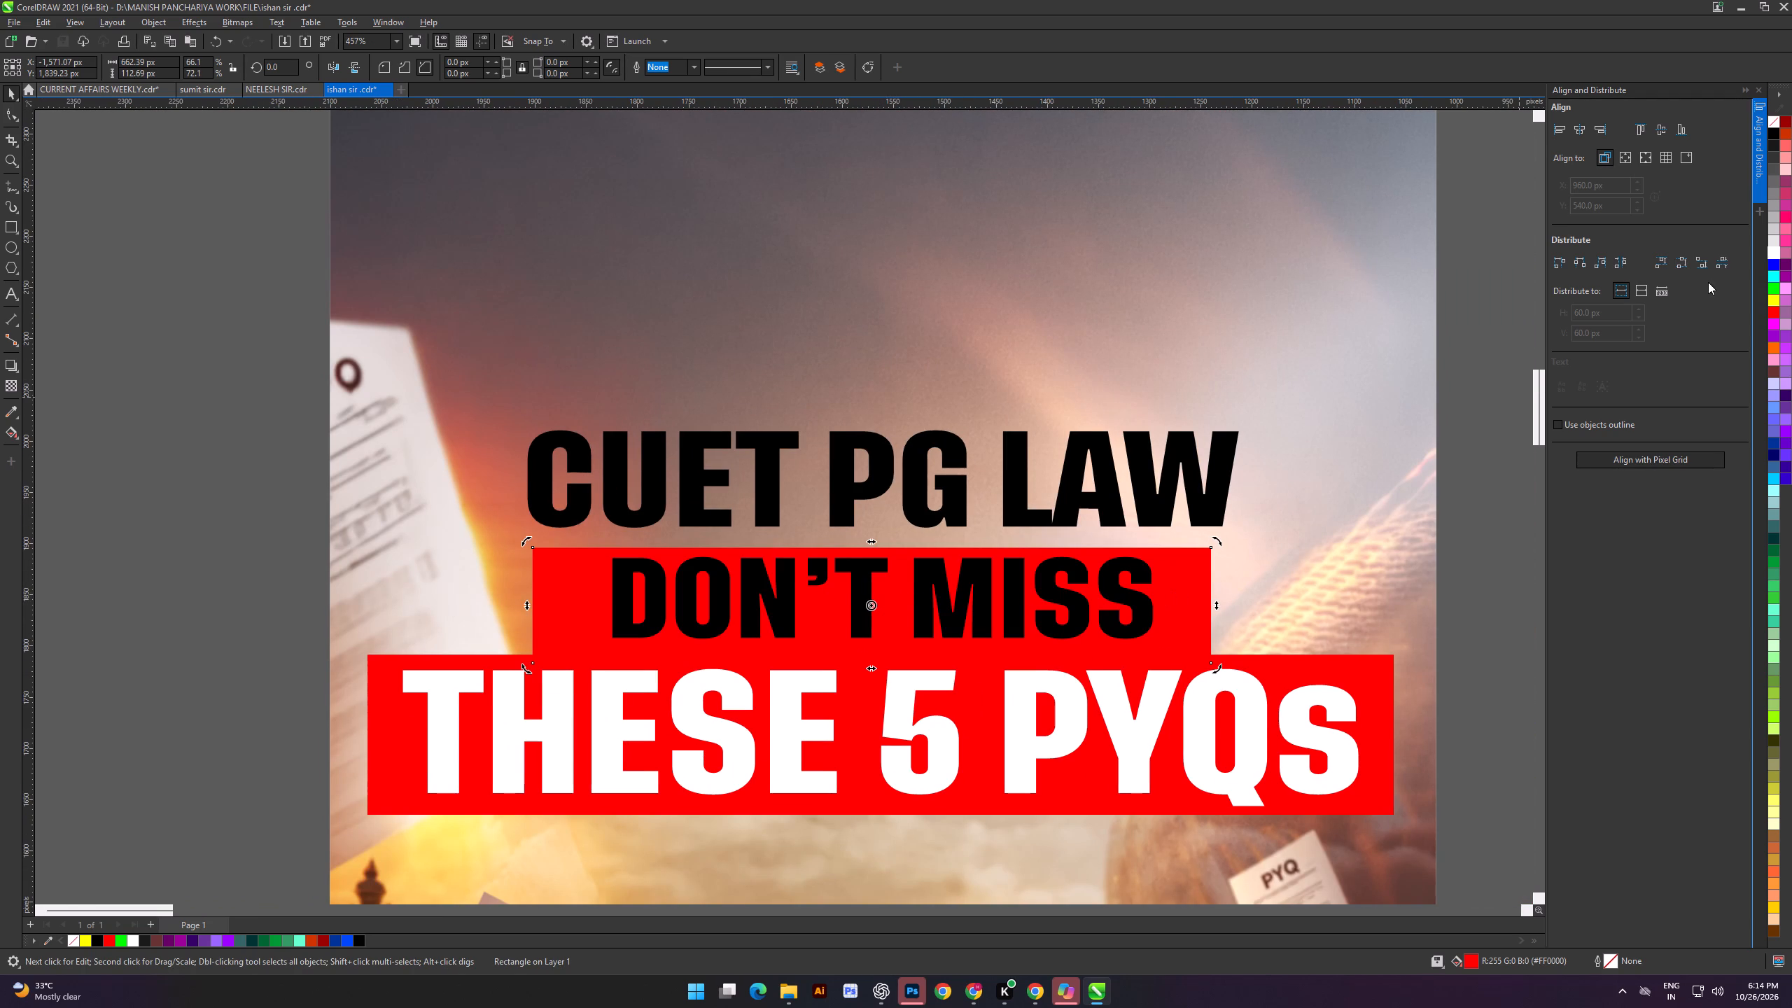
# Fill the rectangle behind "DON'T MISS" with white (#FFFFFF).
pyautogui.click(1774, 254)
pyautogui.moveTo(107, 473); pyautogui.dragTo(258, 464)
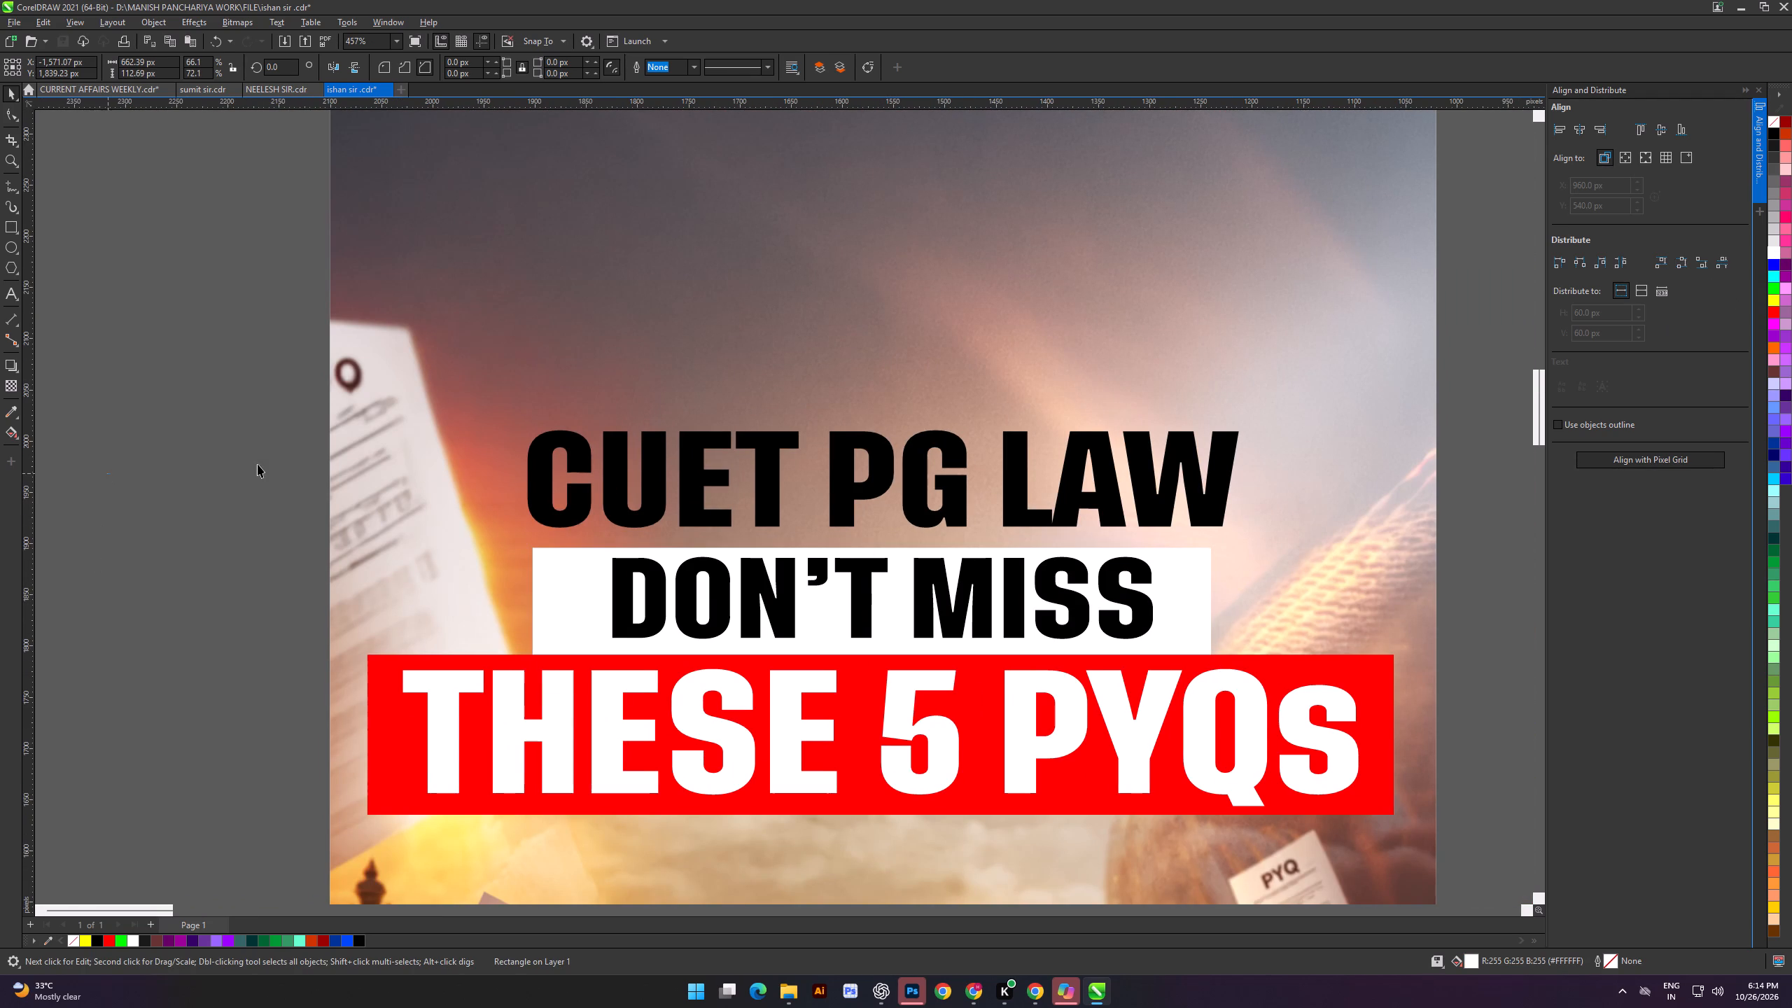
pyautogui.moveTo(258, 464); pyautogui.dragTo(117, 472)
# Narrow the white rectangle symmetrically around "DON'T MISS" to a width of about 562 px.
pyautogui.scroll(4, 653, 584)
pyautogui.click(591, 577)
pyautogui.click(468, 604)
pyautogui.click(484, 605)
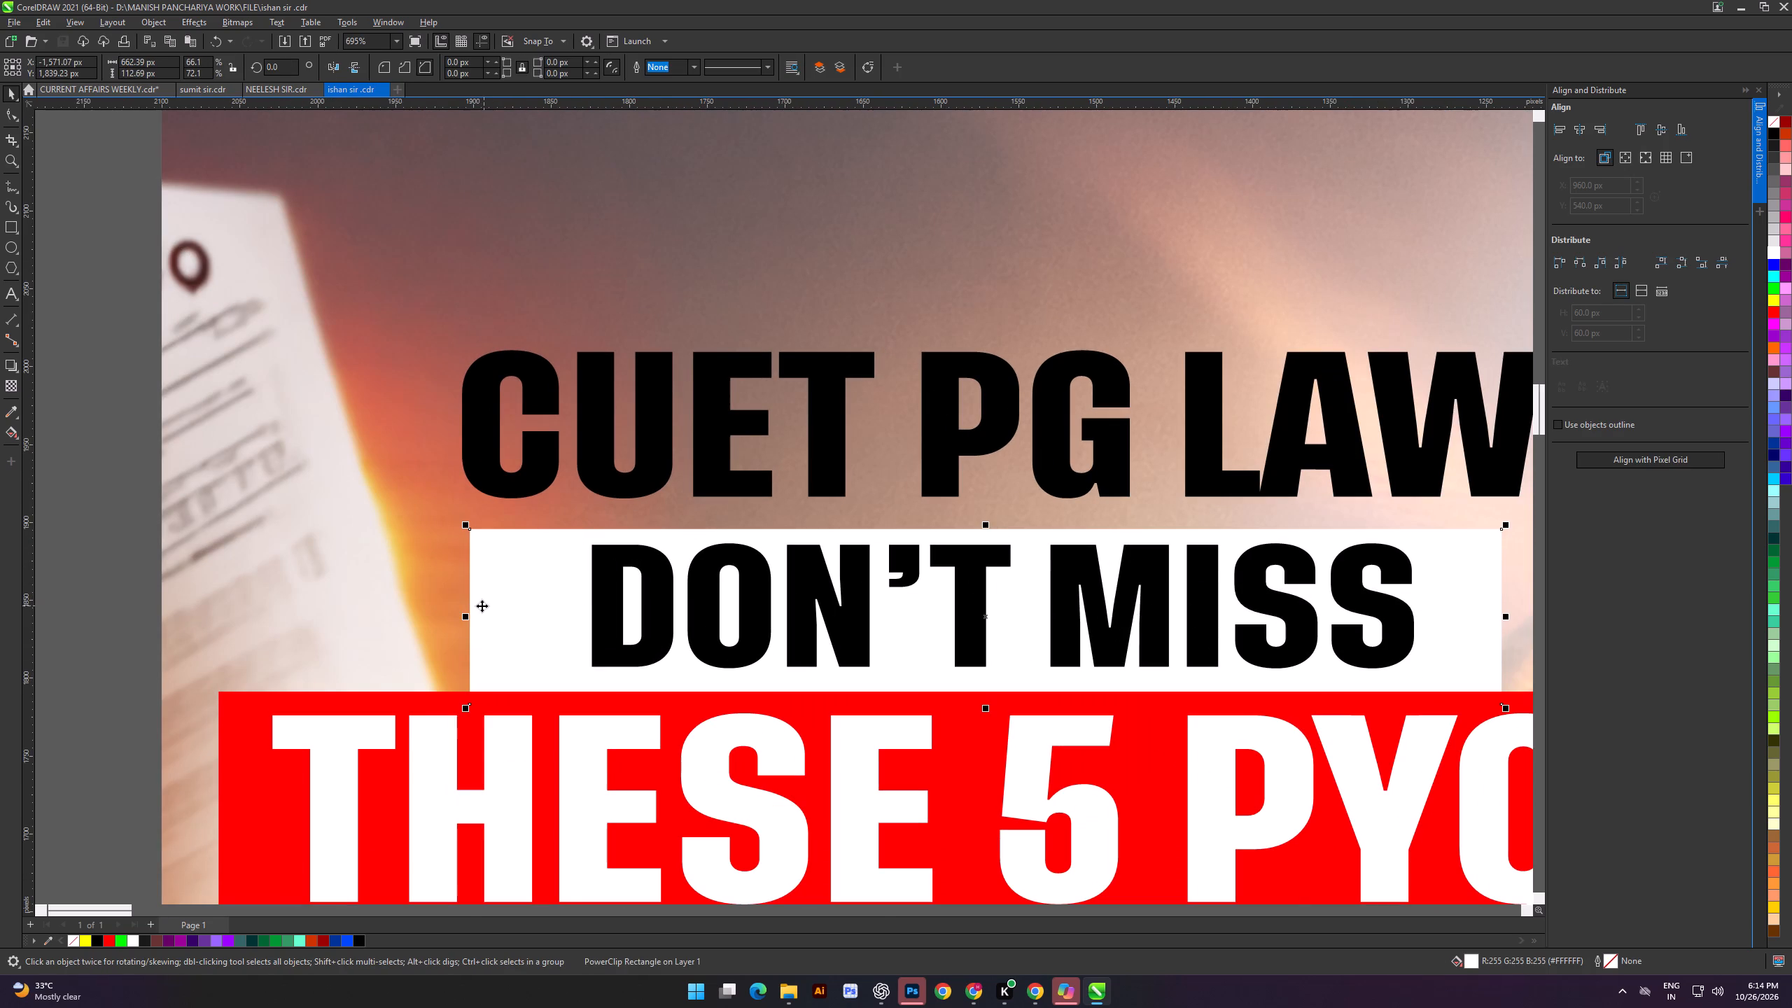
pyautogui.keyDown('shift'); pyautogui.click(465, 612); pyautogui.keyUp('shift')
pyautogui.click(465, 617)
pyautogui.click(473, 619)
pyautogui.keyDown('shift'); pyautogui.moveTo(465, 616); pyautogui.dragTo(544, 624); pyautogui.keyUp('shift')
# Align the "DON'T MISS" text horizontally to the centre of its white rectangle.
pyautogui.scroll(-1, 751, 619)
pyautogui.click(818, 599)
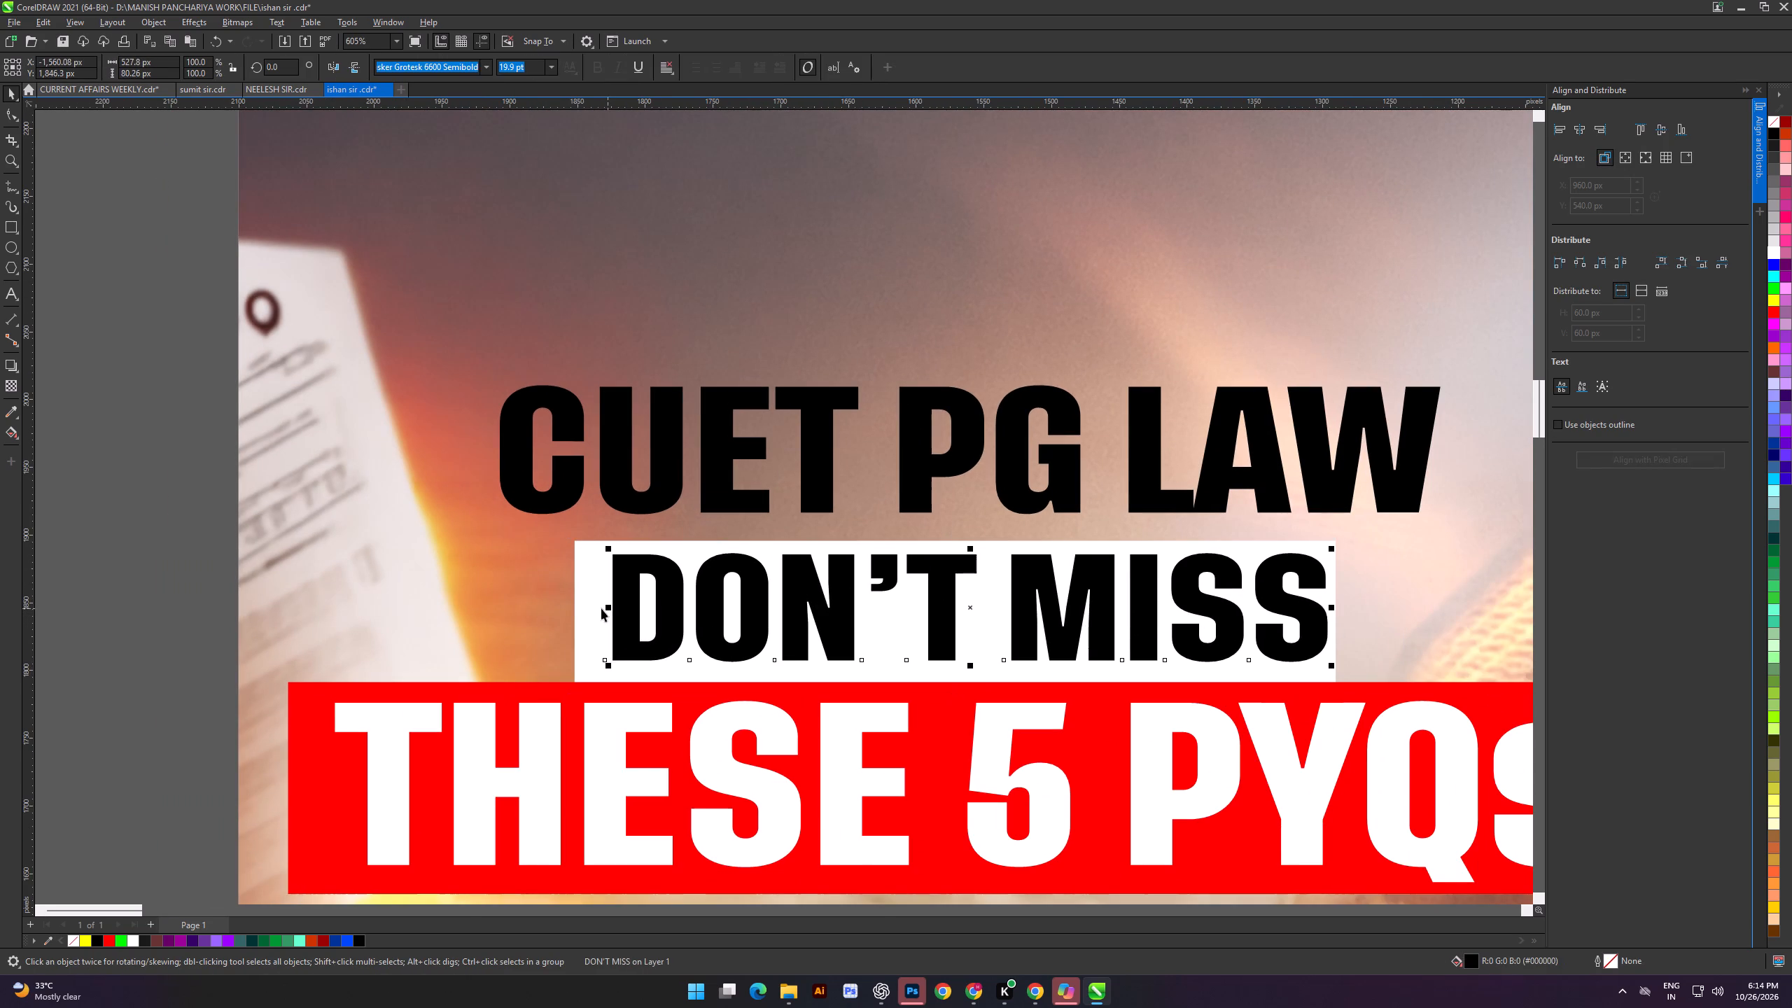
pyautogui.keyDown('shift'); pyautogui.click(597, 605); pyautogui.keyUp('shift')
pyautogui.click(1581, 125)
pyautogui.scroll(-3, 1117, 463)
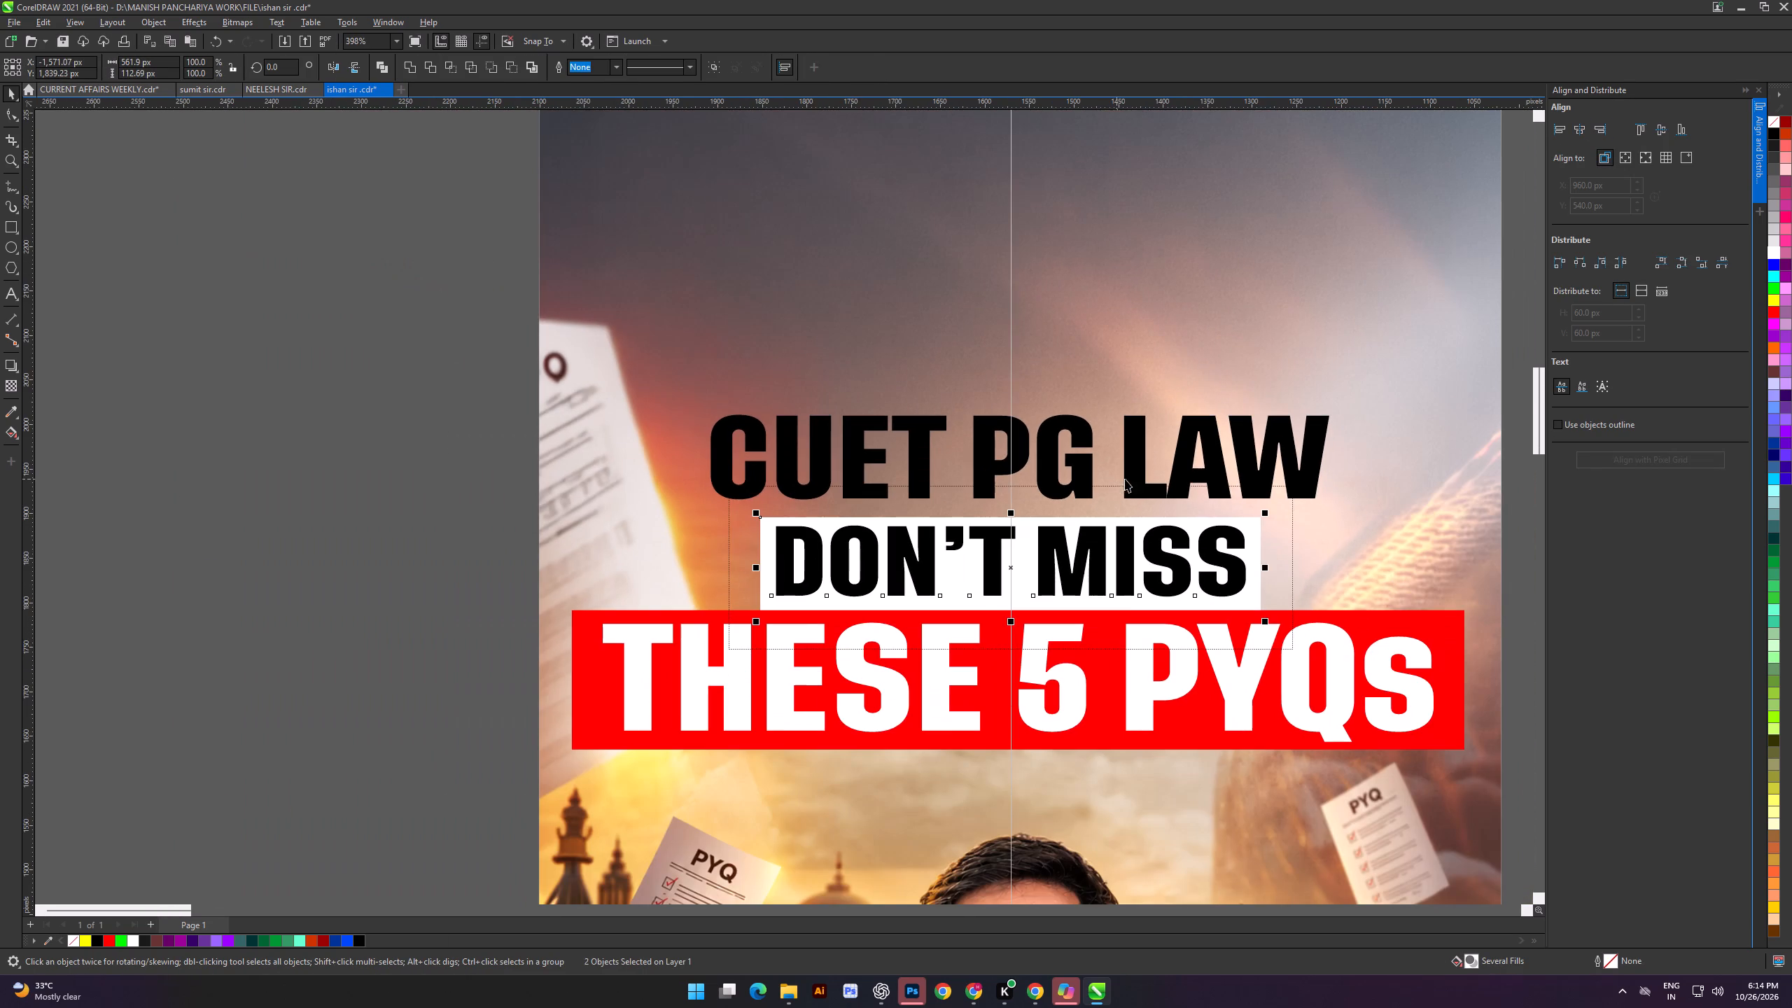
pyautogui.click(419, 458)
# Widen the white rectangle symmetrically to about 599 px and reduce its height so it clears the red band.
pyautogui.scroll(4, 1135, 514)
pyautogui.click(1191, 518)
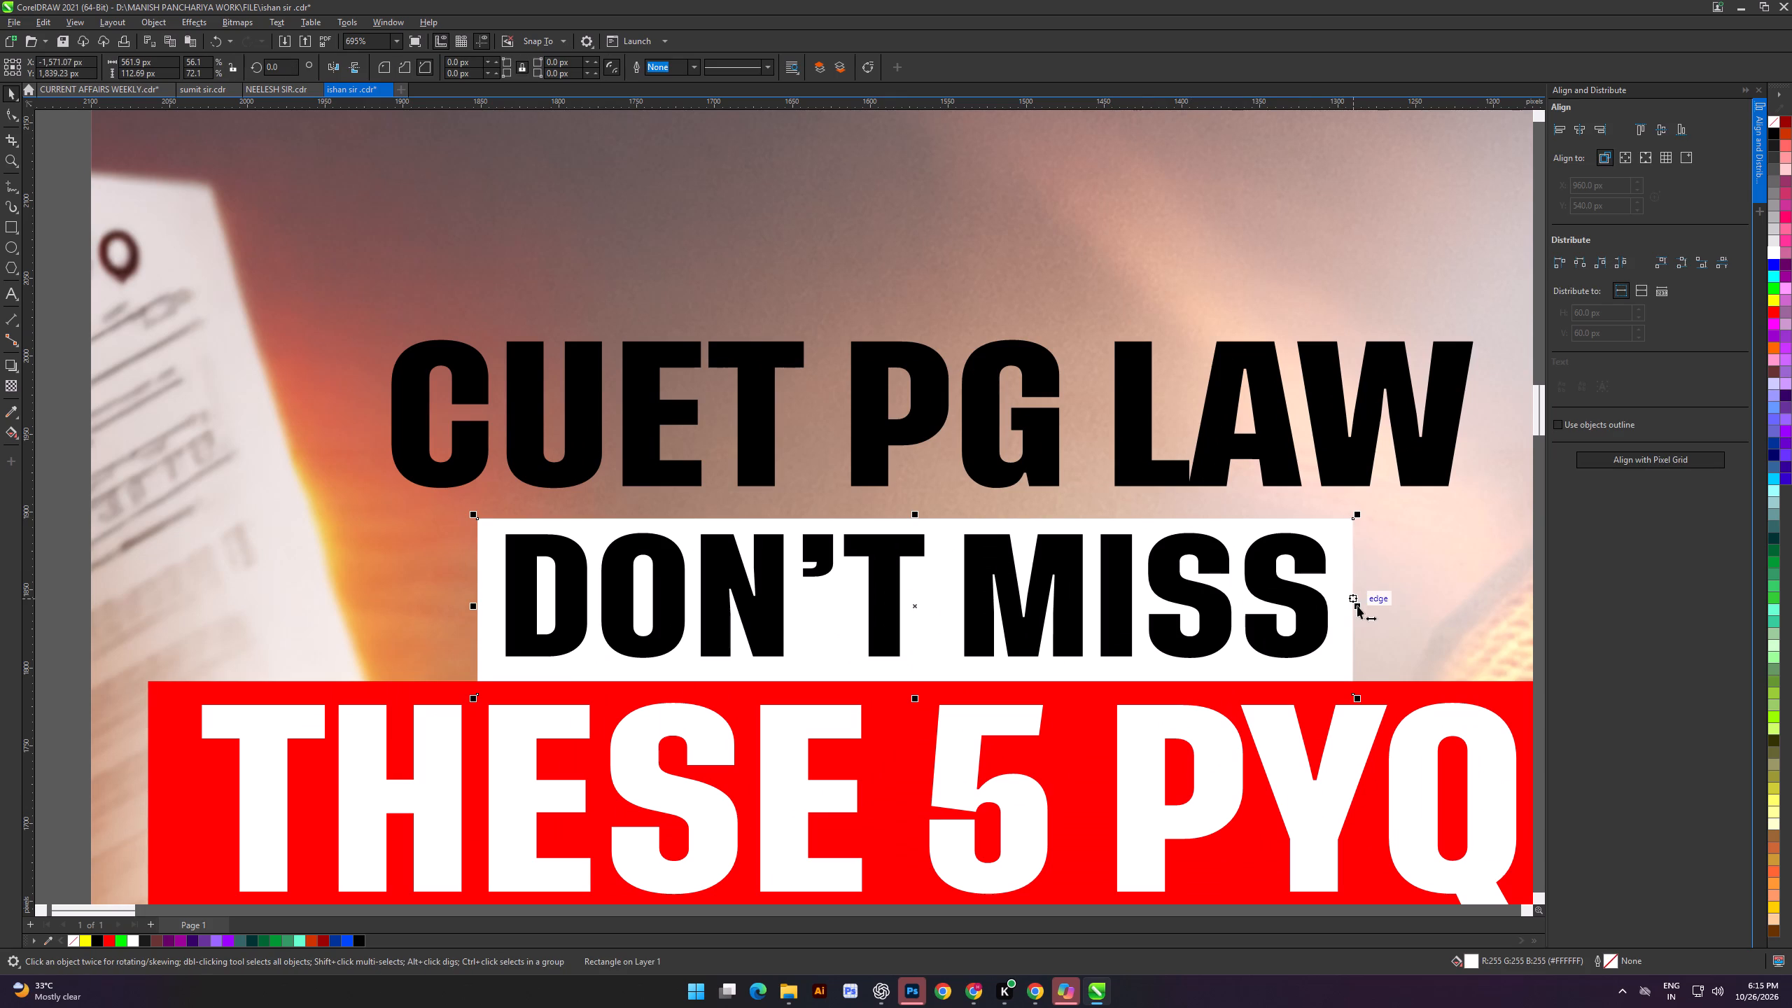
pyautogui.keyDown('shift'); pyautogui.moveTo(1357, 606); pyautogui.dragTo(1386, 606); pyautogui.keyUp('shift')
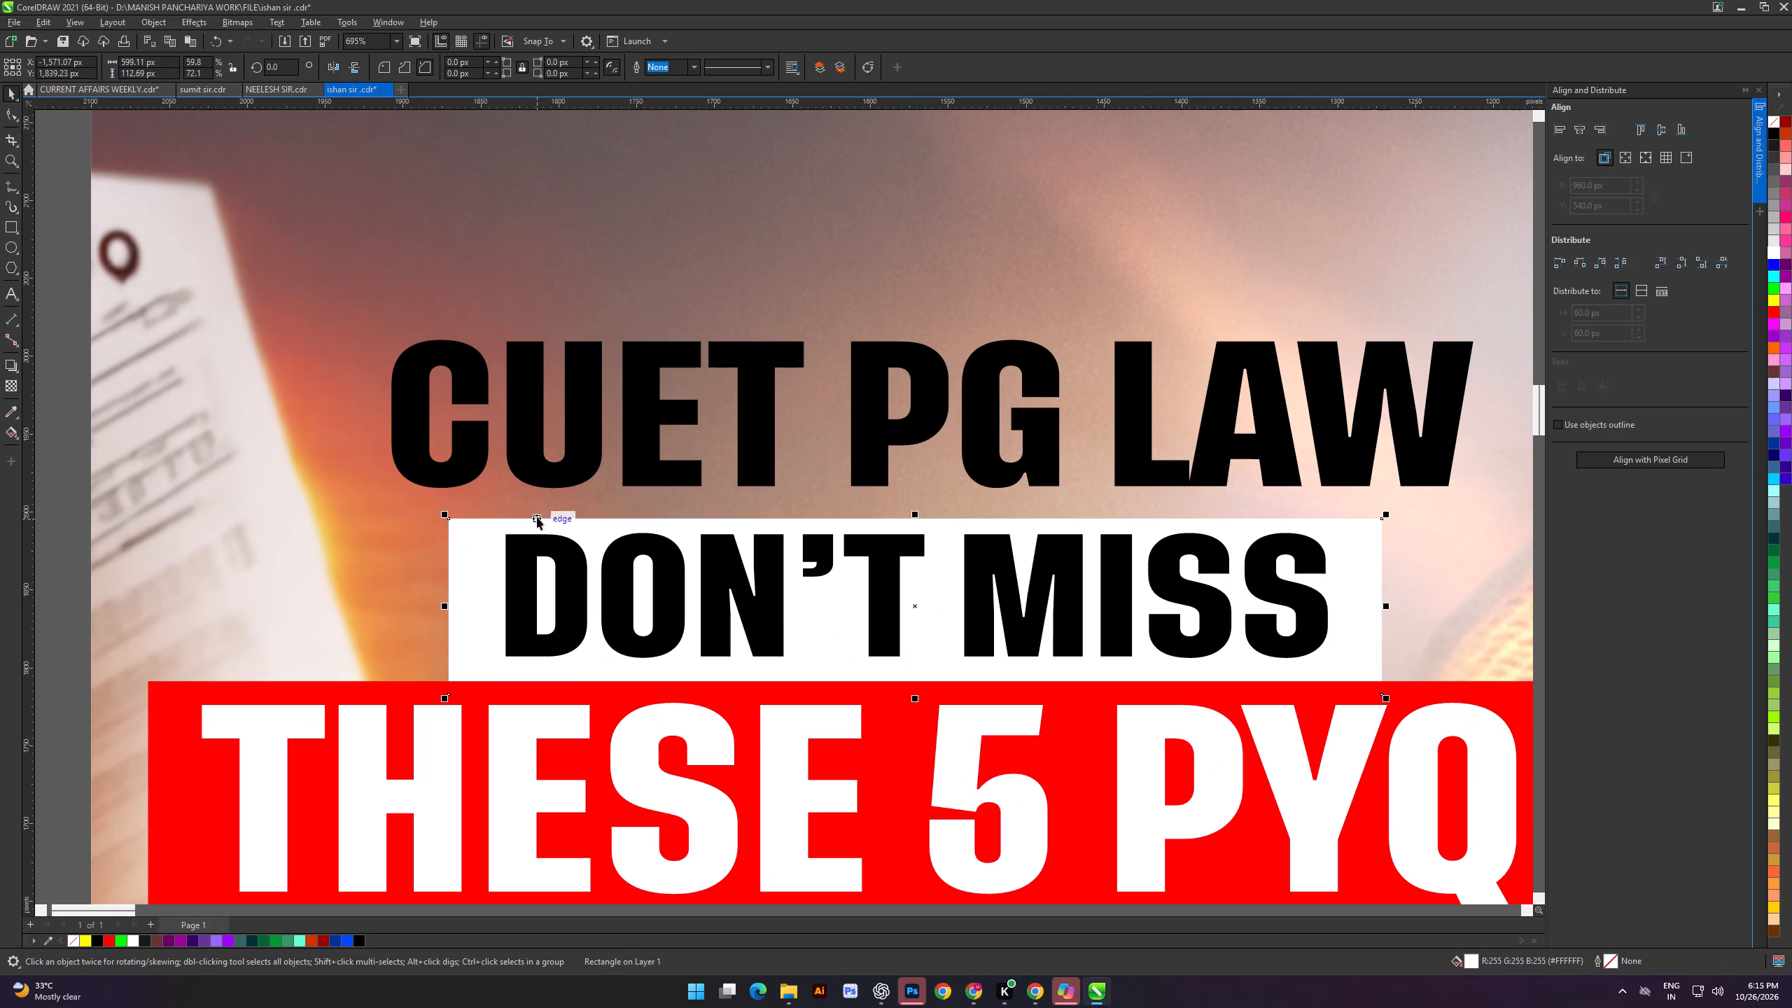
pyautogui.click(276, 523)
pyautogui.click(503, 583)
pyautogui.moveTo(915, 700); pyautogui.dragTo(913, 691)
pyautogui.moveTo(913, 691); pyautogui.dragTo(913, 682)
pyautogui.scroll(-4, 925, 624)
# Rotate the "DON'T MISS" text and its white rectangle together by about 1.7° and lower them to about Y 1,836 px.
pyautogui.click(219, 513)
pyautogui.moveTo(225, 514); pyautogui.dragTo(291, 548)
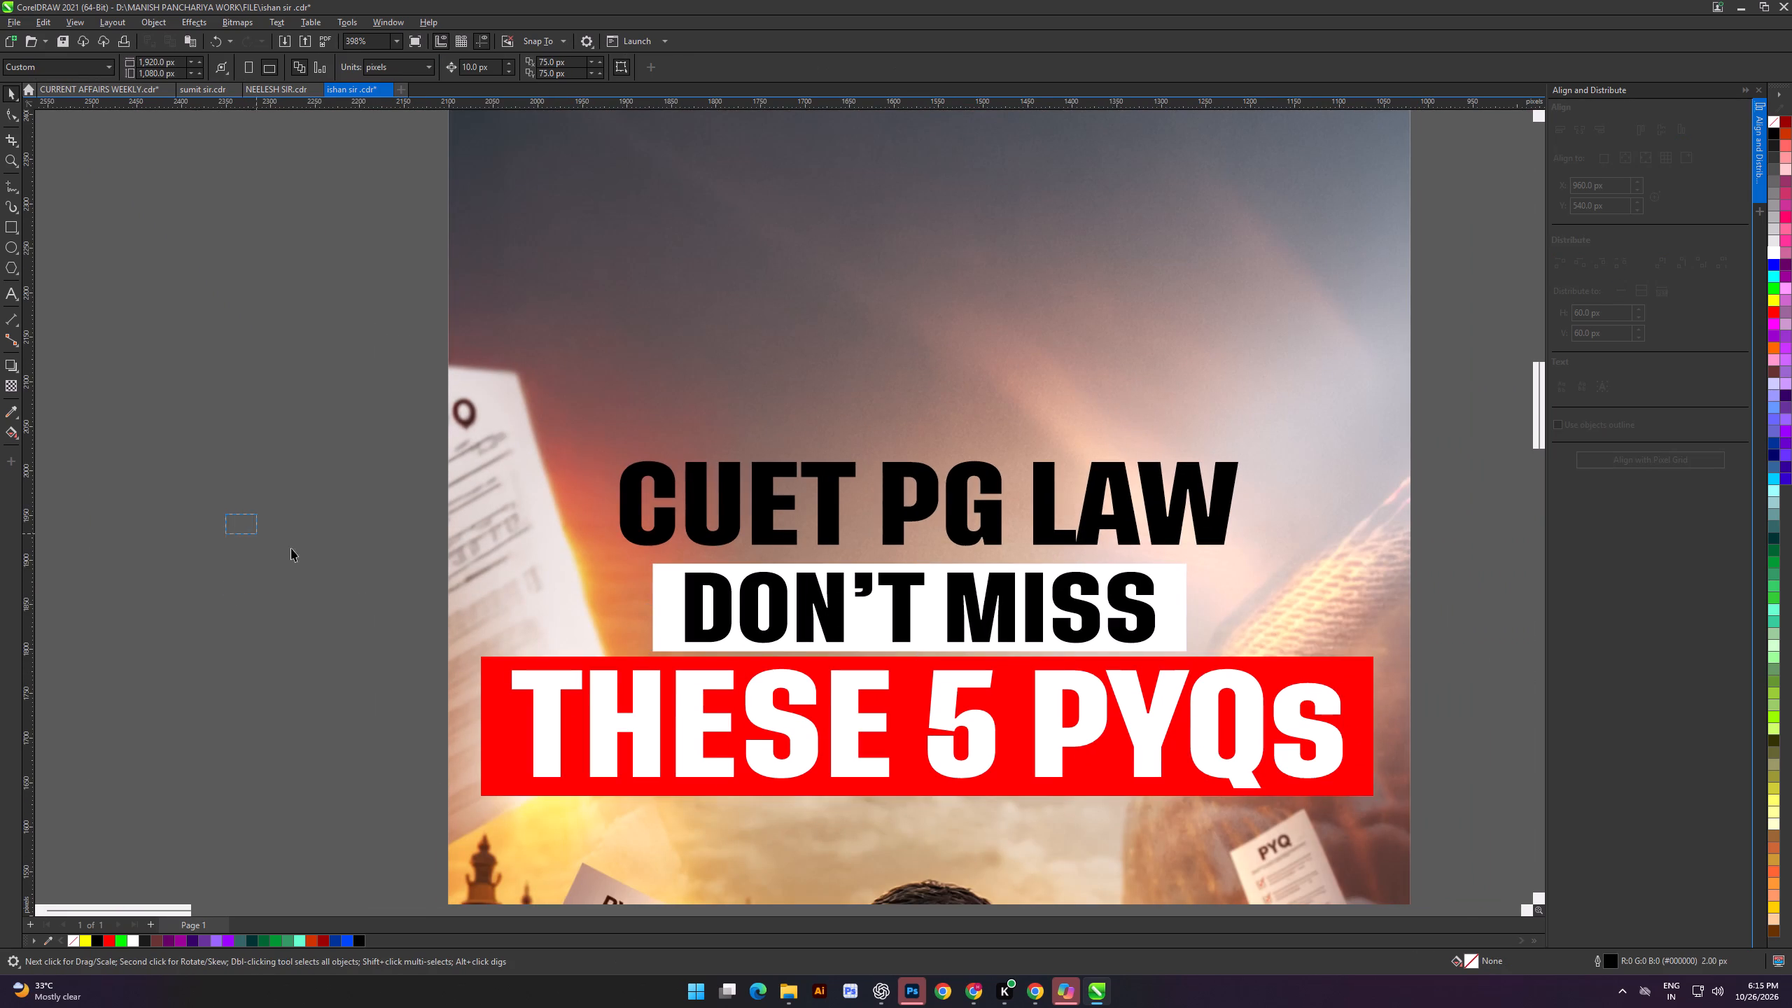
pyautogui.moveTo(291, 548); pyautogui.dragTo(1253, 684)
pyautogui.click(1099, 624)
pyautogui.moveTo(1193, 658); pyautogui.dragTo(1202, 650)
pyautogui.scroll(1, 834, 631)
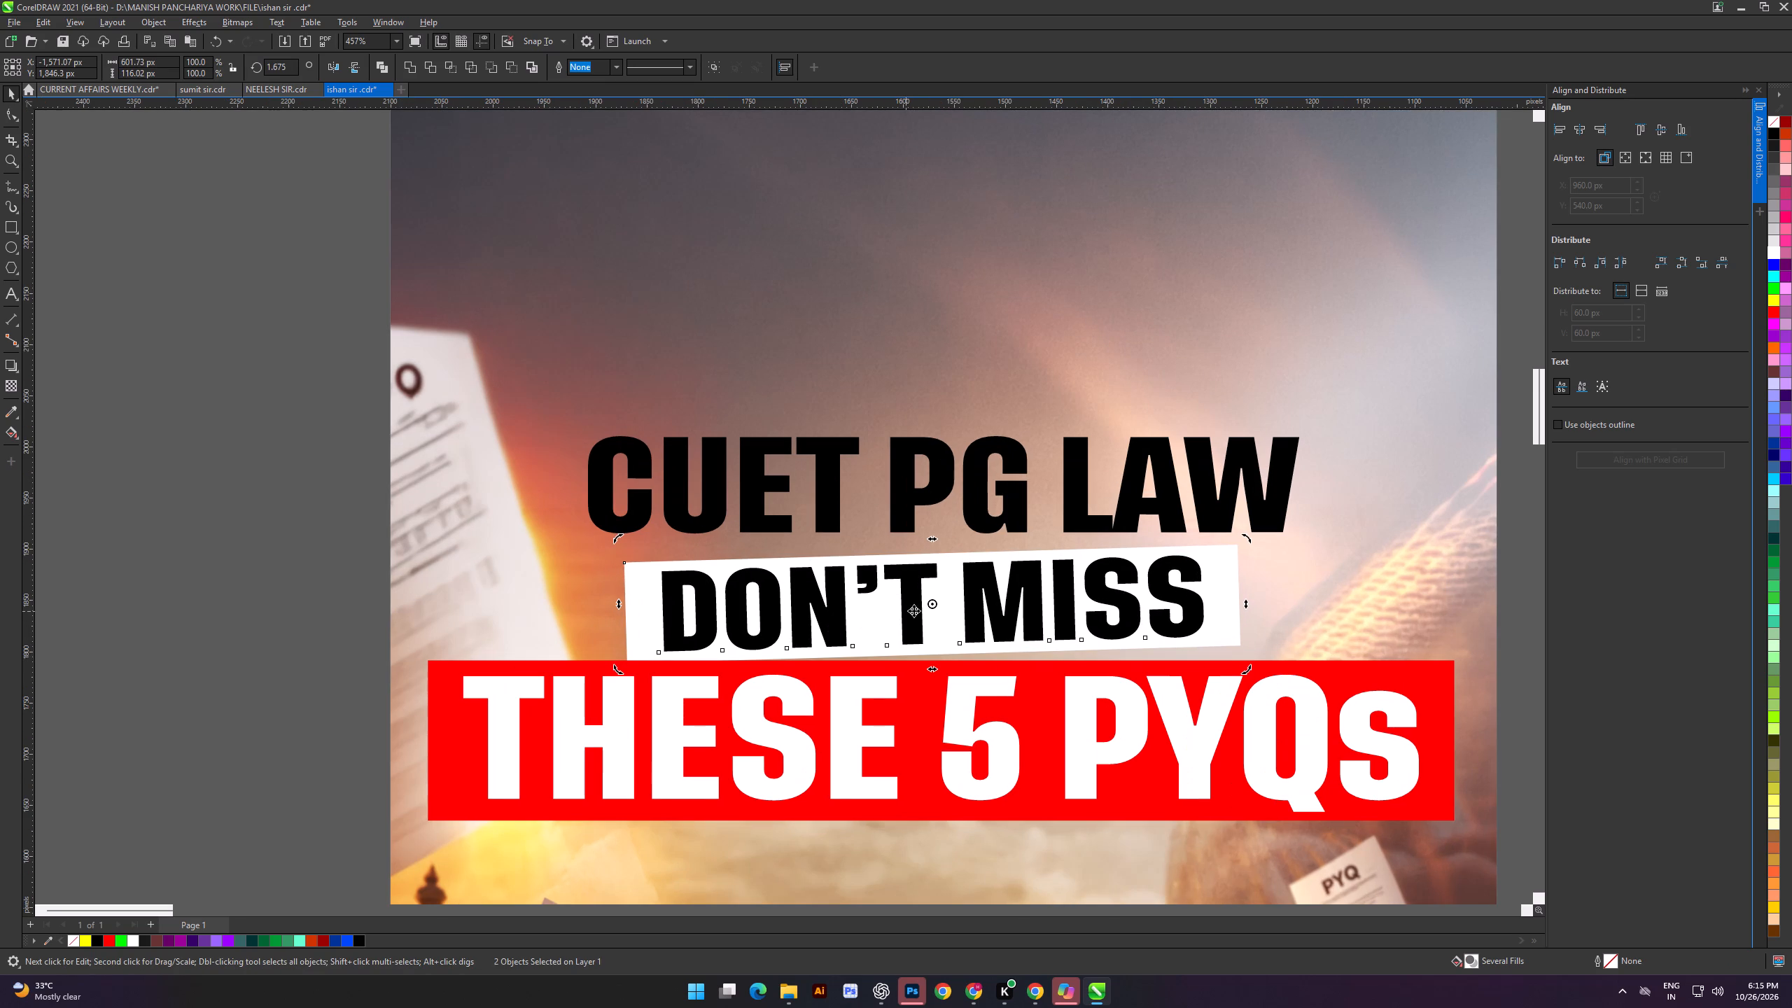
pyautogui.press('Down')
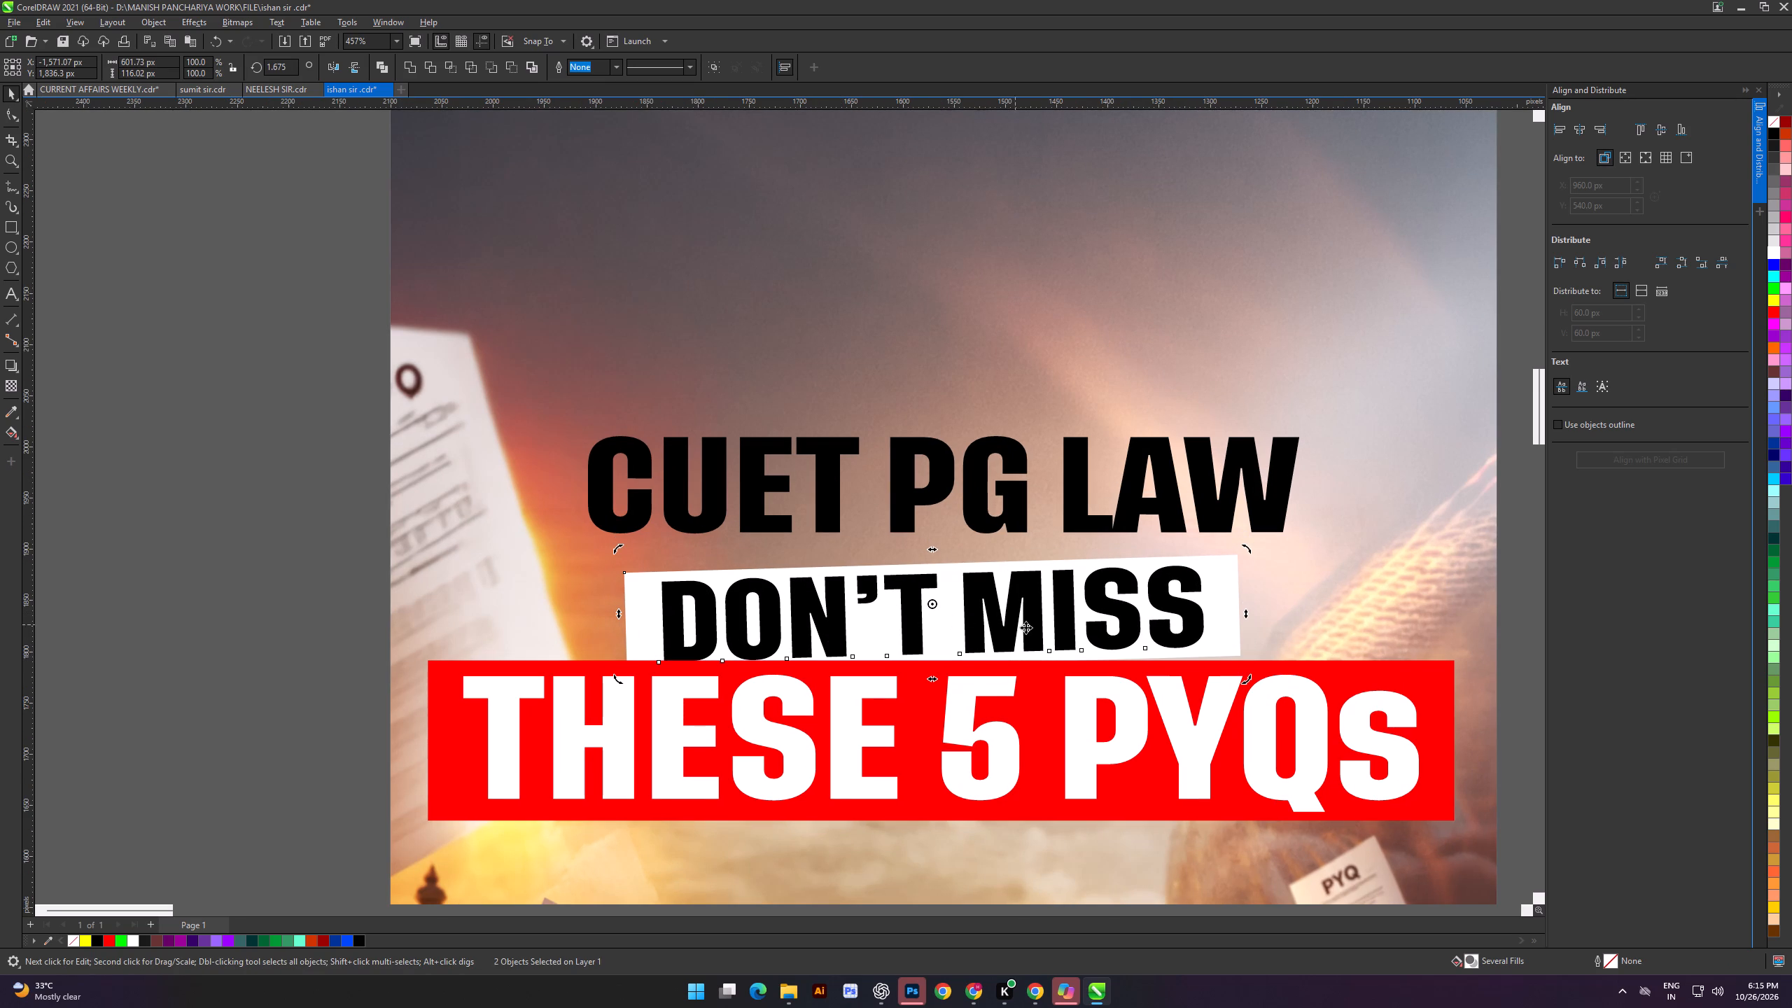
pyautogui.click(129, 496)
# Bring the tilted "DON'T MISS" text and its white rectangle to the front of the red band.
pyautogui.scroll(3, 698, 598)
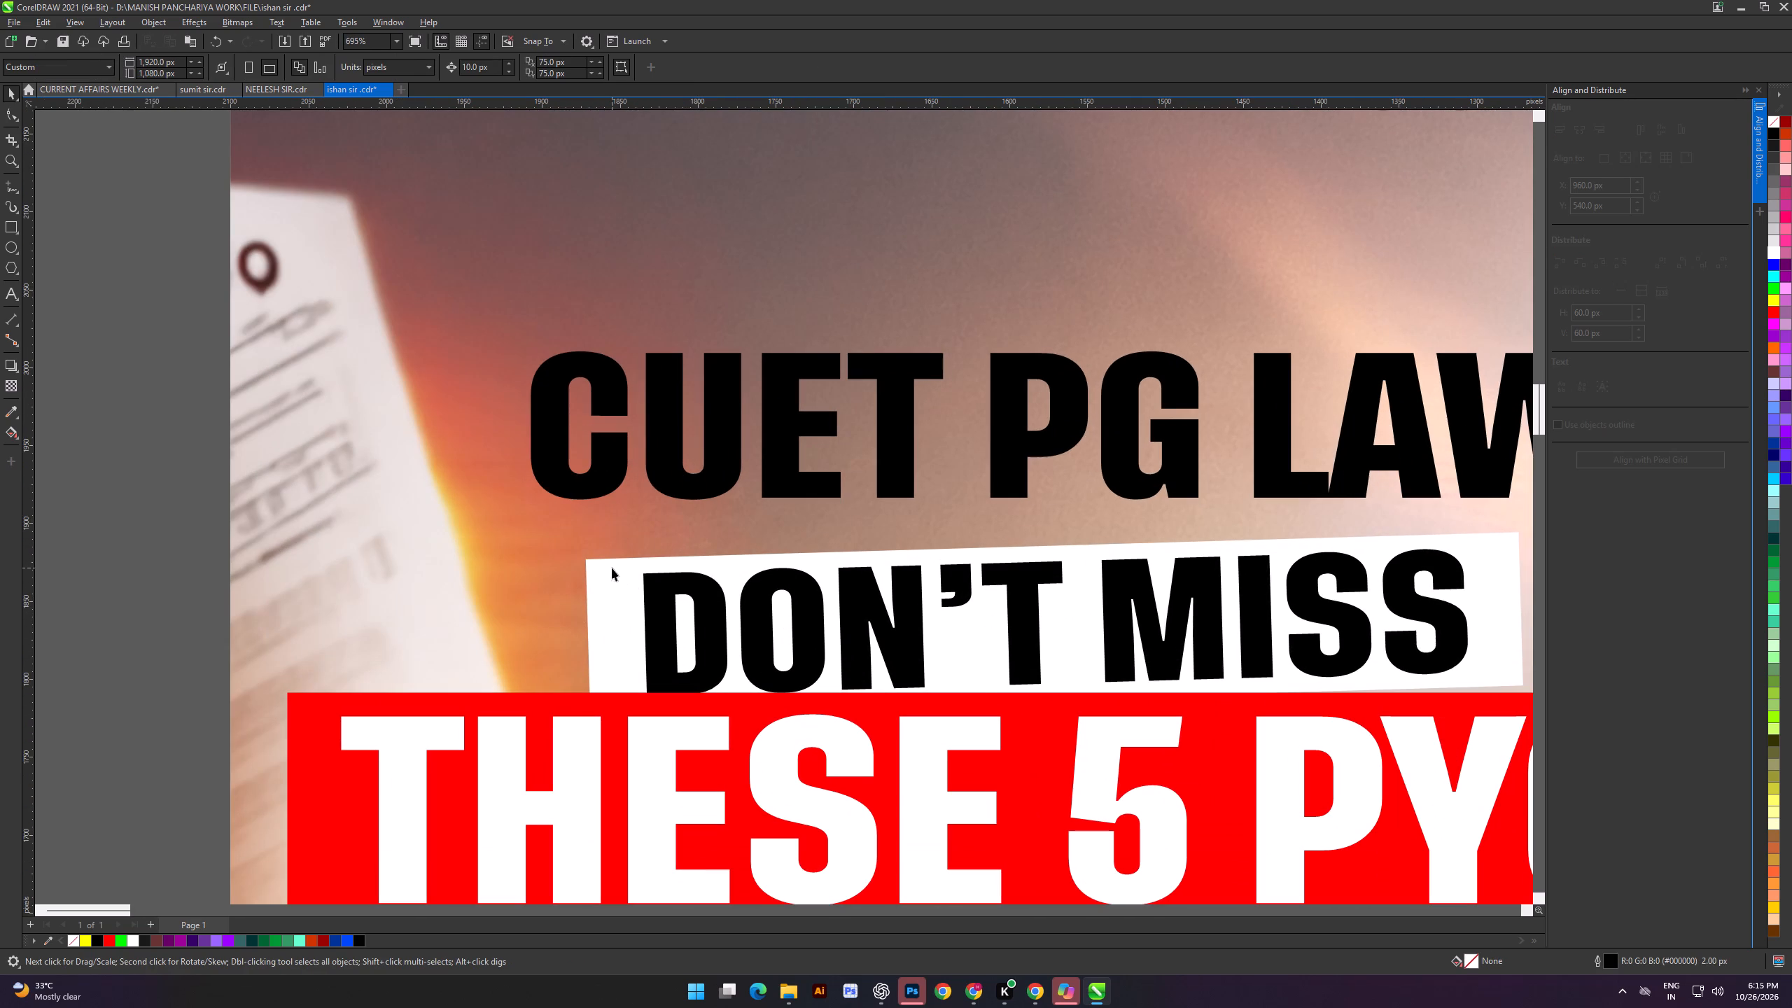
pyautogui.click(612, 568)
pyautogui.keyDown('shift'); pyautogui.click(661, 598); pyautogui.keyUp('shift')
pyautogui.press('shift+Pause')
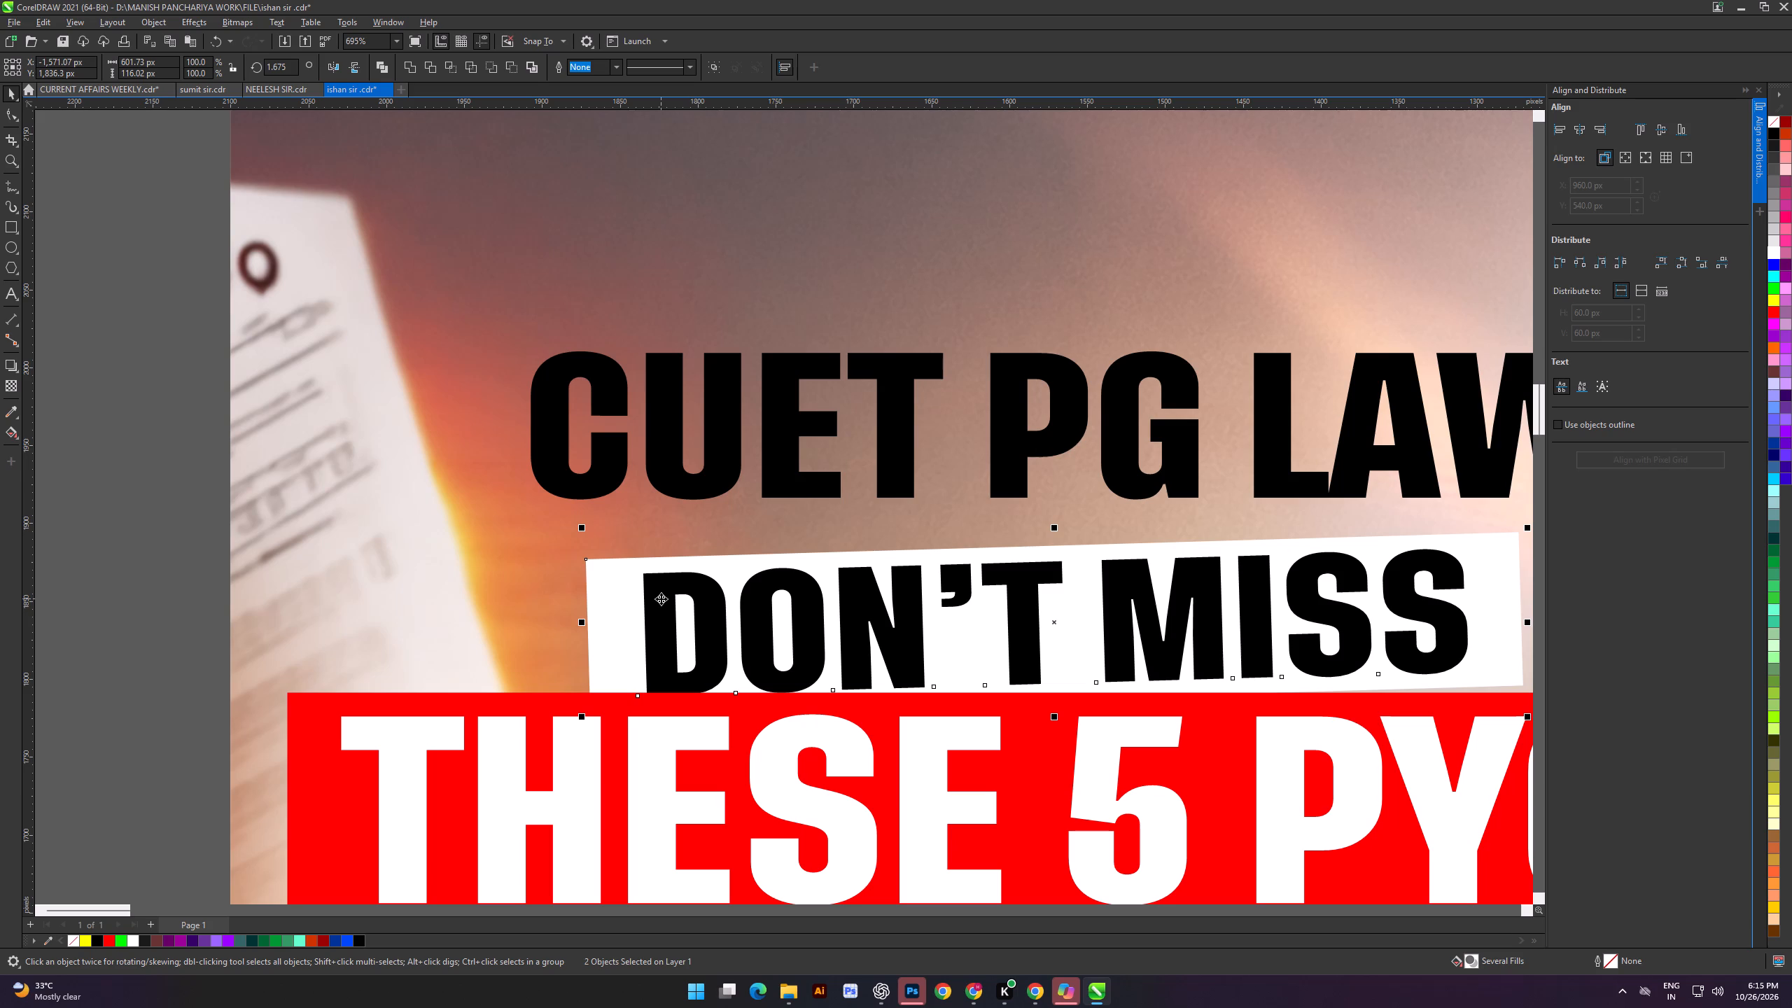
pyautogui.hotkey('shift', 'pageup')
pyautogui.scroll(-6, 661, 599)
pyautogui.click(225, 516)
# Move the tilted "DON'T MISS" text and its white rectangle slightly upward against the red band.
pyautogui.keyDown('shift'); pyautogui.scroll(5, 734, 577); pyautogui.keyUp('shift')
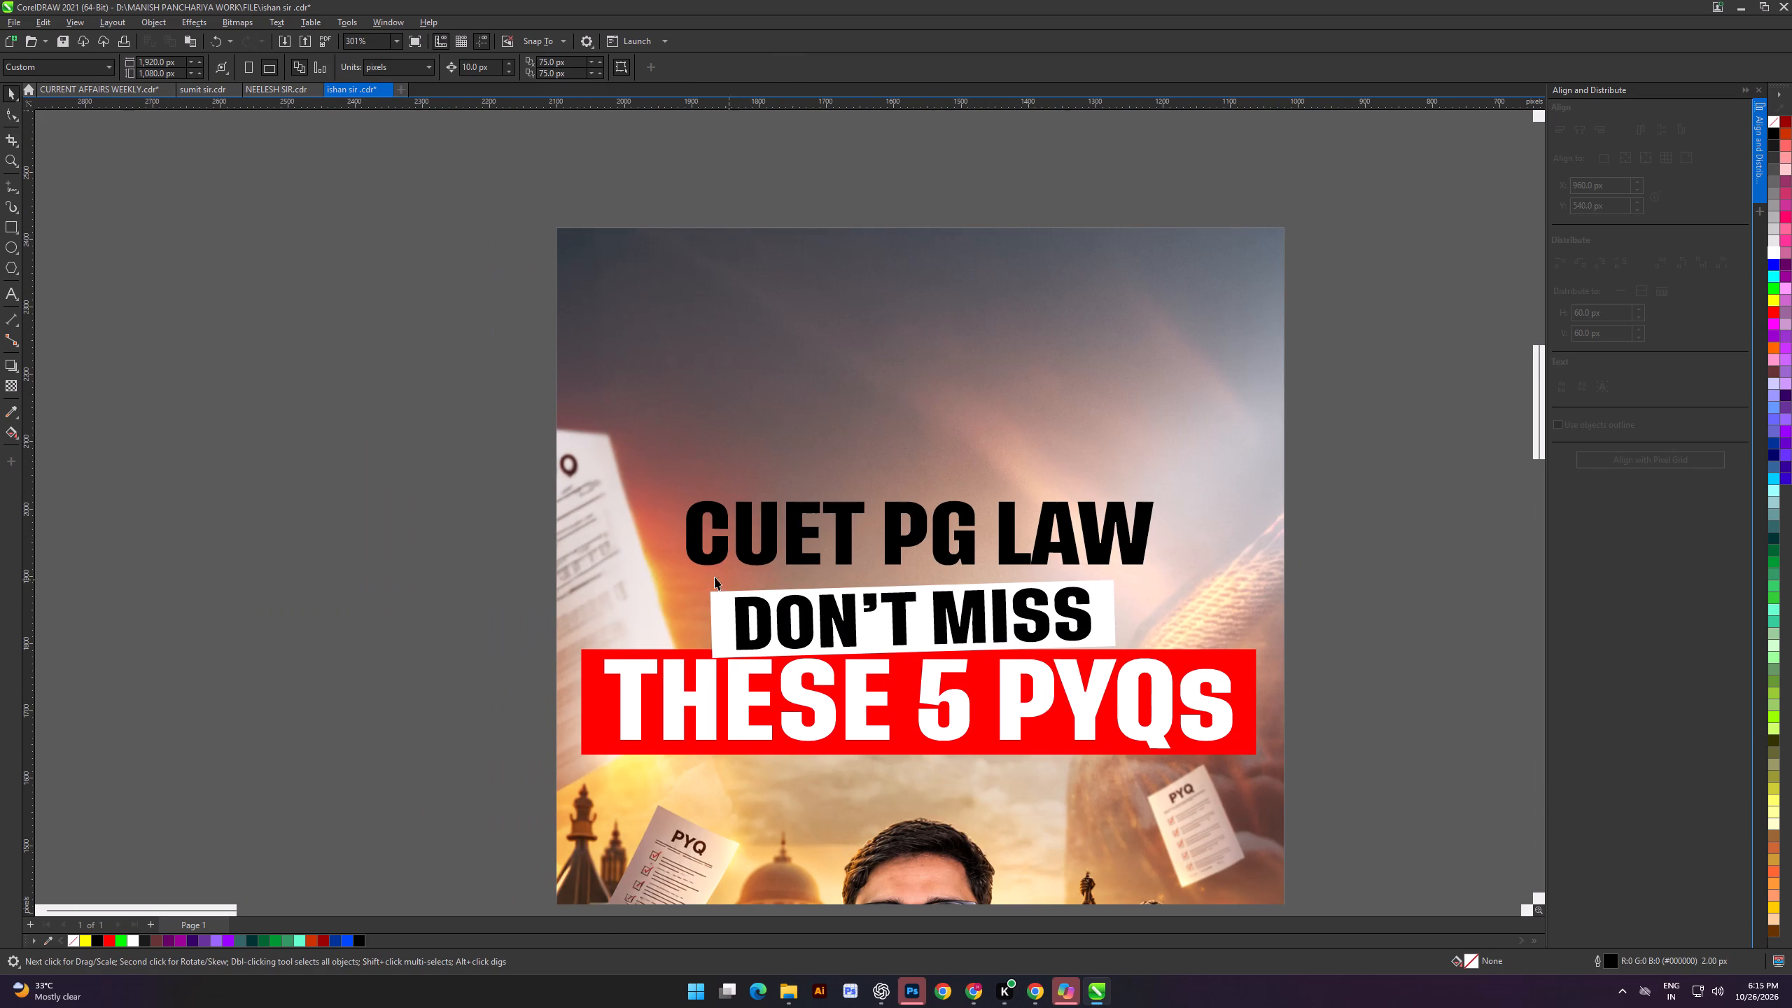
pyautogui.moveTo(421, 556); pyautogui.dragTo(1174, 678)
pyautogui.scroll(5, 953, 624)
pyautogui.click(958, 601)
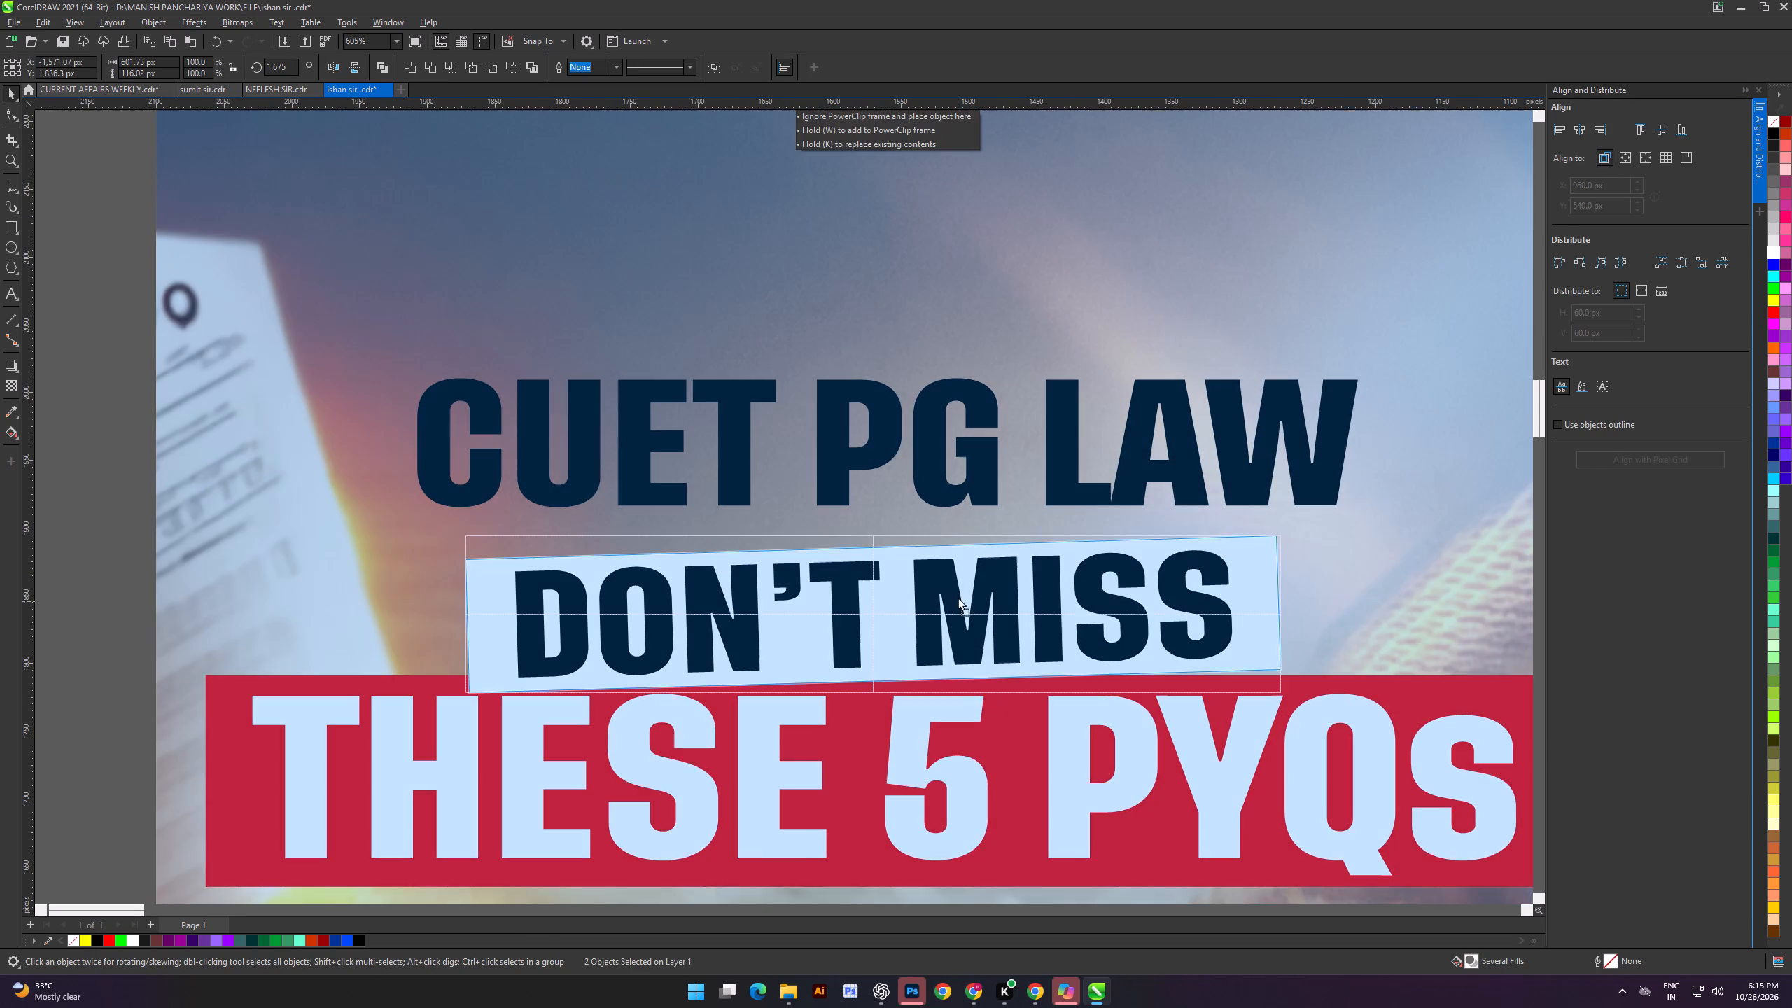
pyautogui.scroll(2, 958, 598)
pyautogui.moveTo(951, 596); pyautogui.dragTo(951, 589)
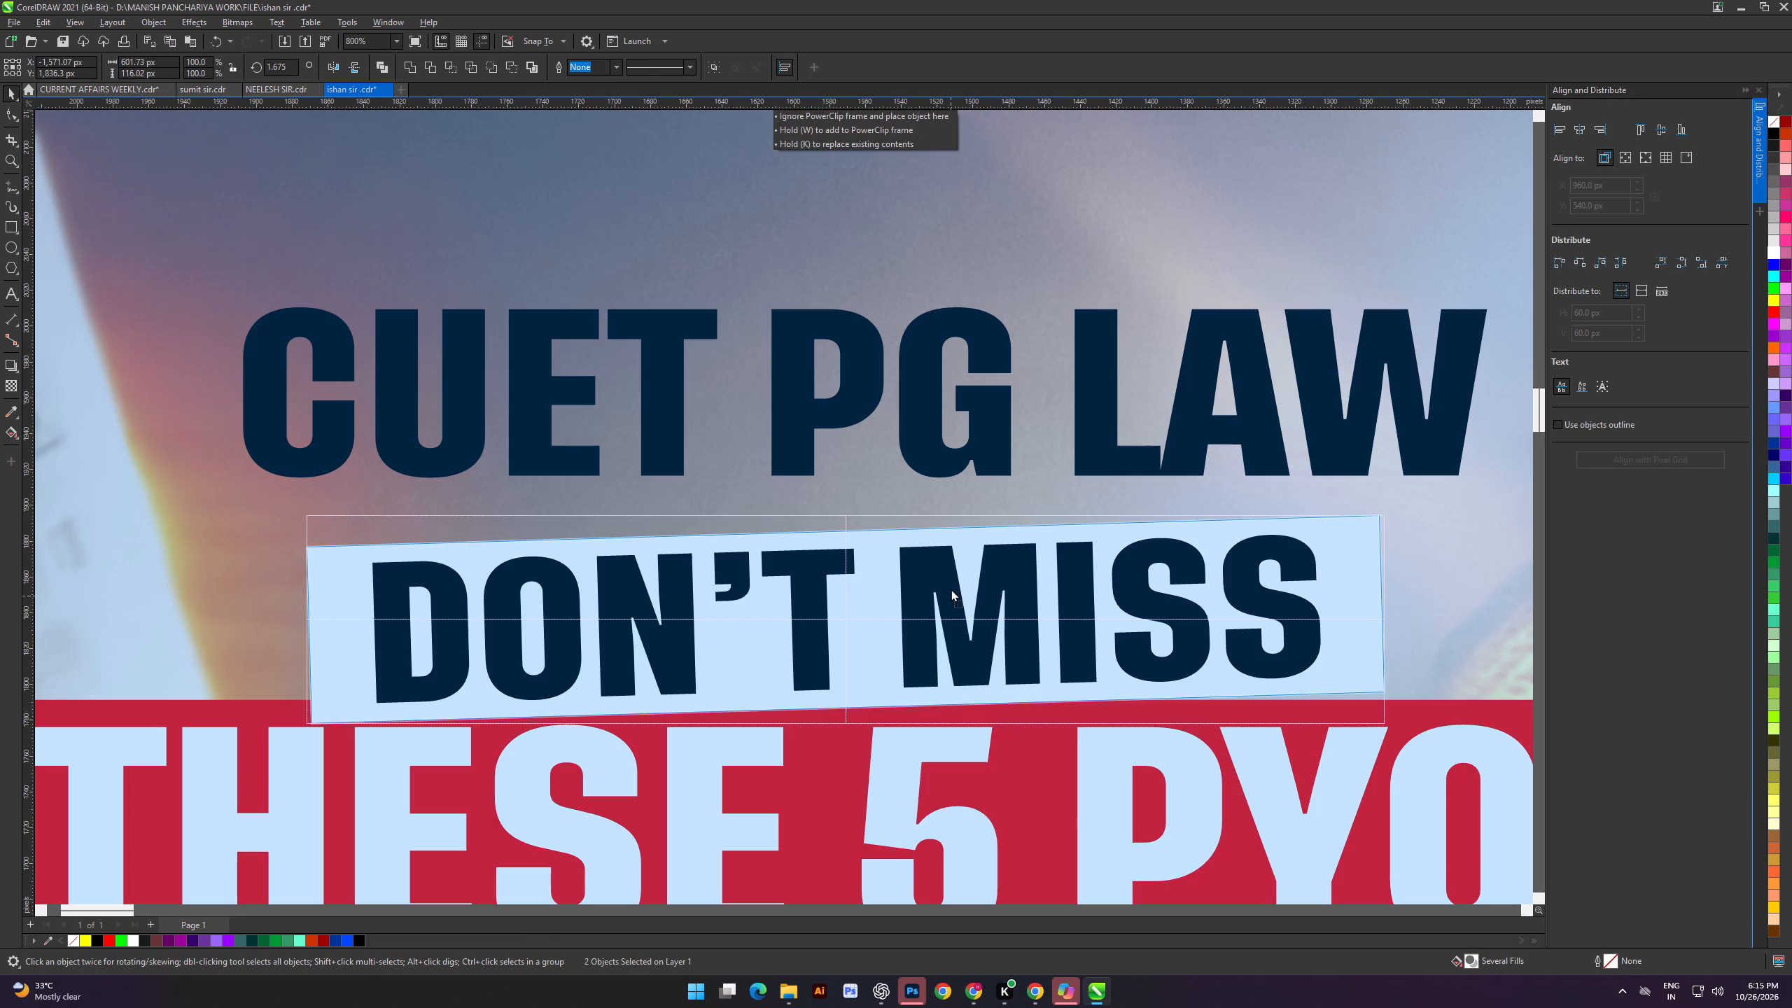
pyautogui.moveTo(951, 589); pyautogui.dragTo(951, 587)
pyautogui.scroll(-3, 952, 591)
pyautogui.click(89, 478)
# Examine the spacing between the three headline lines and their placement on the cover.
pyautogui.keyDown('shift'); pyautogui.scroll(5, 660, 631); pyautogui.keyUp('shift')
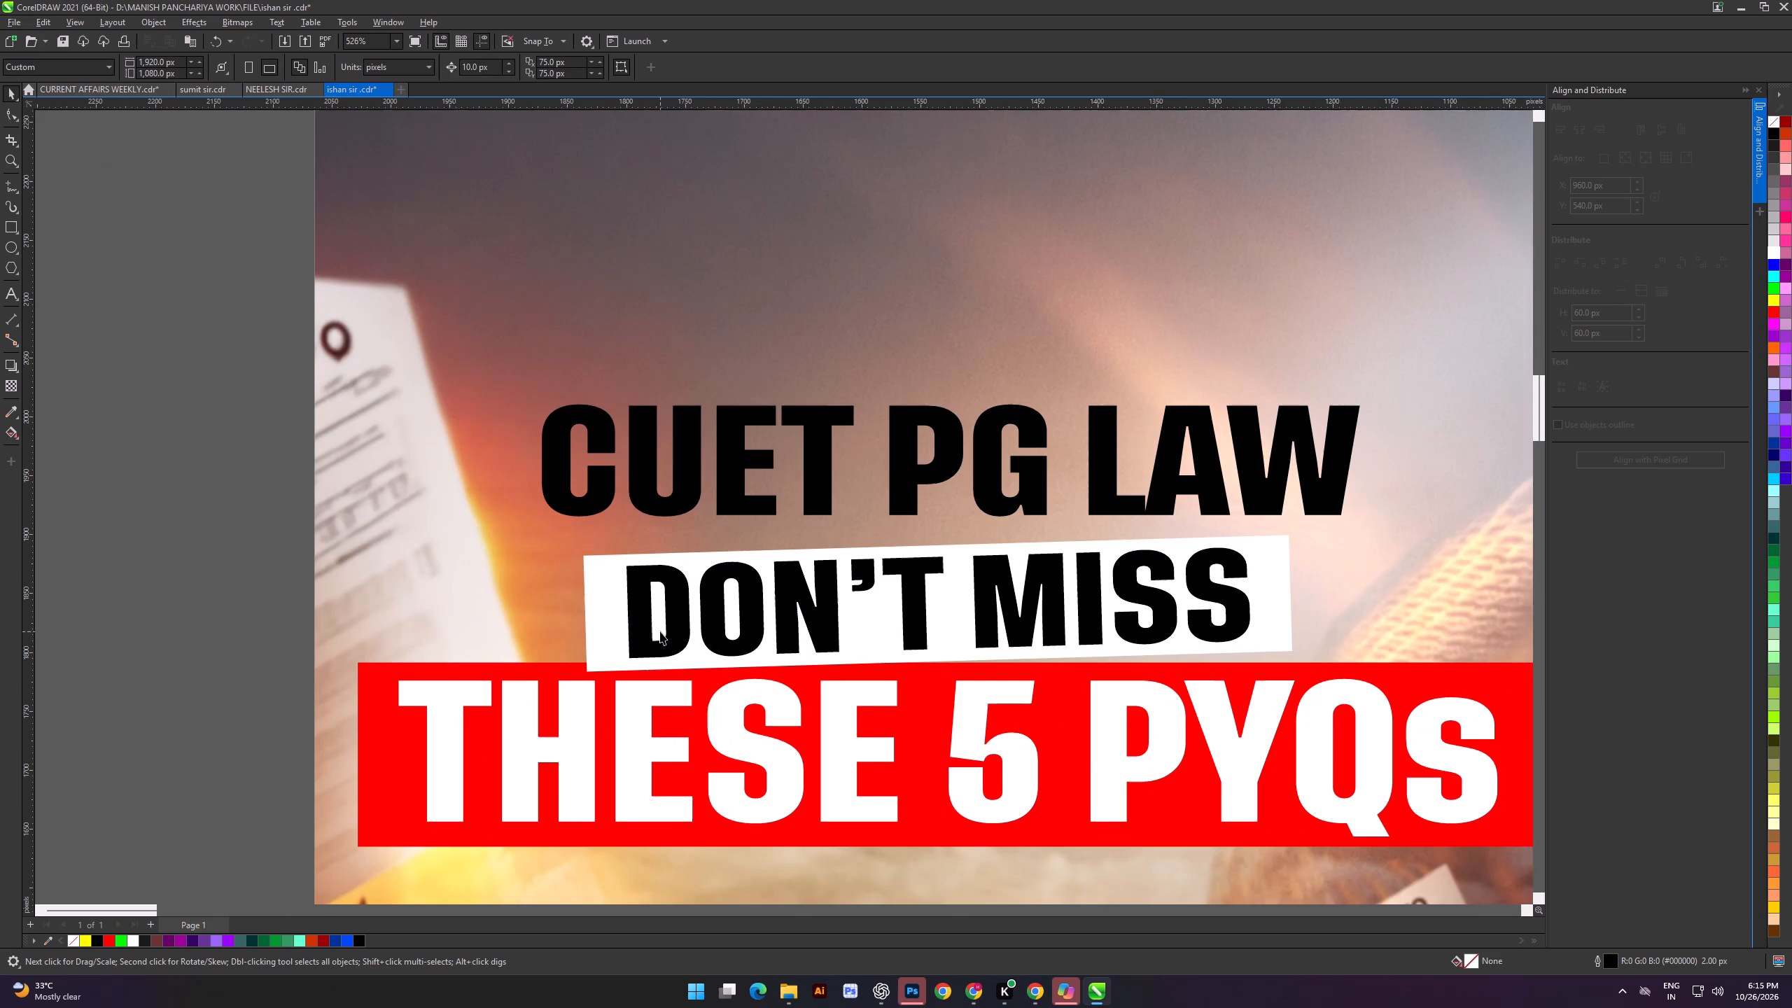
pyautogui.keyDown('shift'); pyautogui.scroll(2, 660, 631); pyautogui.keyUp('shift')
pyautogui.scroll(-5, 680, 631)
pyautogui.keyDown('shift'); pyautogui.scroll(3, 699, 624); pyautogui.keyUp('shift')
pyautogui.click(185, 530)
pyautogui.keyDown('shift'); pyautogui.scroll(6, 780, 585); pyautogui.keyUp('shift')
pyautogui.keyDown('alt'); pyautogui.scroll(-4, 792, 601); pyautogui.keyUp('alt')
pyautogui.doubleClick(514, 549)
pyautogui.keyDown('shift'); pyautogui.scroll(4, 764, 557); pyautogui.keyUp('shift')
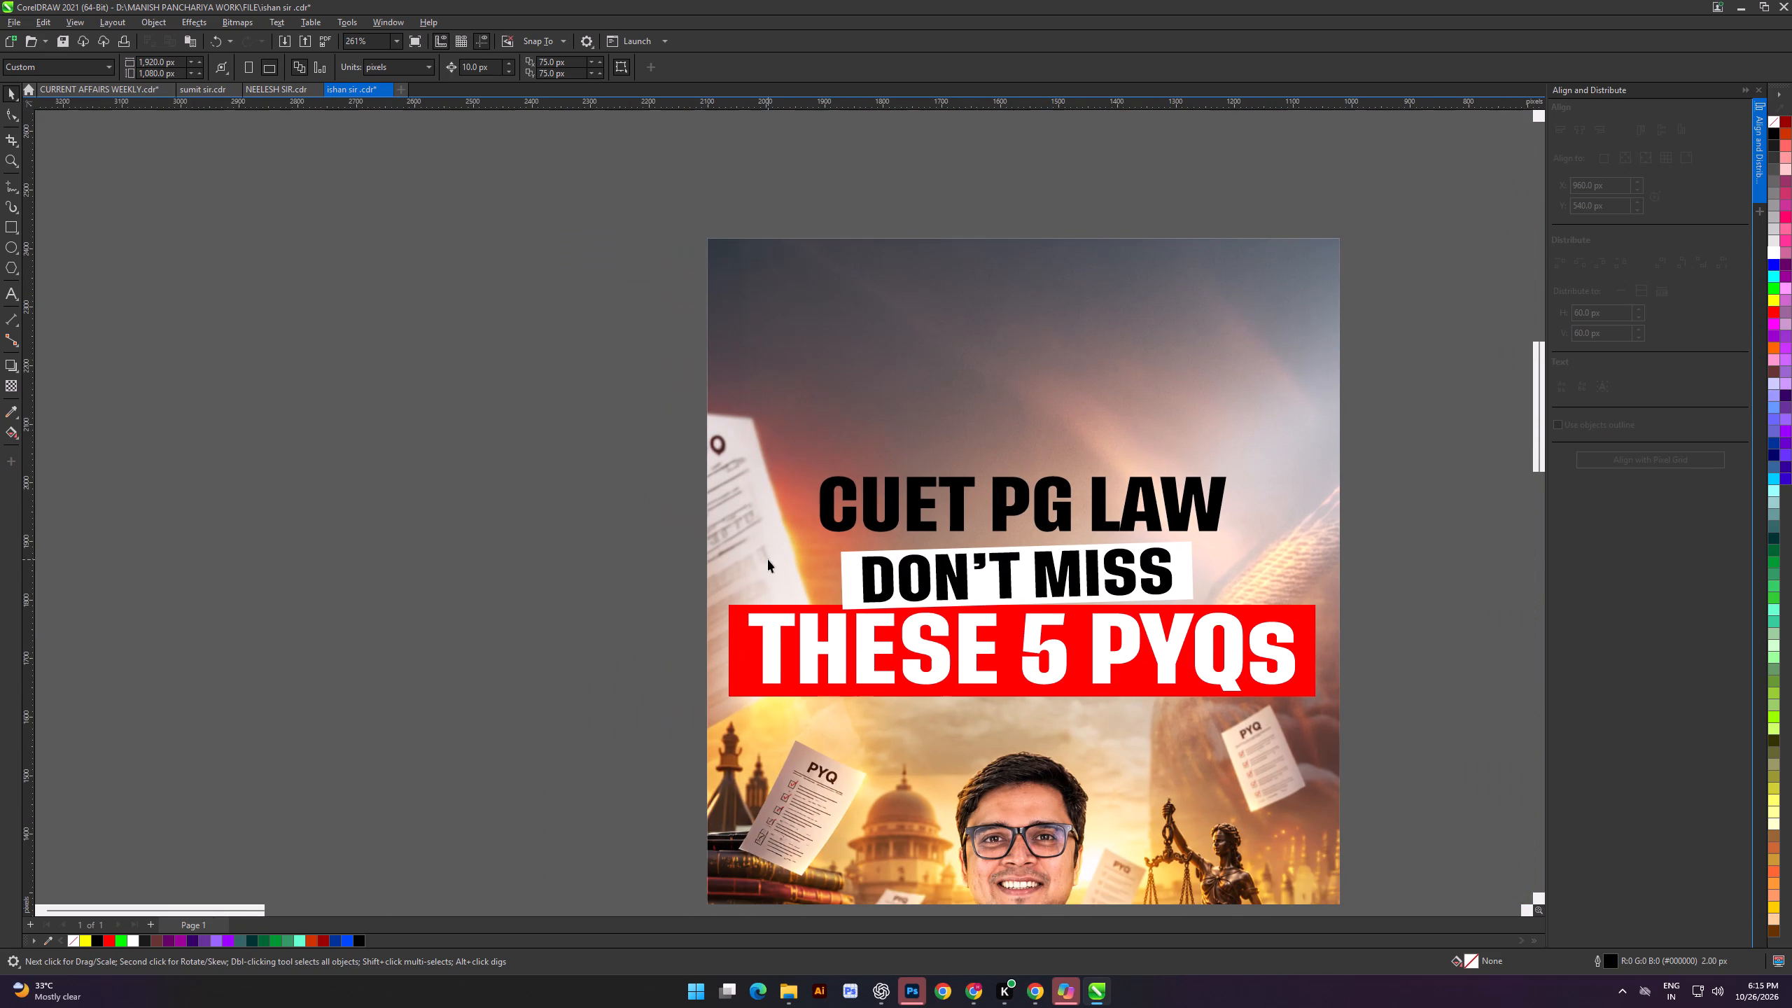
pyautogui.keyDown('alt'); pyautogui.scroll(-1, 822, 541); pyautogui.keyUp('alt')
# Move the "CUET PG LAW" line down closer to the white strip, to about Y 1,963 px.
pyautogui.scroll(3, 976, 510)
pyautogui.moveTo(1030, 495); pyautogui.dragTo(1020, 490)
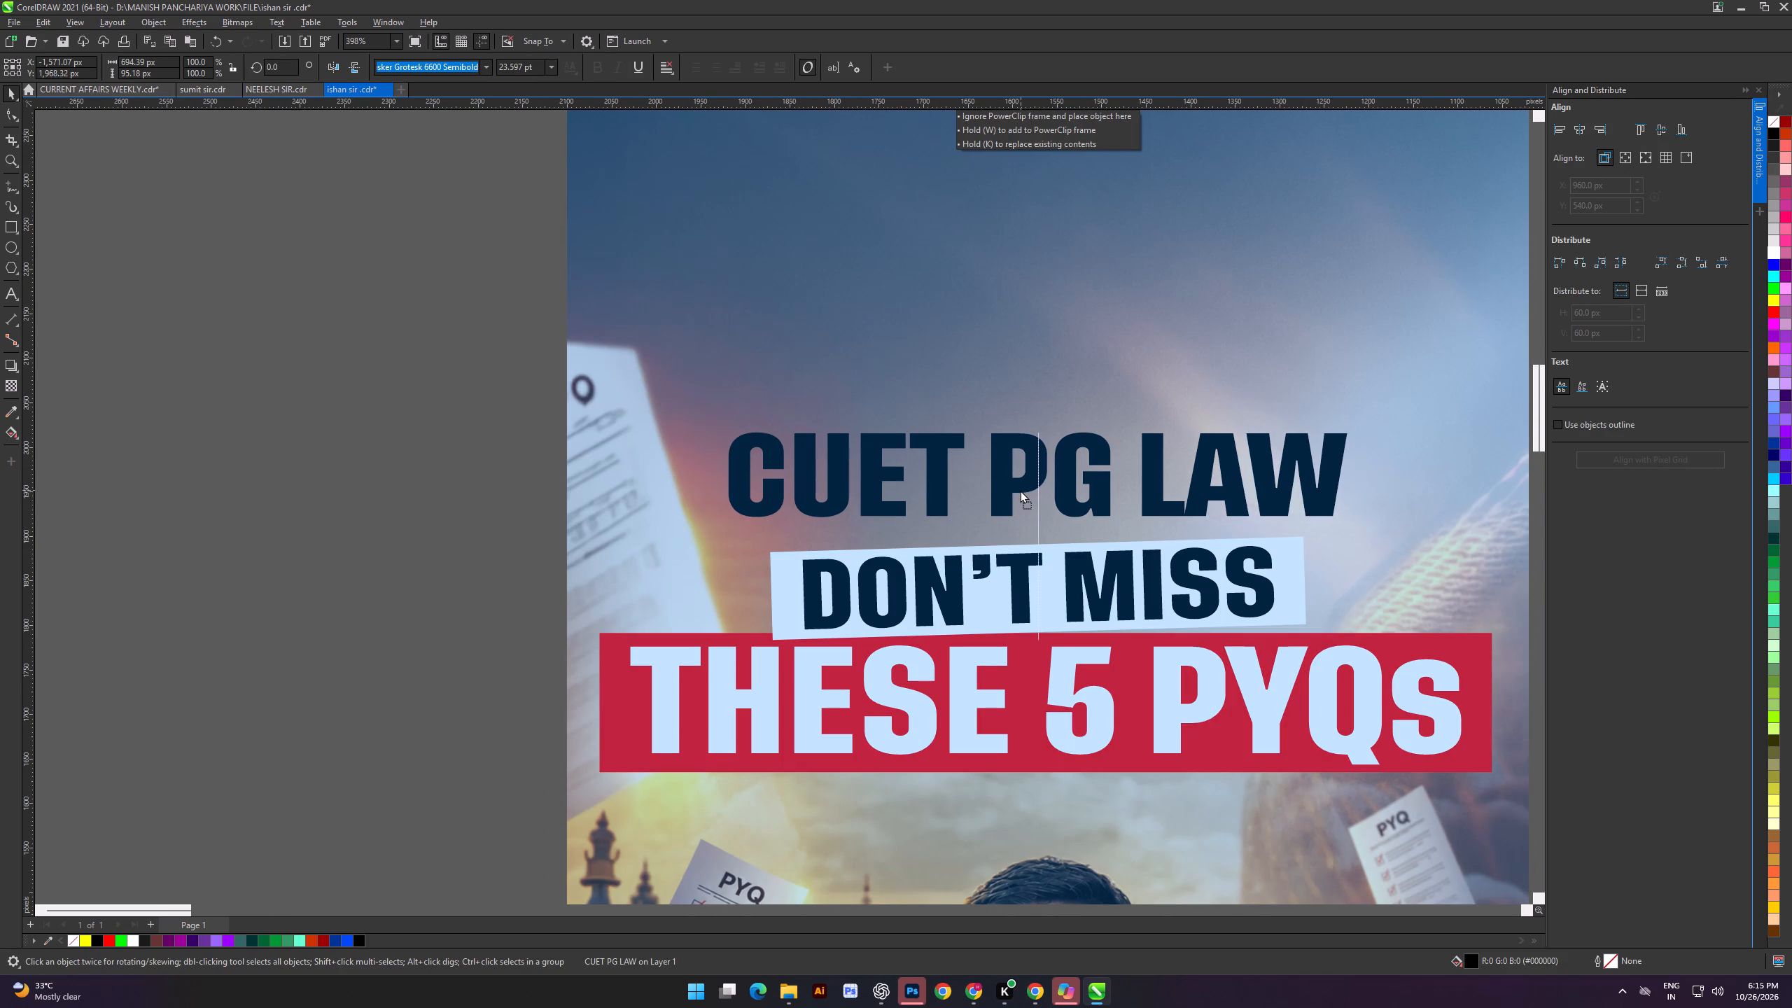
pyautogui.moveTo(1020, 490); pyautogui.dragTo(1021, 495)
pyautogui.scroll(-6, 1021, 495)
pyautogui.click(621, 461)
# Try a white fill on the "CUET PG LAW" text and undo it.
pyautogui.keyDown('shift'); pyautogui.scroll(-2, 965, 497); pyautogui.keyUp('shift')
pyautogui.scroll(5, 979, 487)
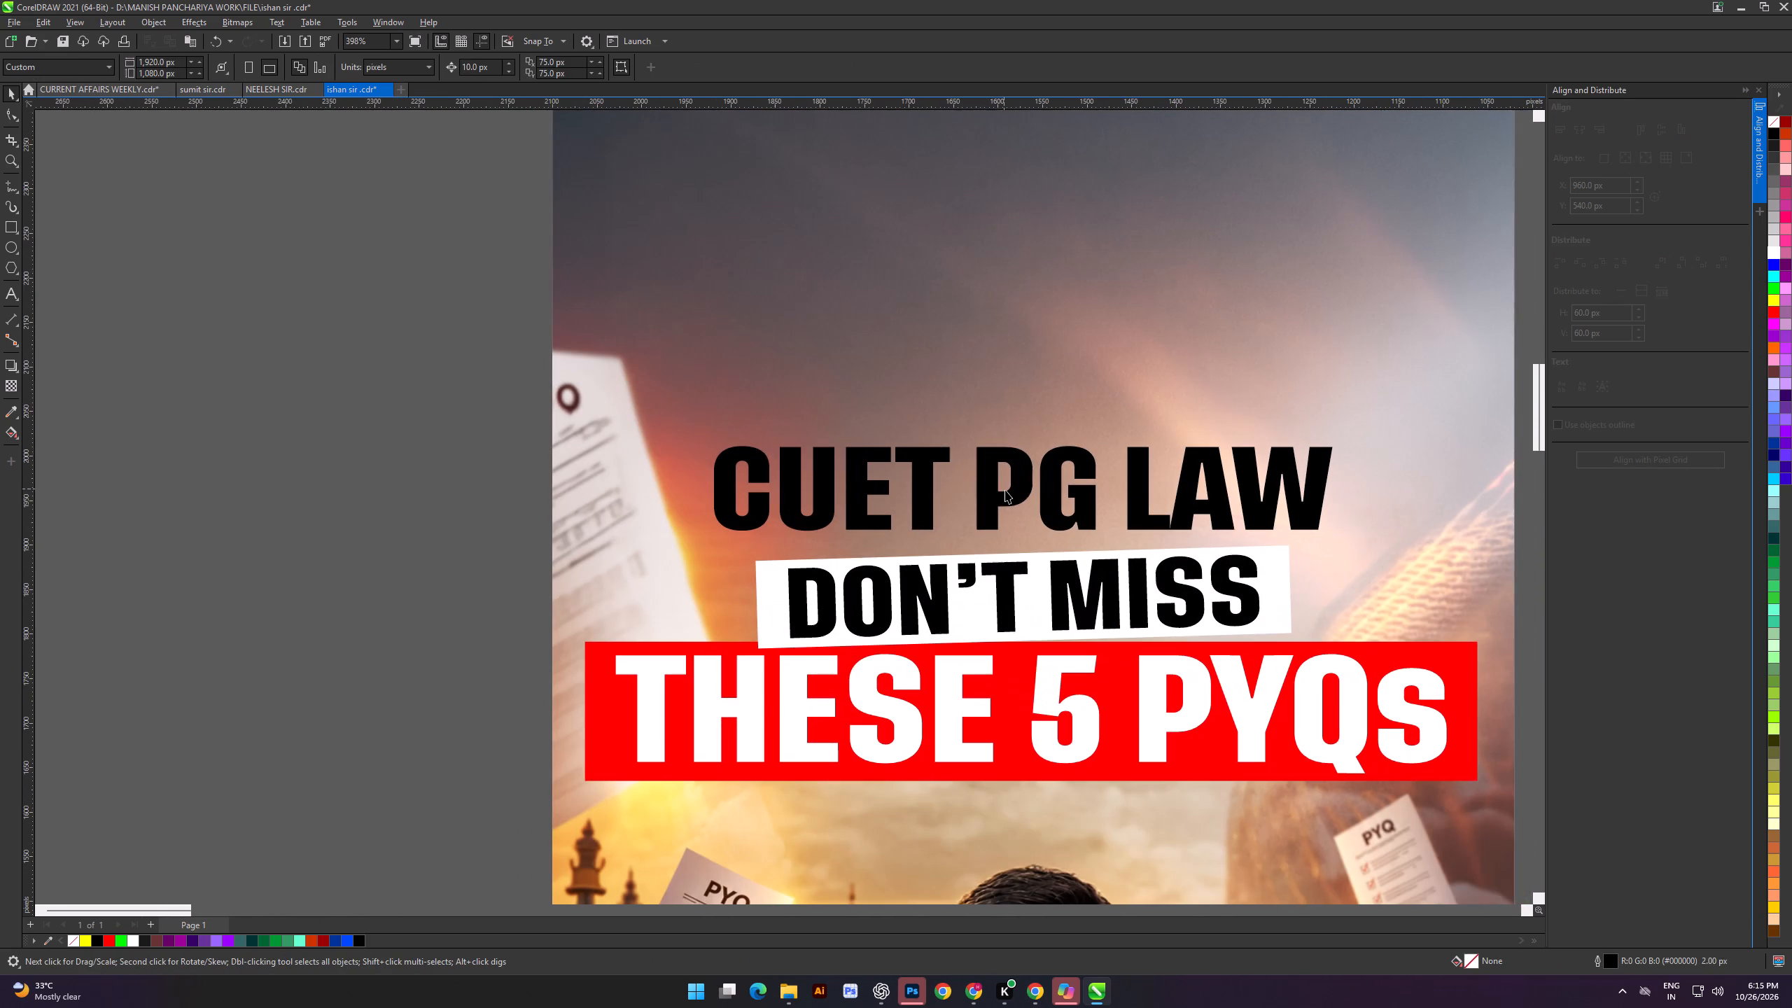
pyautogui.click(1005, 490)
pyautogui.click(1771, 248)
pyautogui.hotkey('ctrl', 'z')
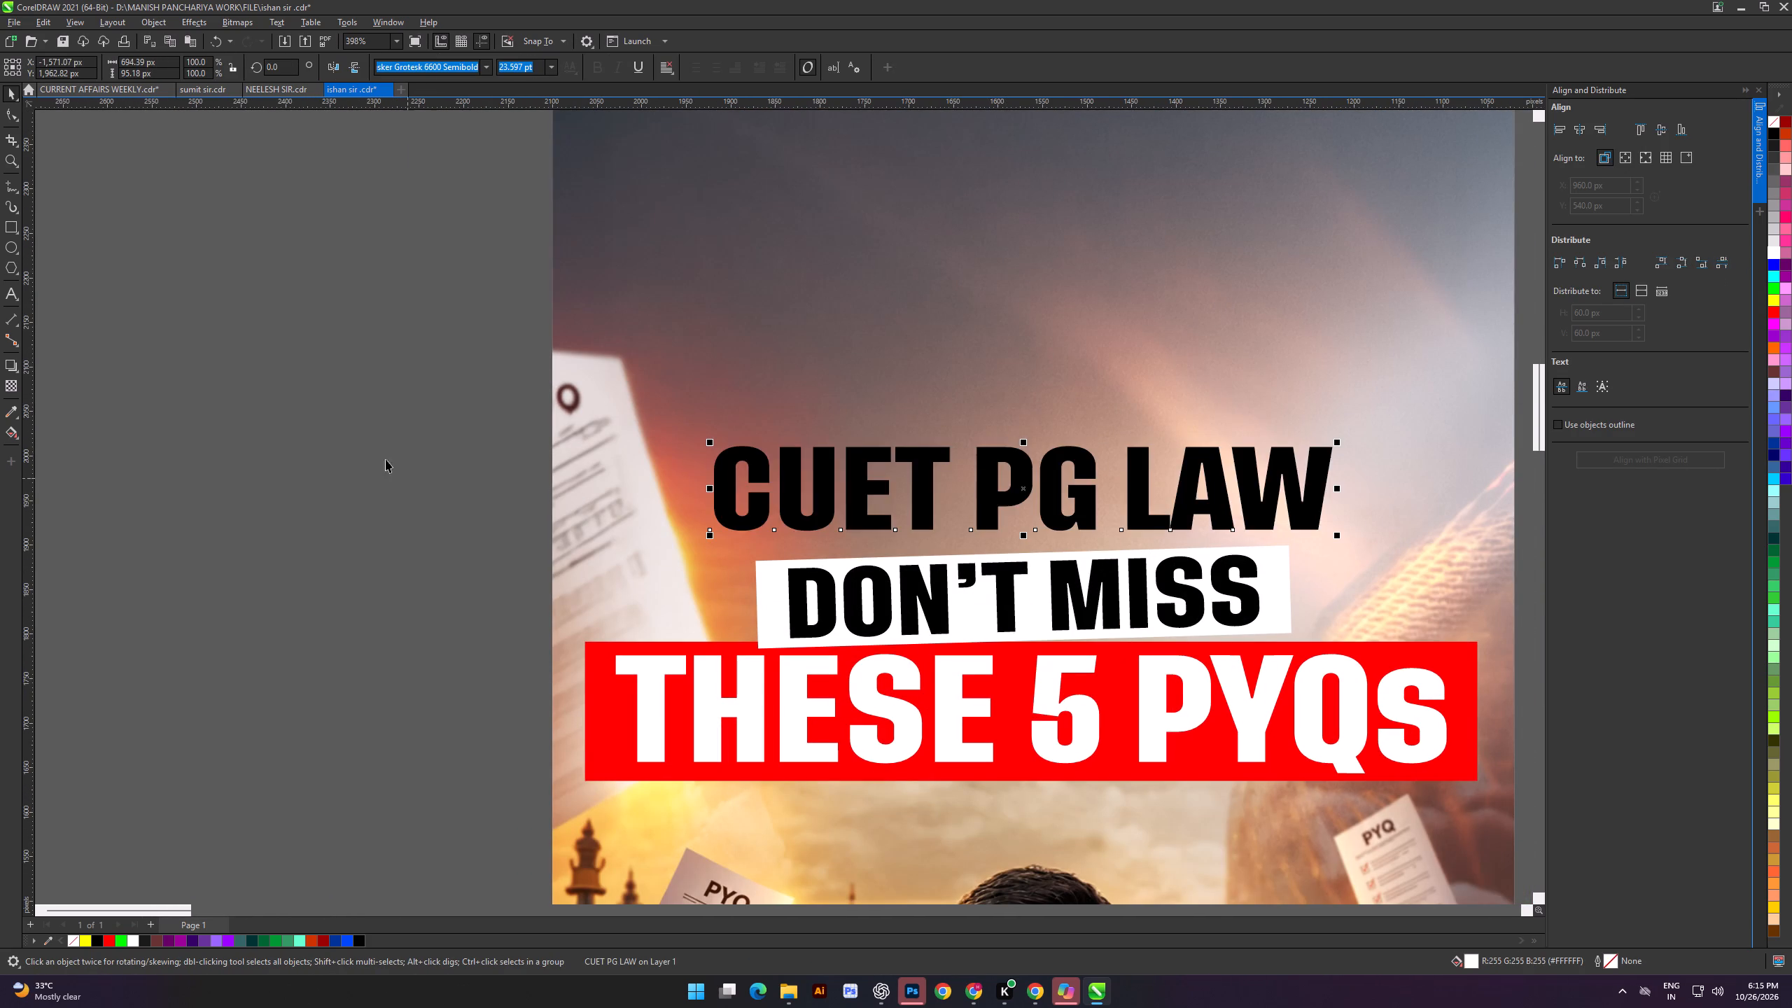
# Fill the "CUET PG LAW" text with yellow.
pyautogui.click(298, 423)
pyautogui.scroll(-5, 684, 514)
pyautogui.keyDown('shift'); pyautogui.scroll(5, 699, 527); pyautogui.keyUp('shift')
pyautogui.click(512, 482)
pyautogui.scroll(5, 1004, 491)
pyautogui.click(967, 521)
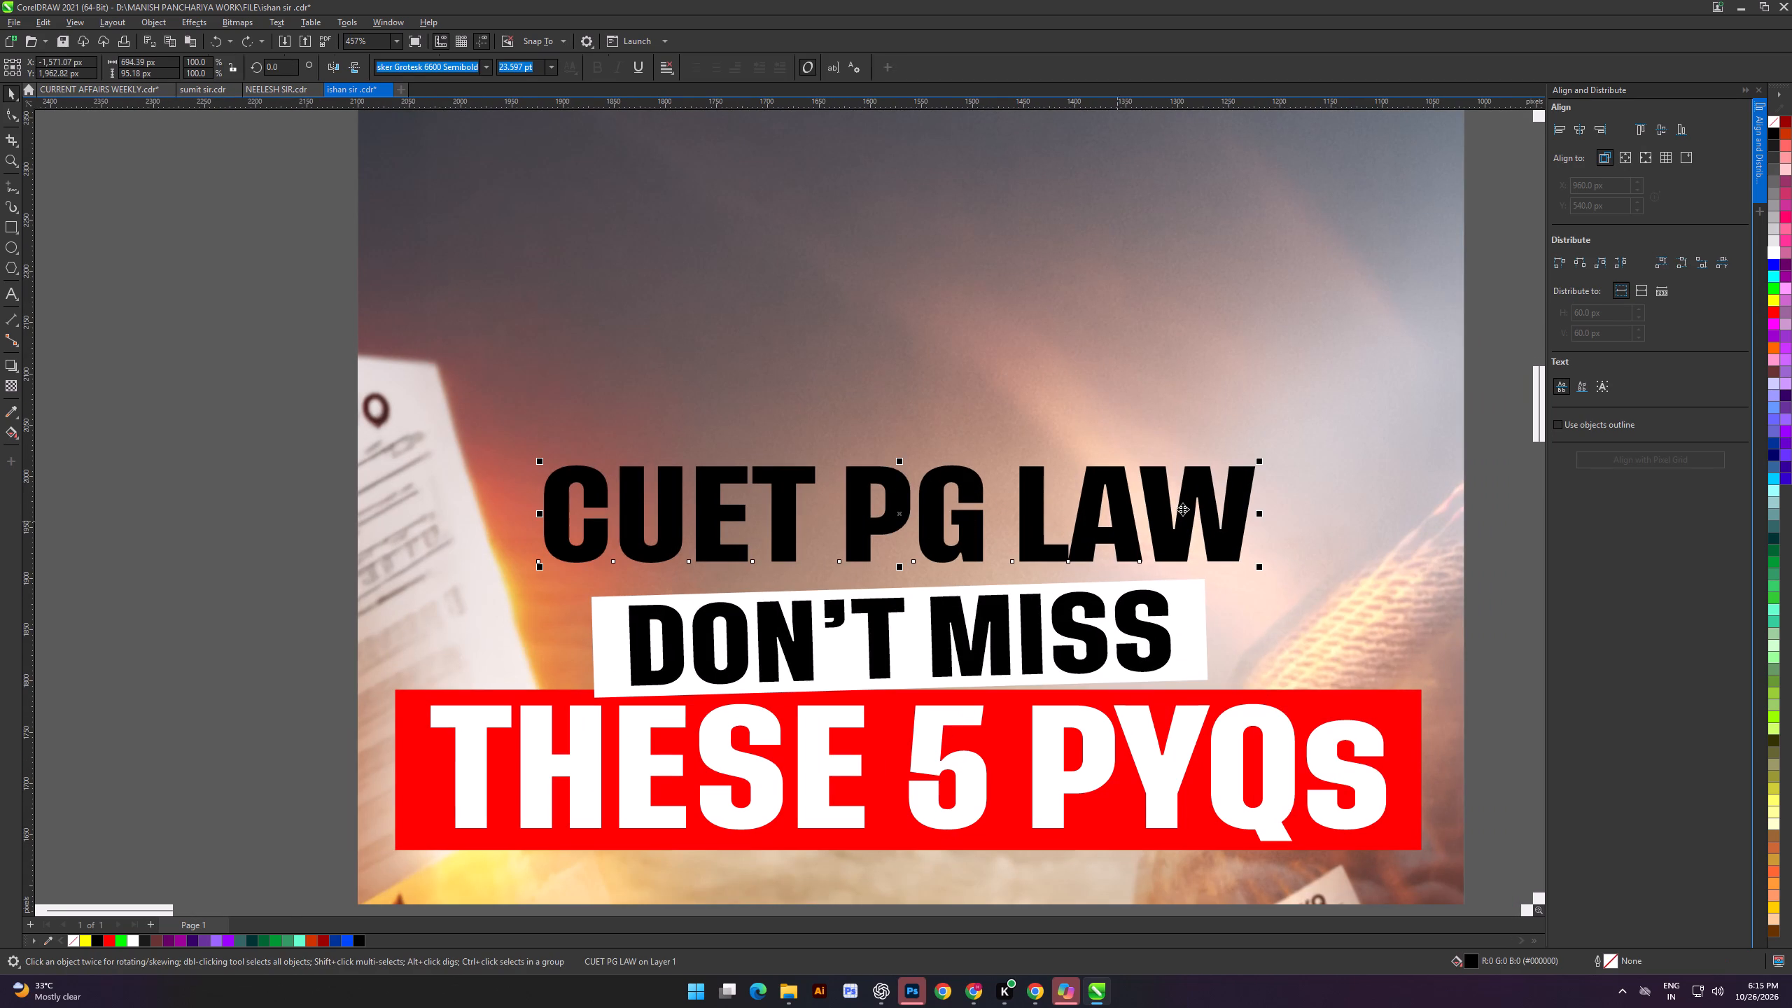
pyautogui.click(1772, 300)
# Examine the coloured headline against the background and presenter image across the whole cover.
pyautogui.scroll(-5, 798, 445)
pyautogui.click(175, 429)
pyautogui.keyDown('shift'); pyautogui.scroll(5, 664, 435); pyautogui.keyUp('shift')
pyautogui.click(349, 422)
pyautogui.keyDown('alt'); pyautogui.scroll(4, 550, 471); pyautogui.keyUp('alt')
pyautogui.moveTo(494, 479); pyautogui.dragTo(536, 479)
pyautogui.scroll(3, 1047, 493)
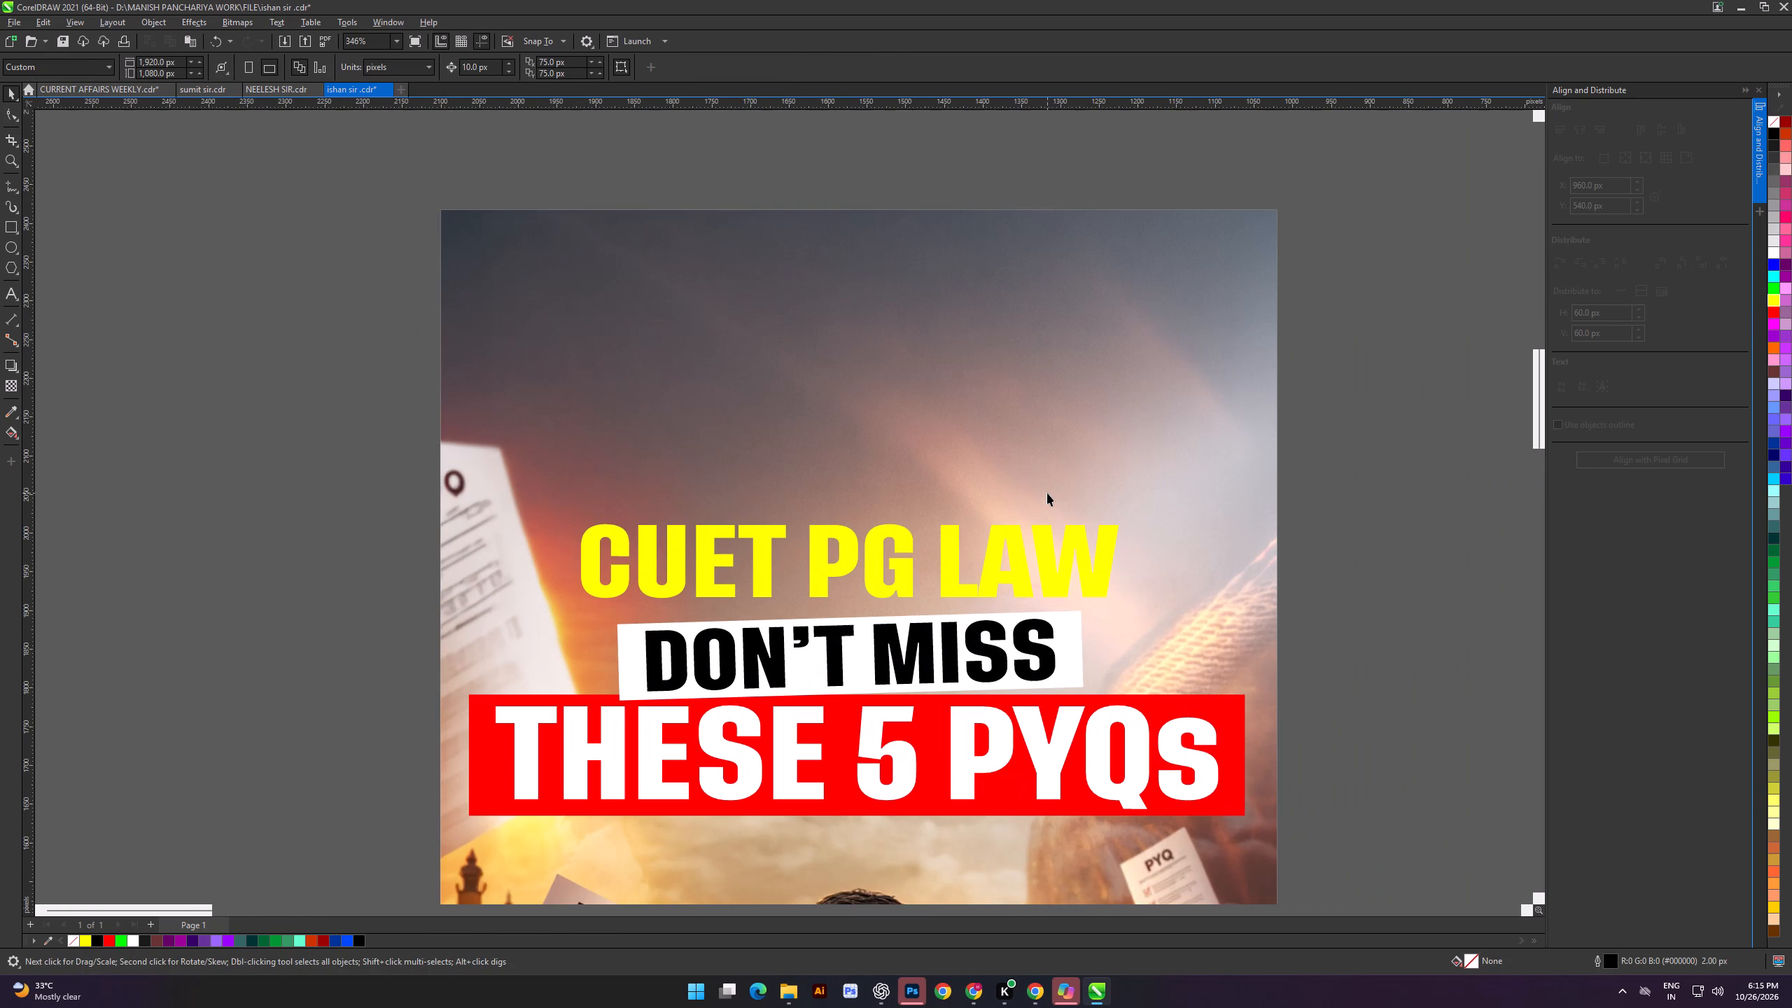
pyautogui.scroll(-6, 965, 605)
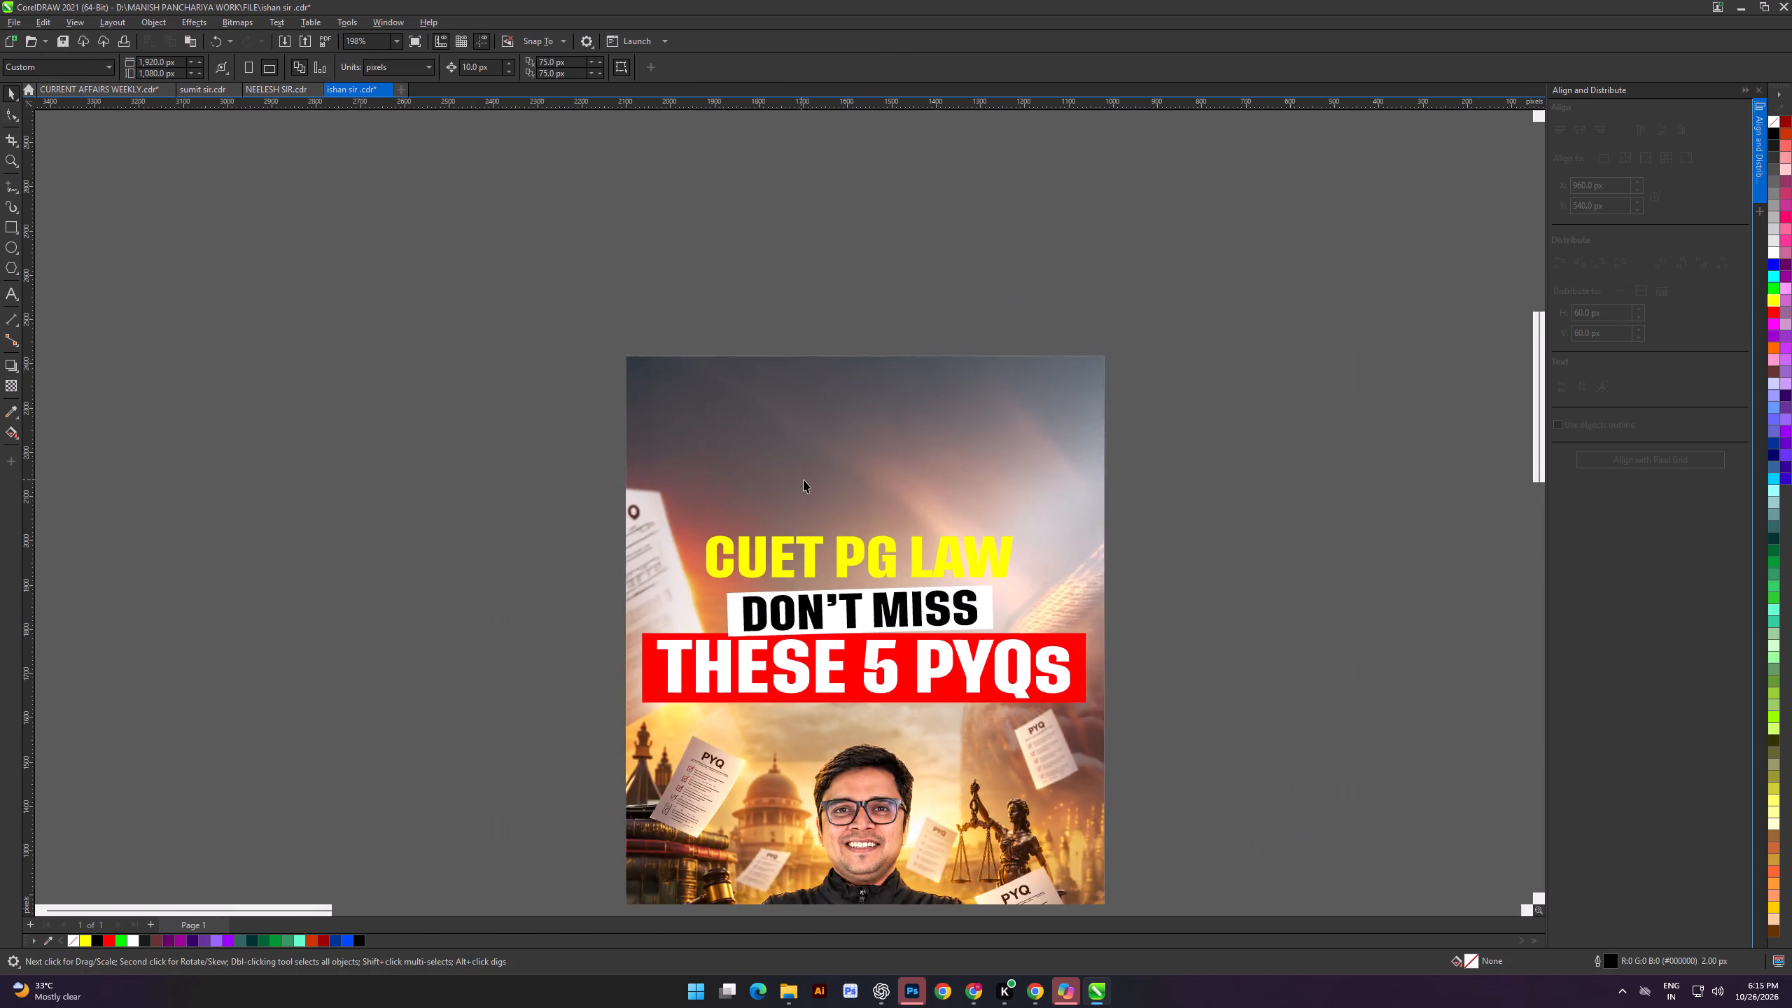
pyautogui.scroll(-5, 804, 479)
pyautogui.click(542, 491)
pyautogui.keyDown('shift'); pyautogui.scroll(12, 918, 510); pyautogui.keyUp('shift')
pyautogui.keyDown('alt'); pyautogui.scroll(2, 309, 540); pyautogui.keyUp('alt')
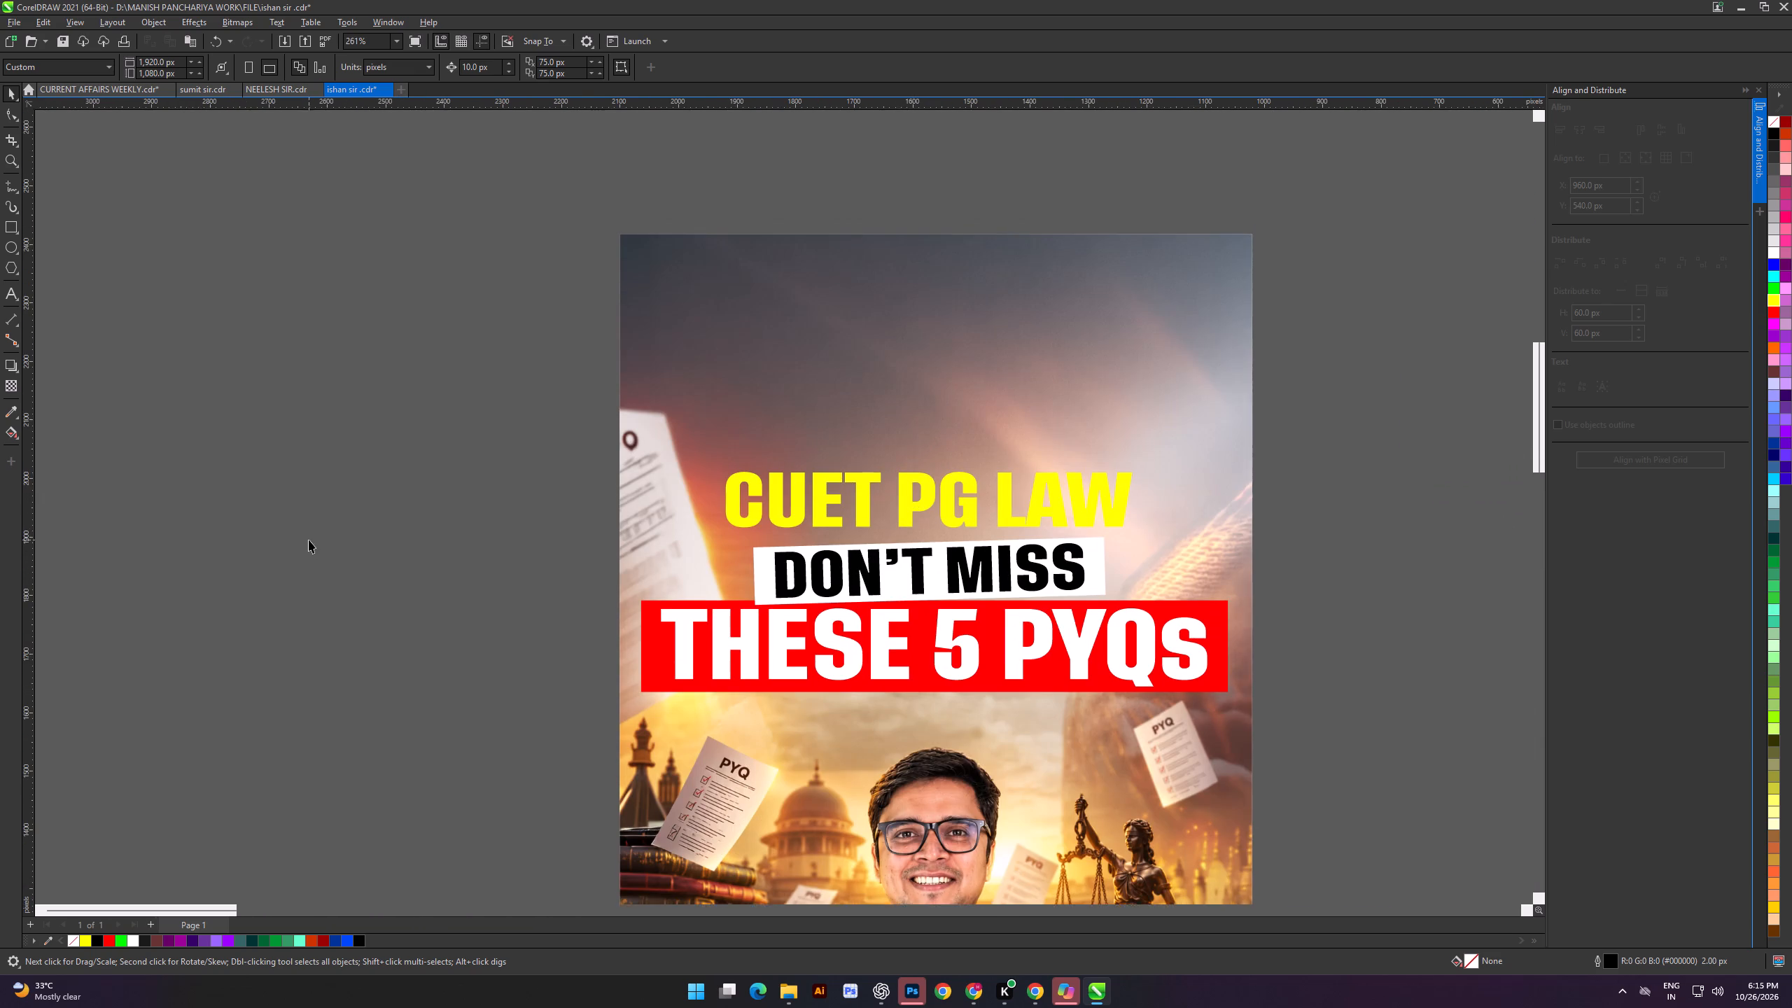
# Straighten the "DON'T MISS" text and its white strip together by setting their rotation to 0°.
pyautogui.keyDown('shift'); pyautogui.scroll(3, 635, 559); pyautogui.keyUp('shift')
pyautogui.click(606, 558)
pyautogui.keyDown('alt'); pyautogui.scroll(-3, 678, 501); pyautogui.keyUp('alt')
pyautogui.keyDown('shift'); pyautogui.scroll(-5, 741, 472); pyautogui.keyUp('shift')
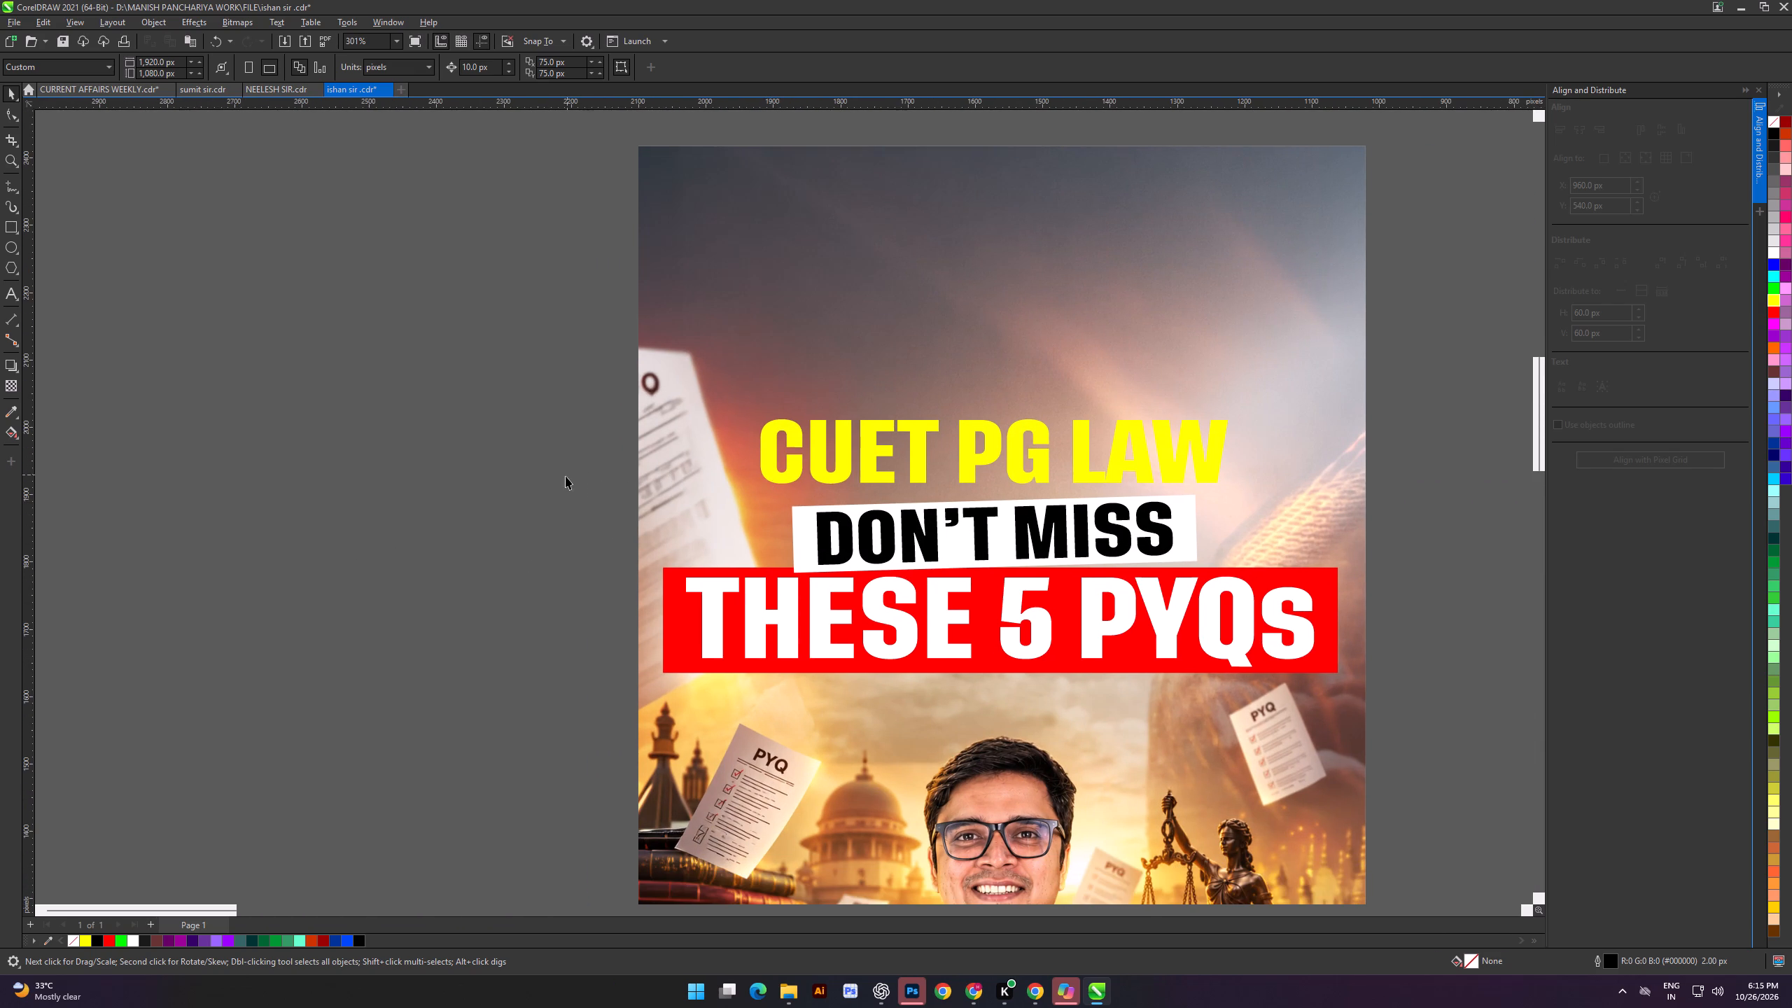
pyautogui.moveTo(566, 475); pyautogui.dragTo(1248, 611)
pyautogui.moveTo(288, 69); pyautogui.dragTo(209, 91)
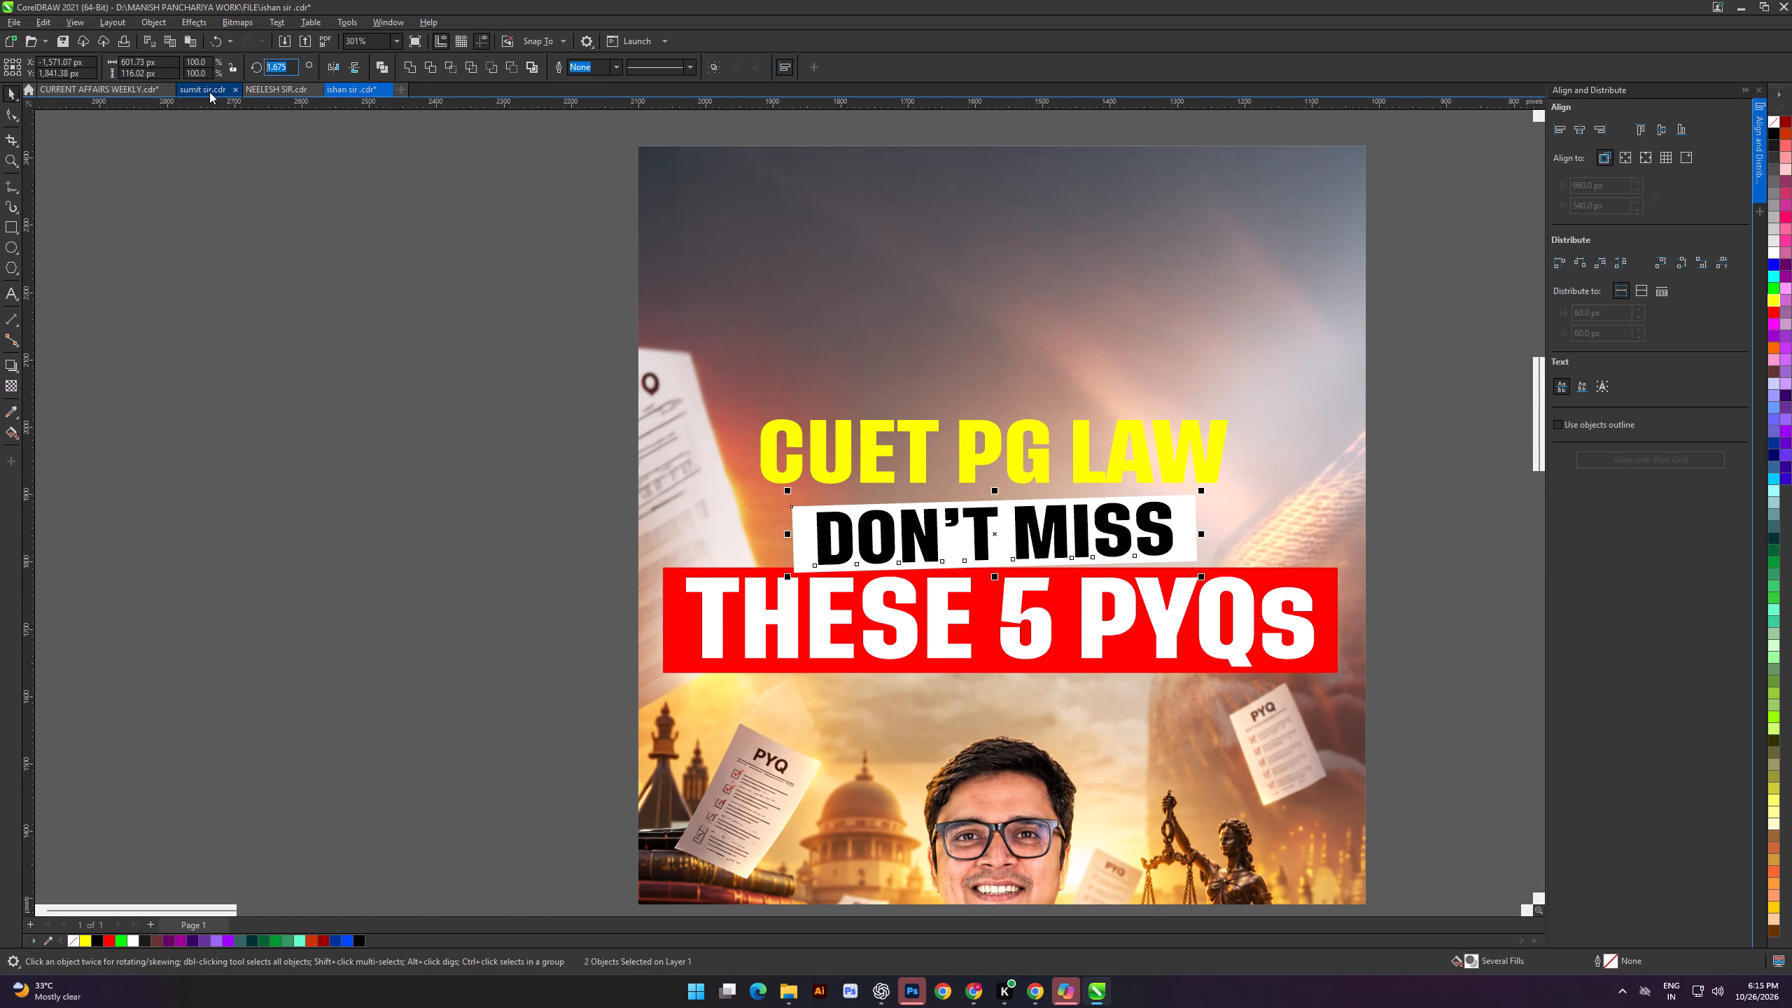
pyautogui.press('0')
pyautogui.press('Return')
pyautogui.click(223, 457)
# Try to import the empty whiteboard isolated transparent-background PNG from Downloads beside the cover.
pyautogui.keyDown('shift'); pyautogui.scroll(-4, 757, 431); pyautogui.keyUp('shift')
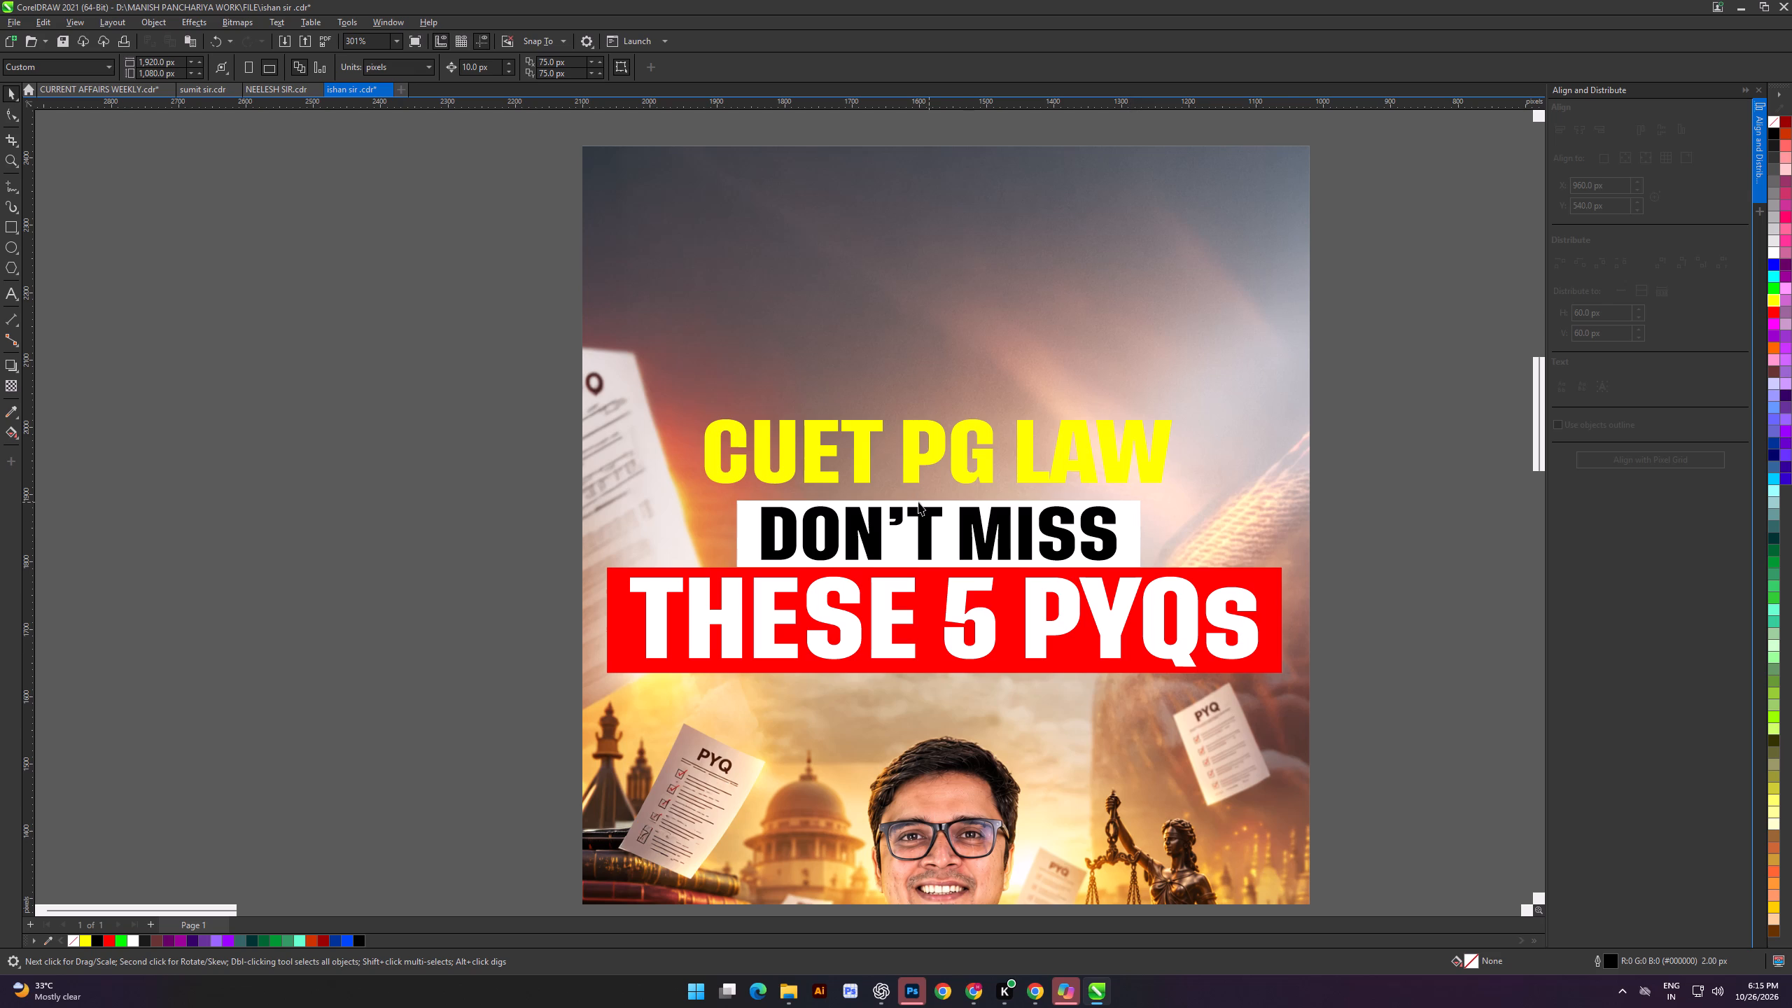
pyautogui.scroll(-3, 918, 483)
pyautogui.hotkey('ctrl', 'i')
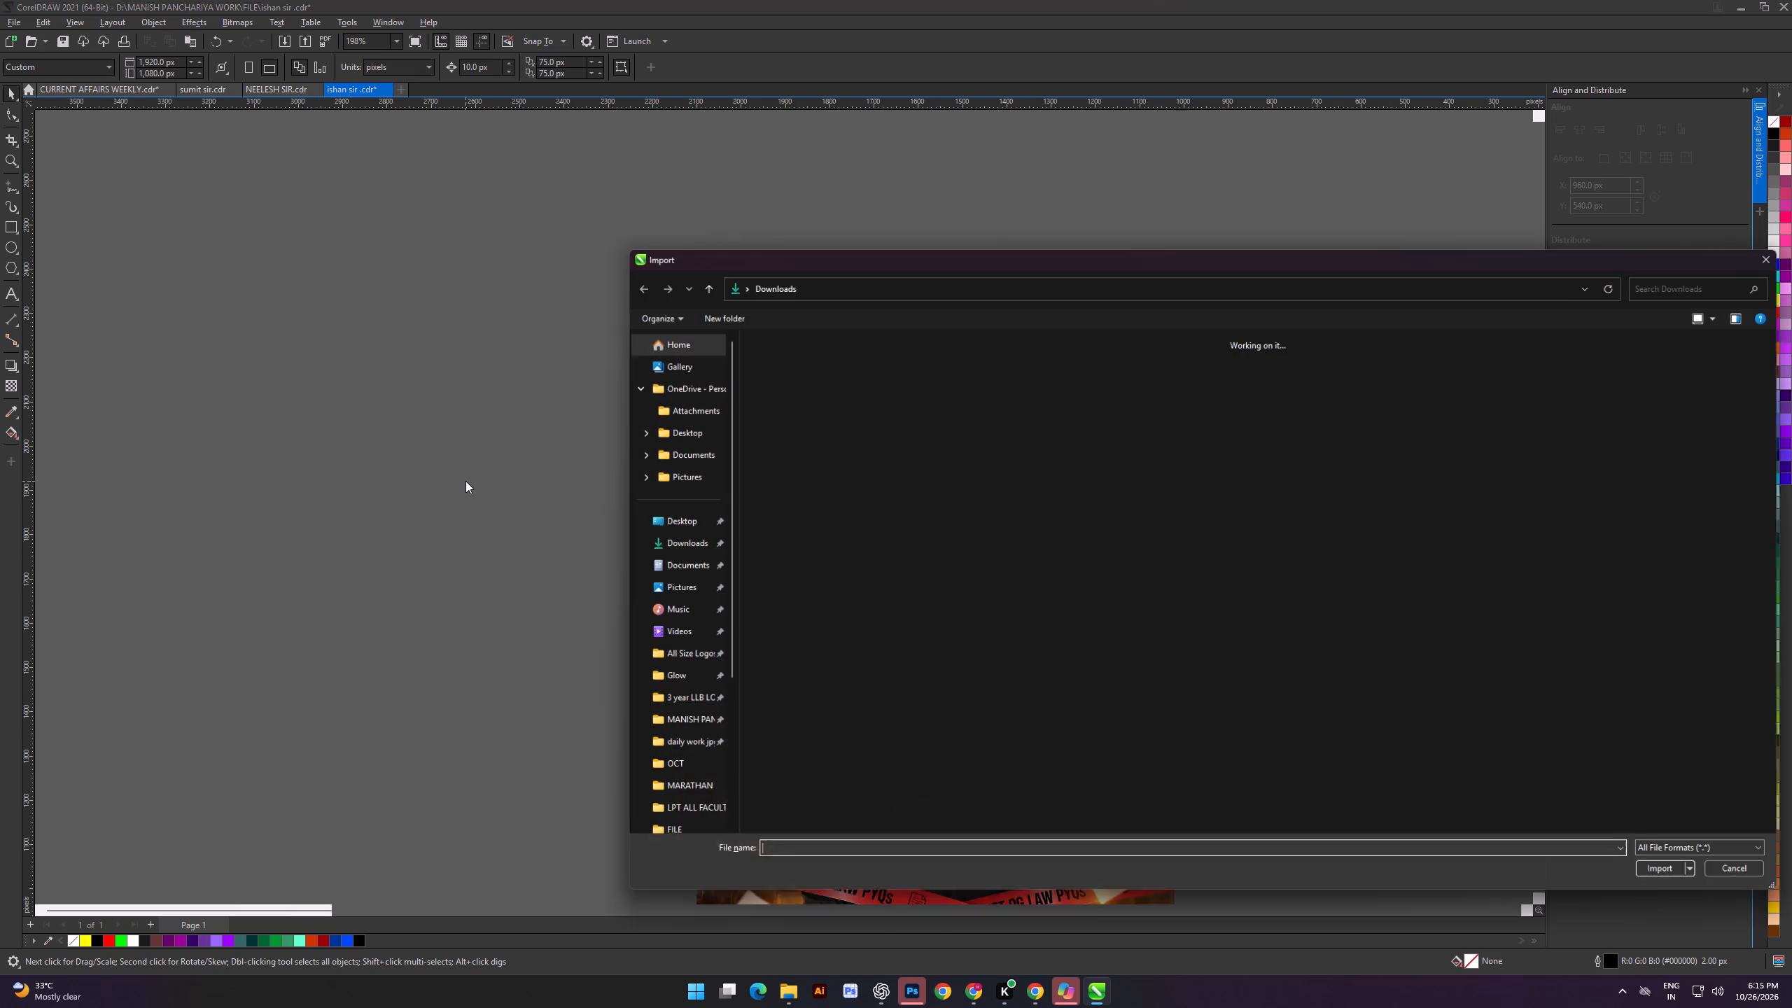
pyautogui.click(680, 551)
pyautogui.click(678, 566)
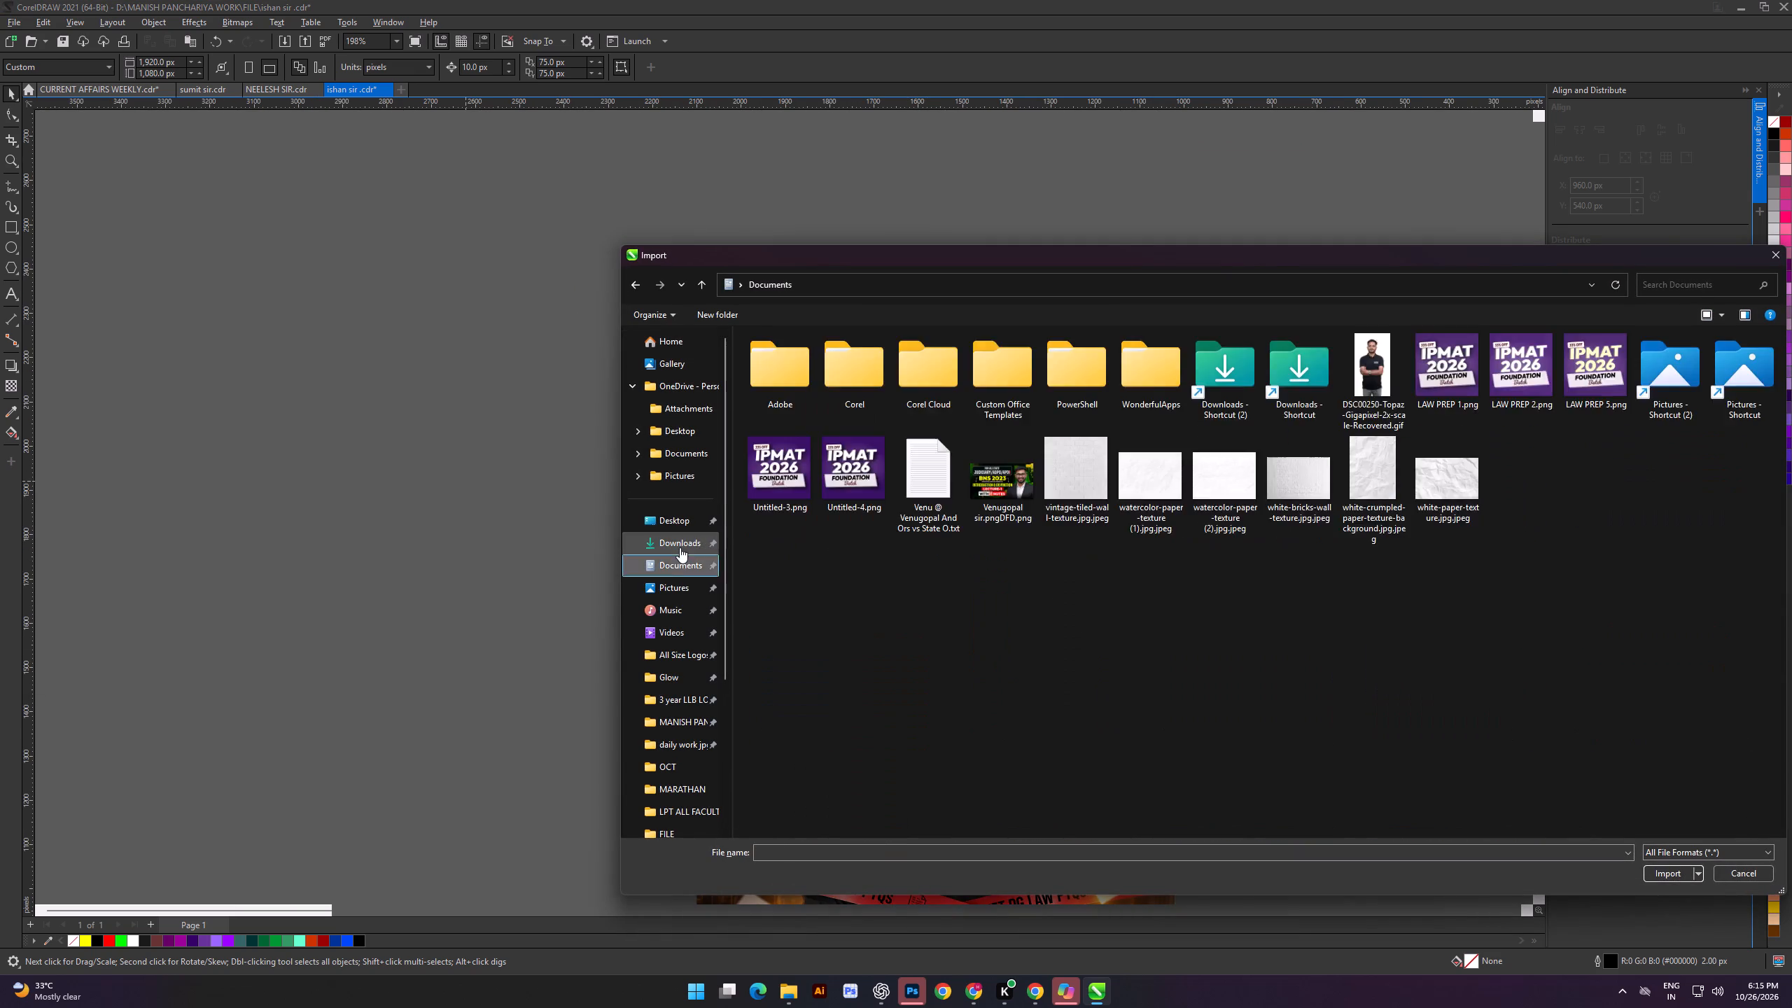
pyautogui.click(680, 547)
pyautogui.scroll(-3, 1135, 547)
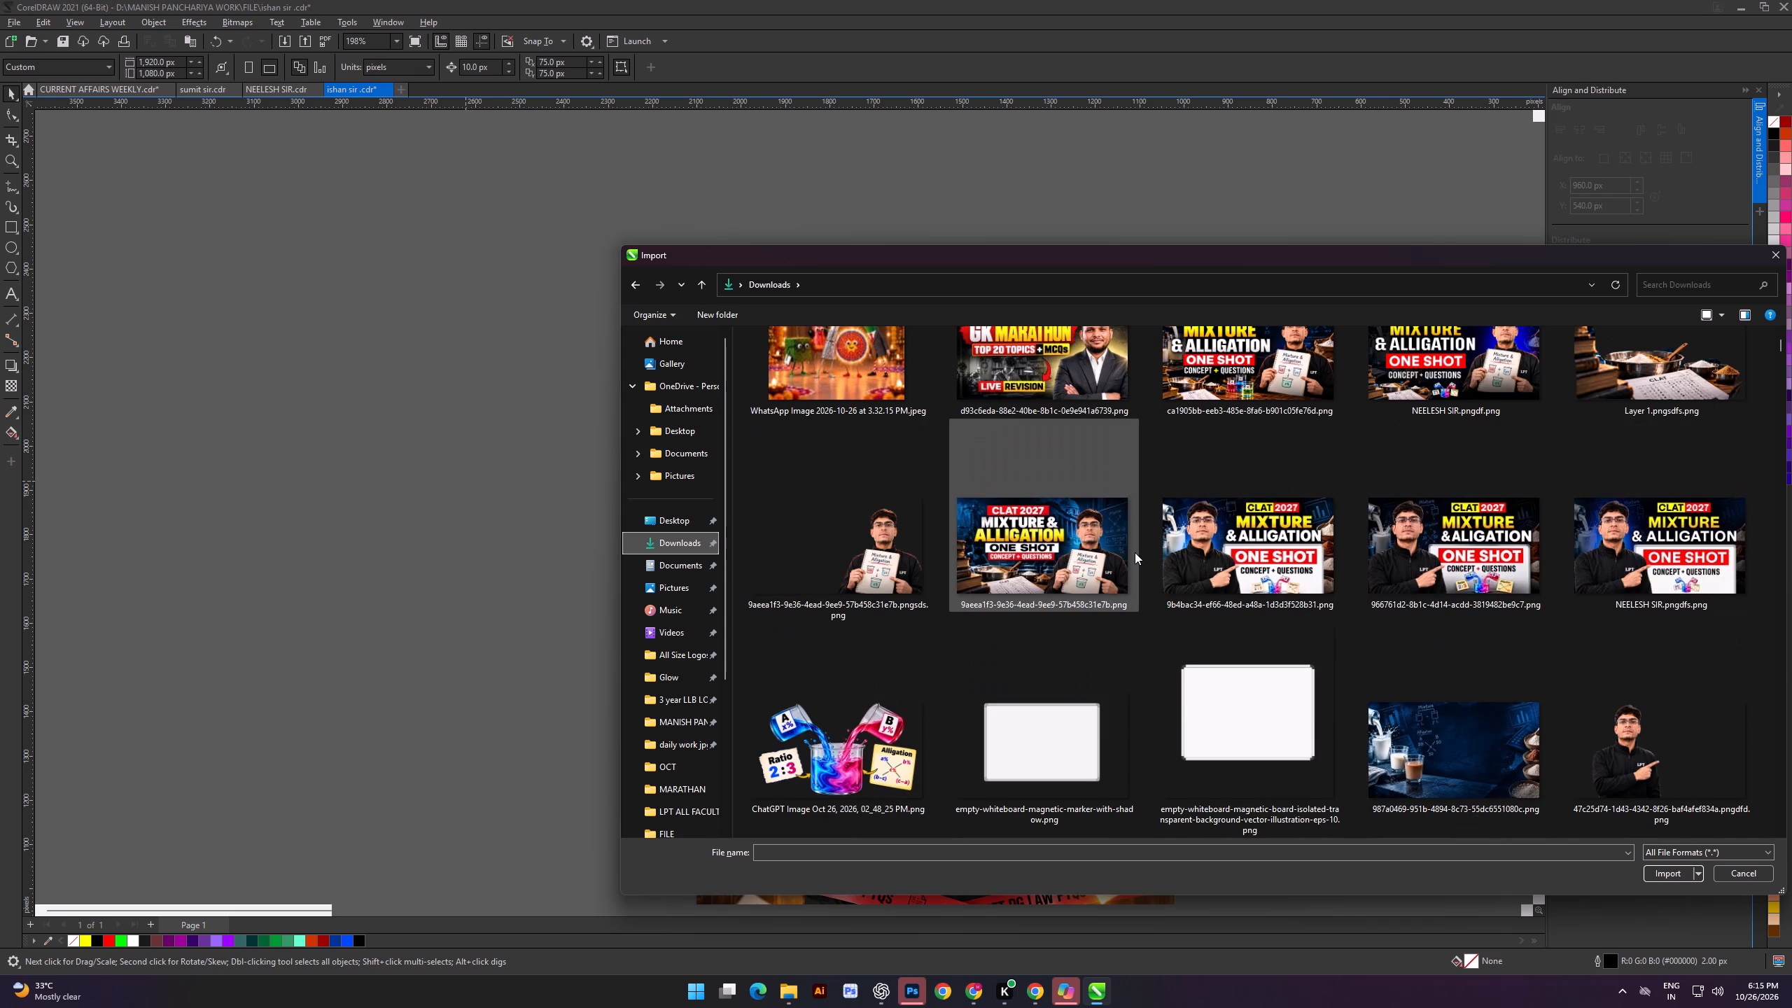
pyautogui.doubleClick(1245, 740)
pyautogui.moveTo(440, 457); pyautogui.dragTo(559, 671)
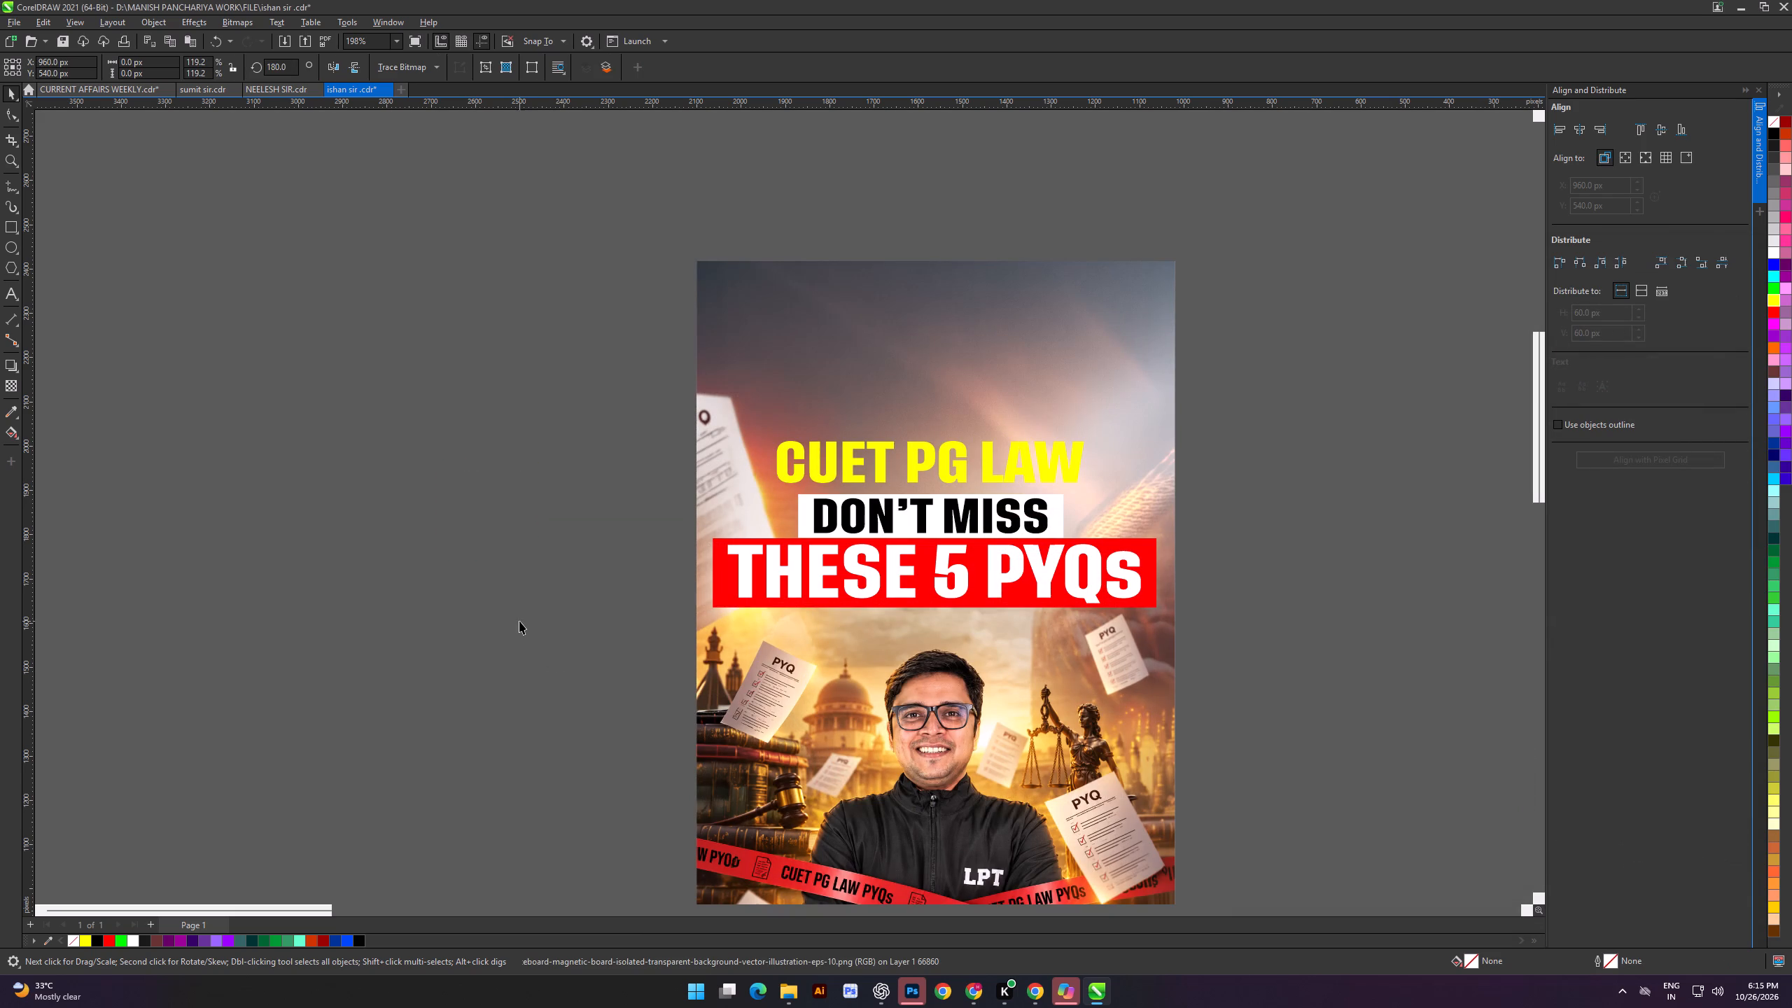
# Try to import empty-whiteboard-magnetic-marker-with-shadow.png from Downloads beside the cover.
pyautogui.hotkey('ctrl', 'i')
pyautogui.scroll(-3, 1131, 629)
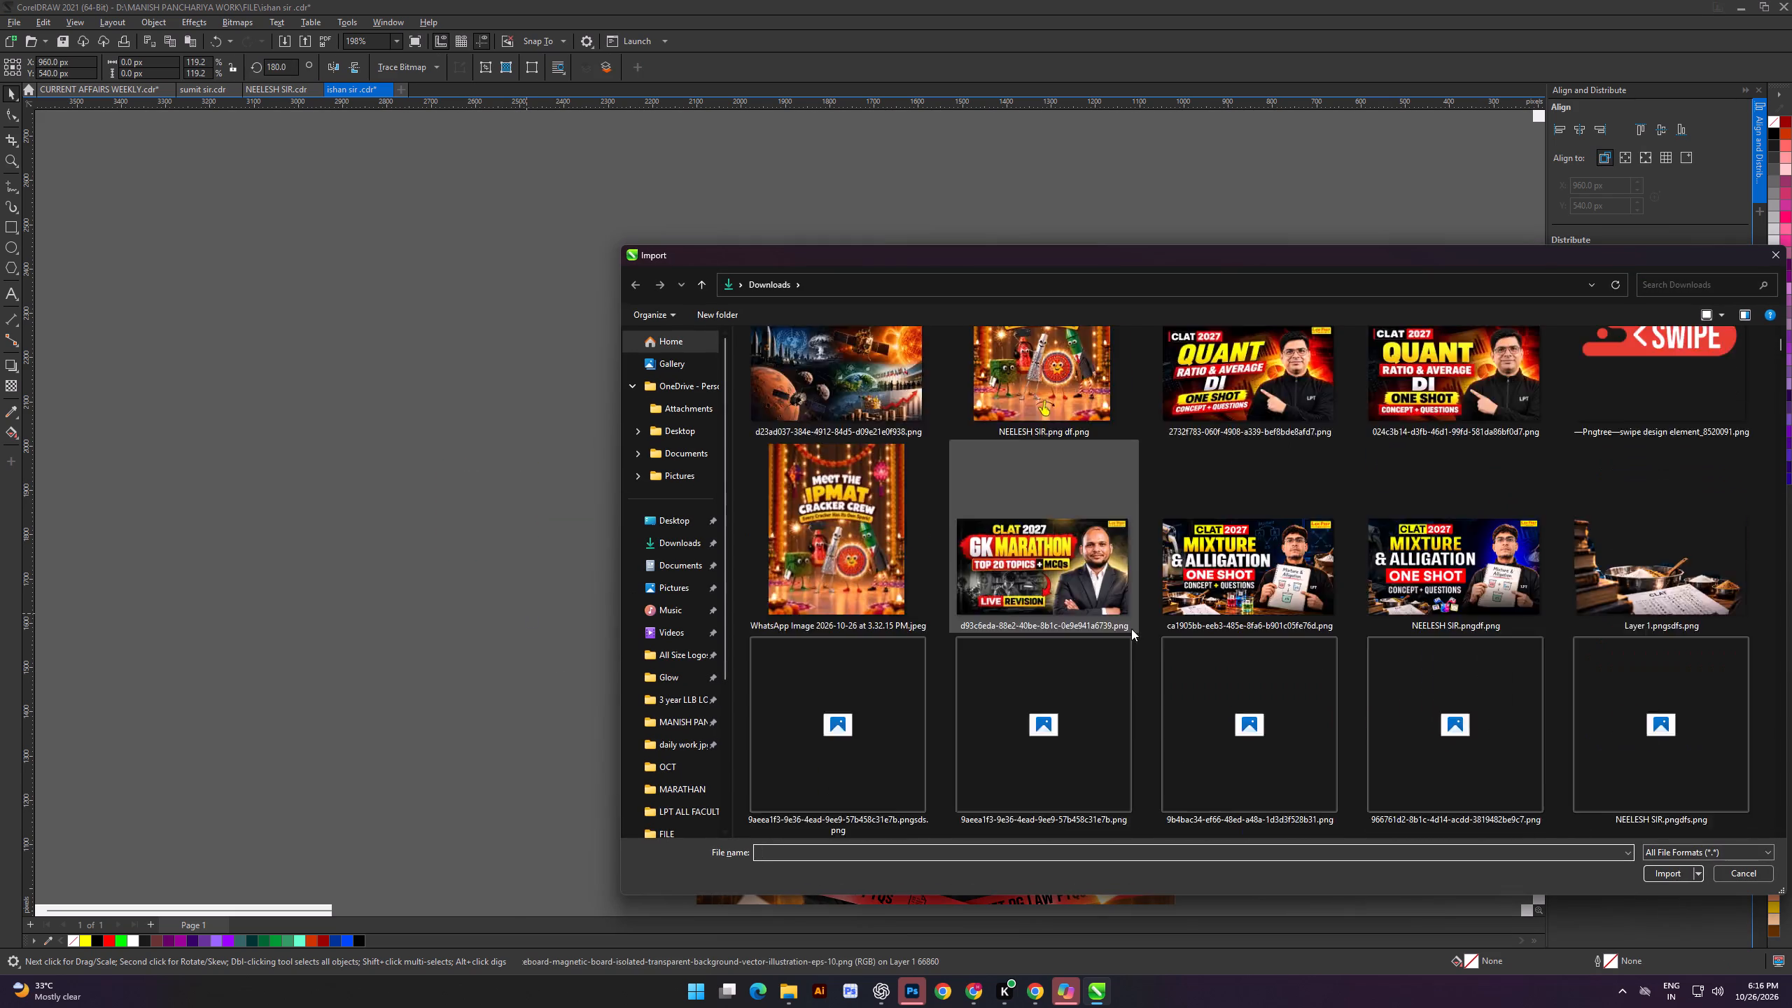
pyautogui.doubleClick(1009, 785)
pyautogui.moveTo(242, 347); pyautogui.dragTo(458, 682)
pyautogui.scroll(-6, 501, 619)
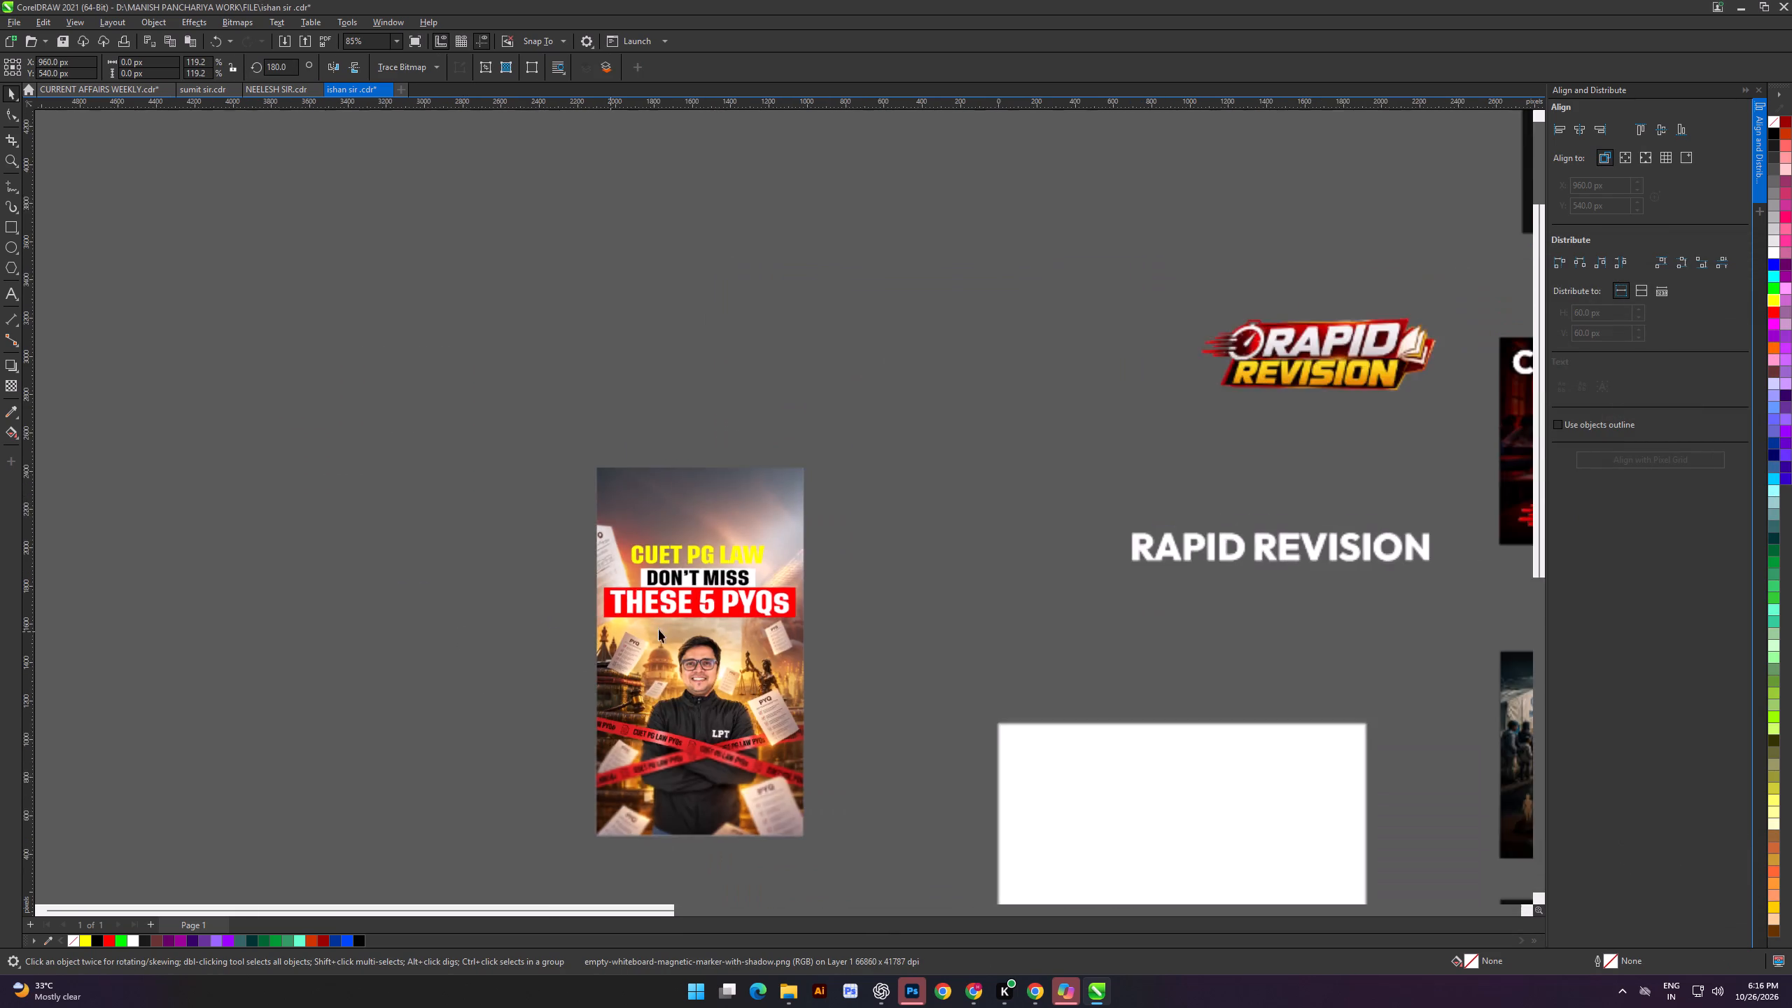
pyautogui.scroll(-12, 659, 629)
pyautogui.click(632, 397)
# Switch to File Explorer and open empty-whiteboard-magnetic-marker-with-shadow.png from Downloads in Photoshop.
pyautogui.click(793, 1002)
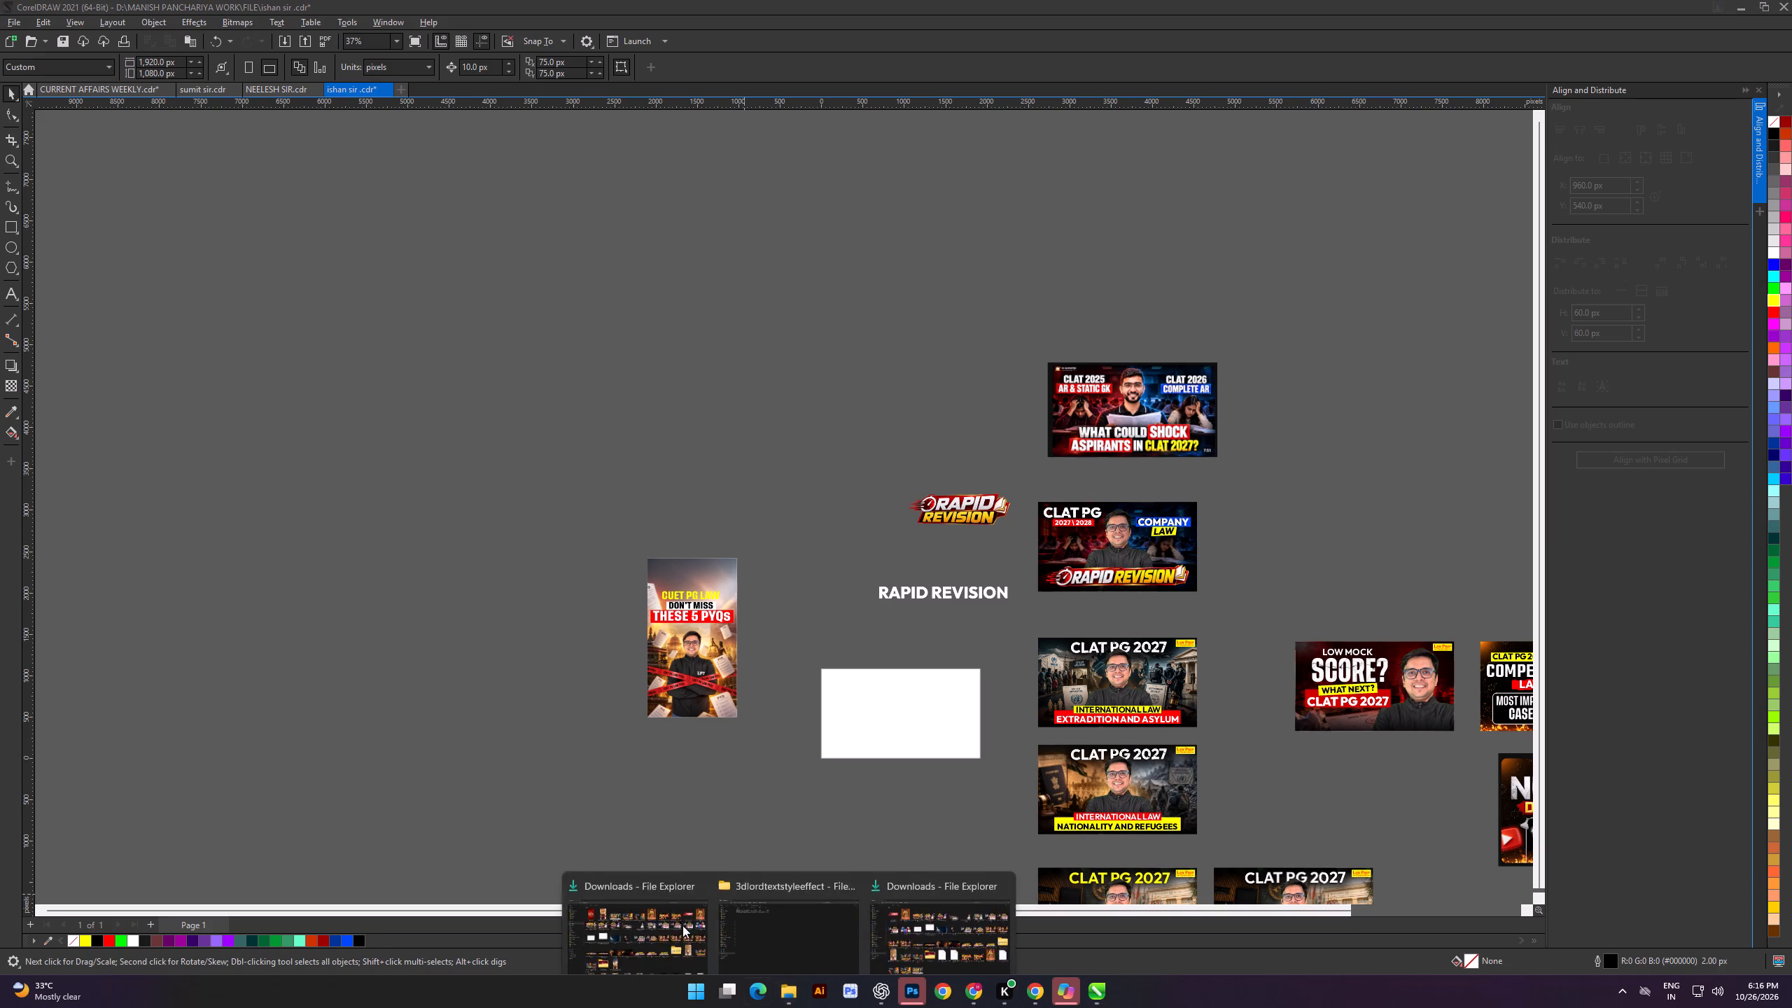
pyautogui.click(652, 910)
pyautogui.click(118, 334)
pyautogui.click(80, 319)
pyautogui.click(80, 307)
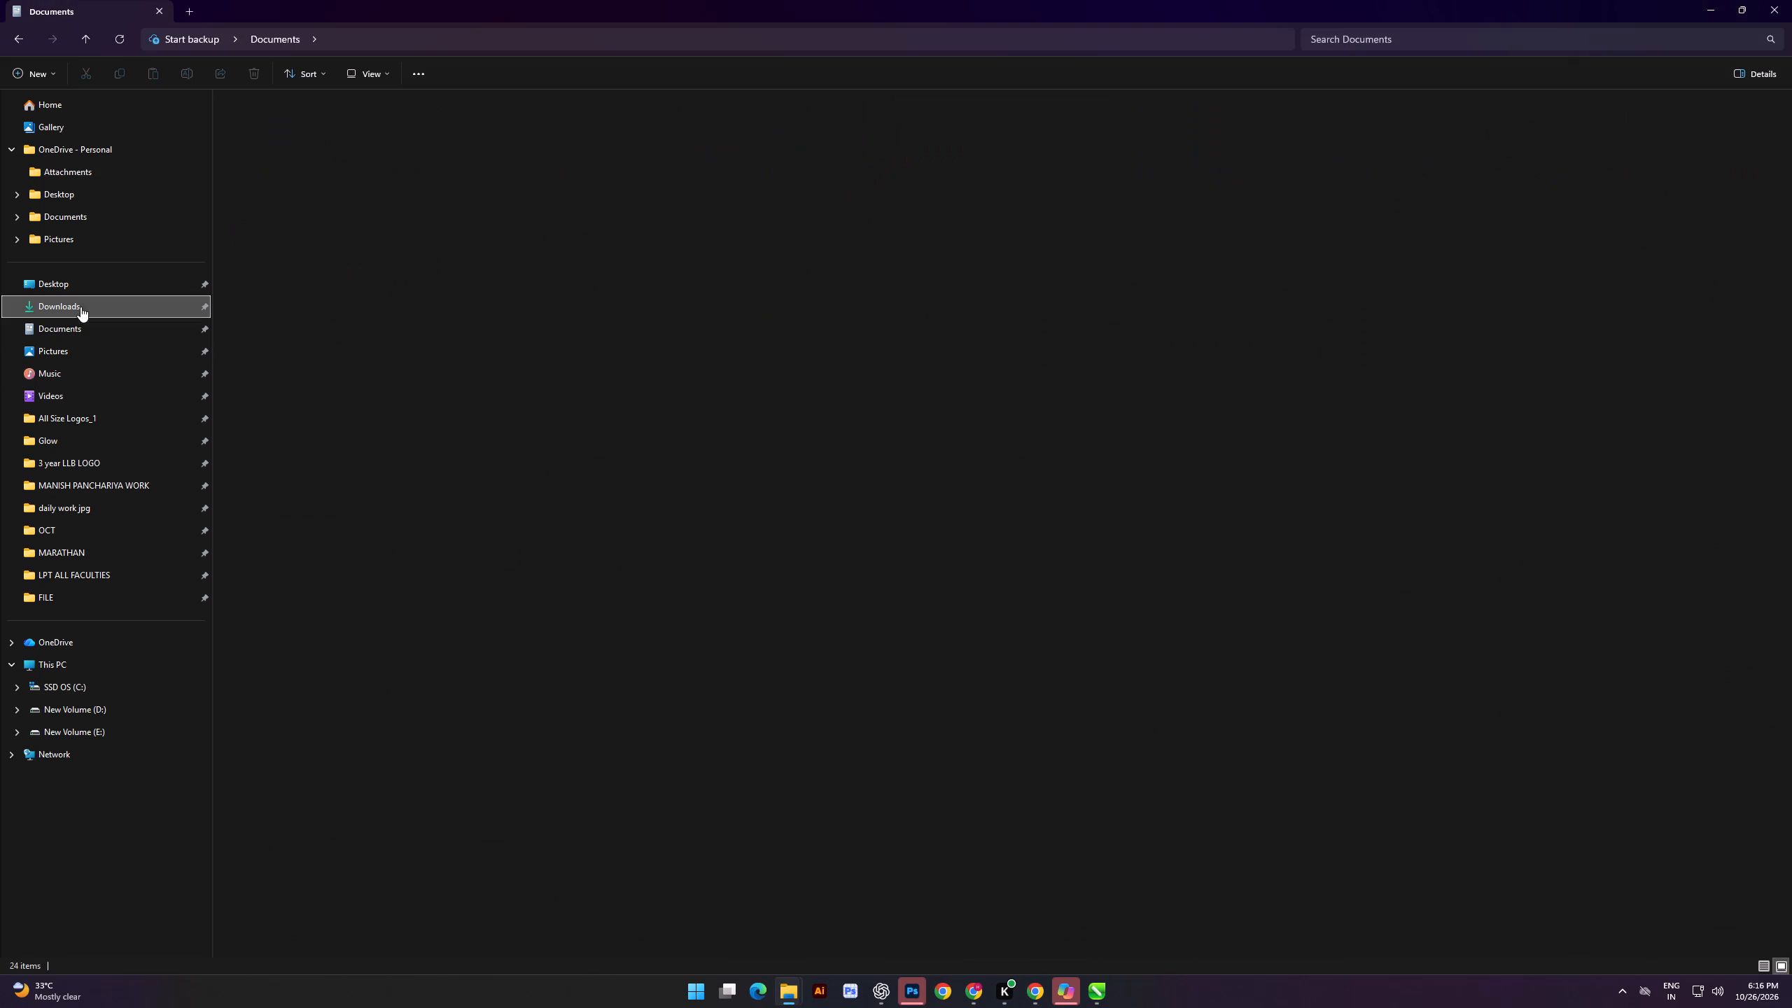
pyautogui.click(414, 540)
pyautogui.click(570, 511)
pyautogui.rightClick(570, 511)
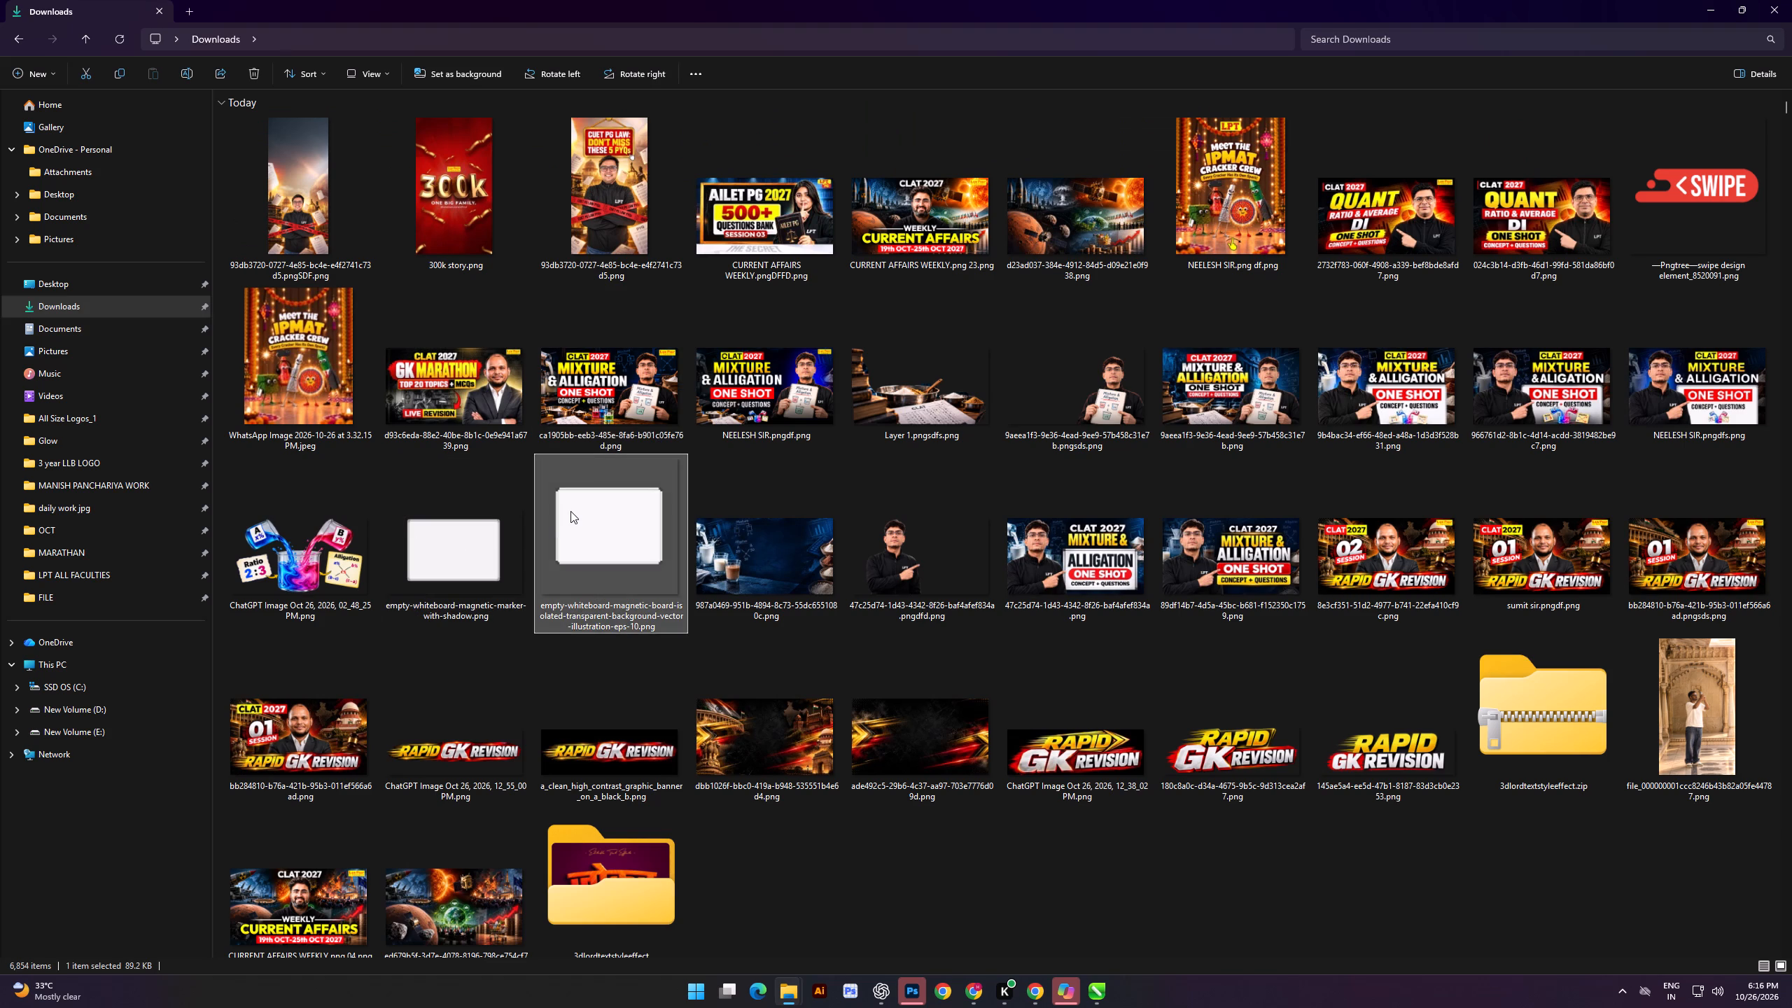
pyautogui.click(458, 523)
pyautogui.rightClick(458, 523)
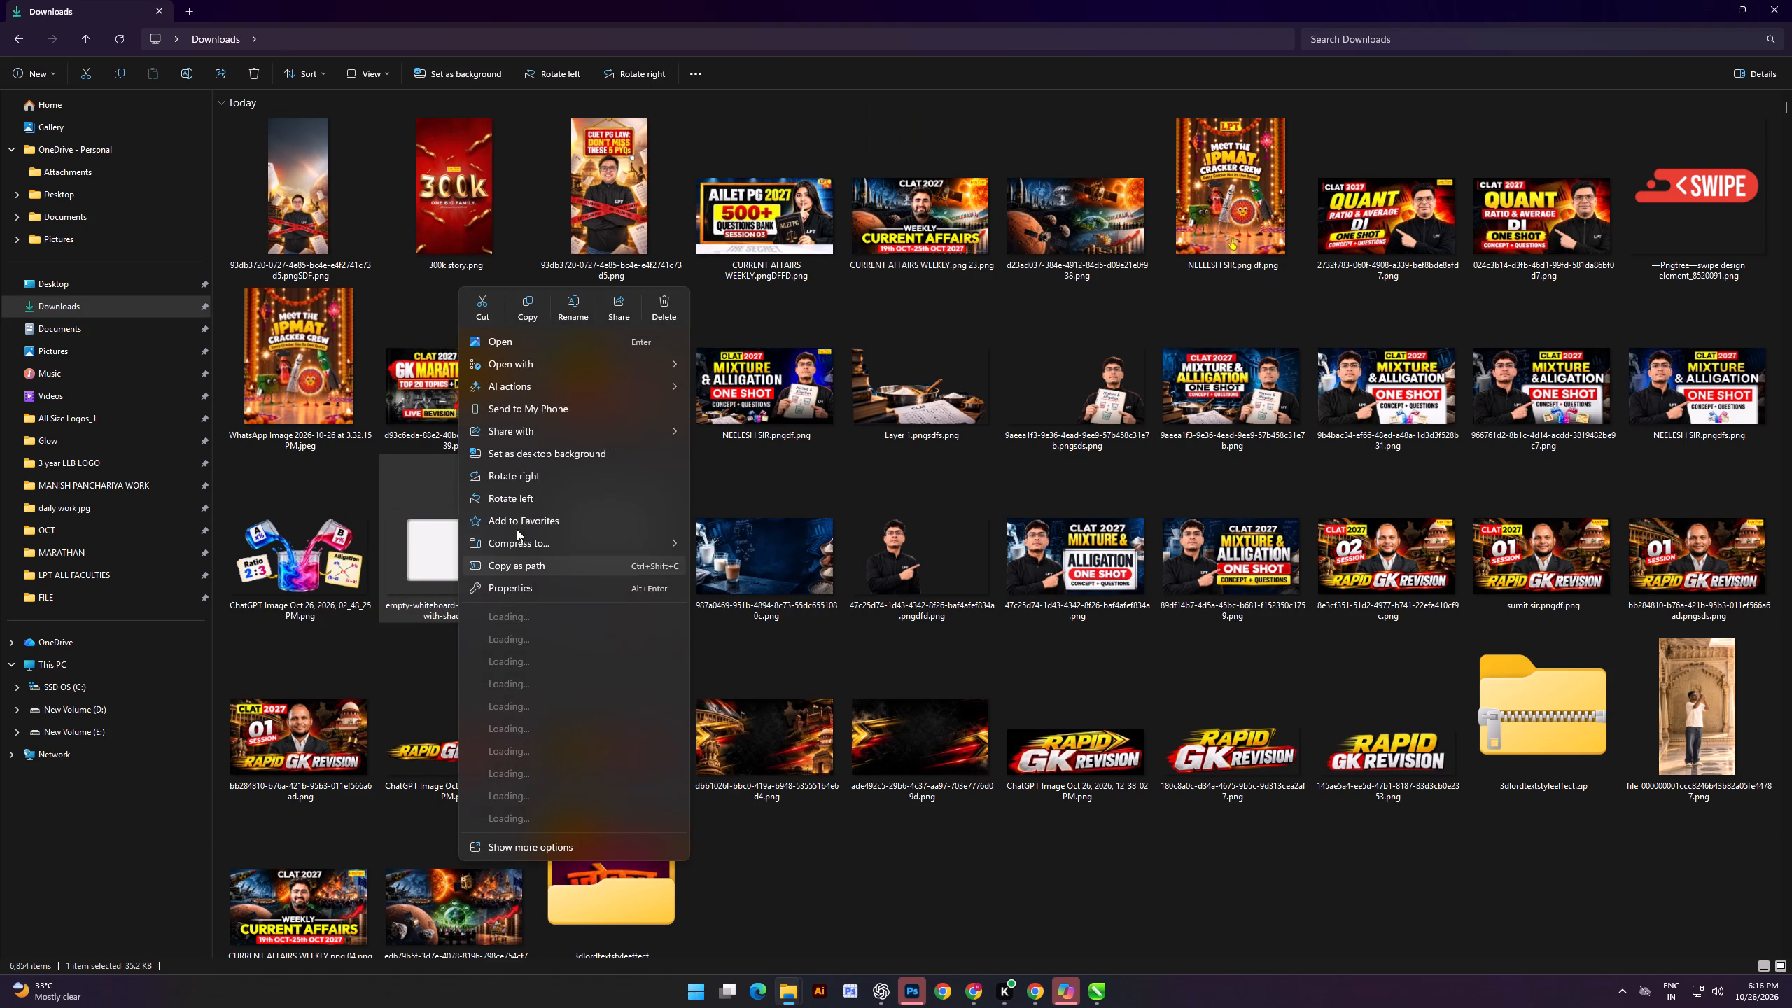
pyautogui.click(733, 390)
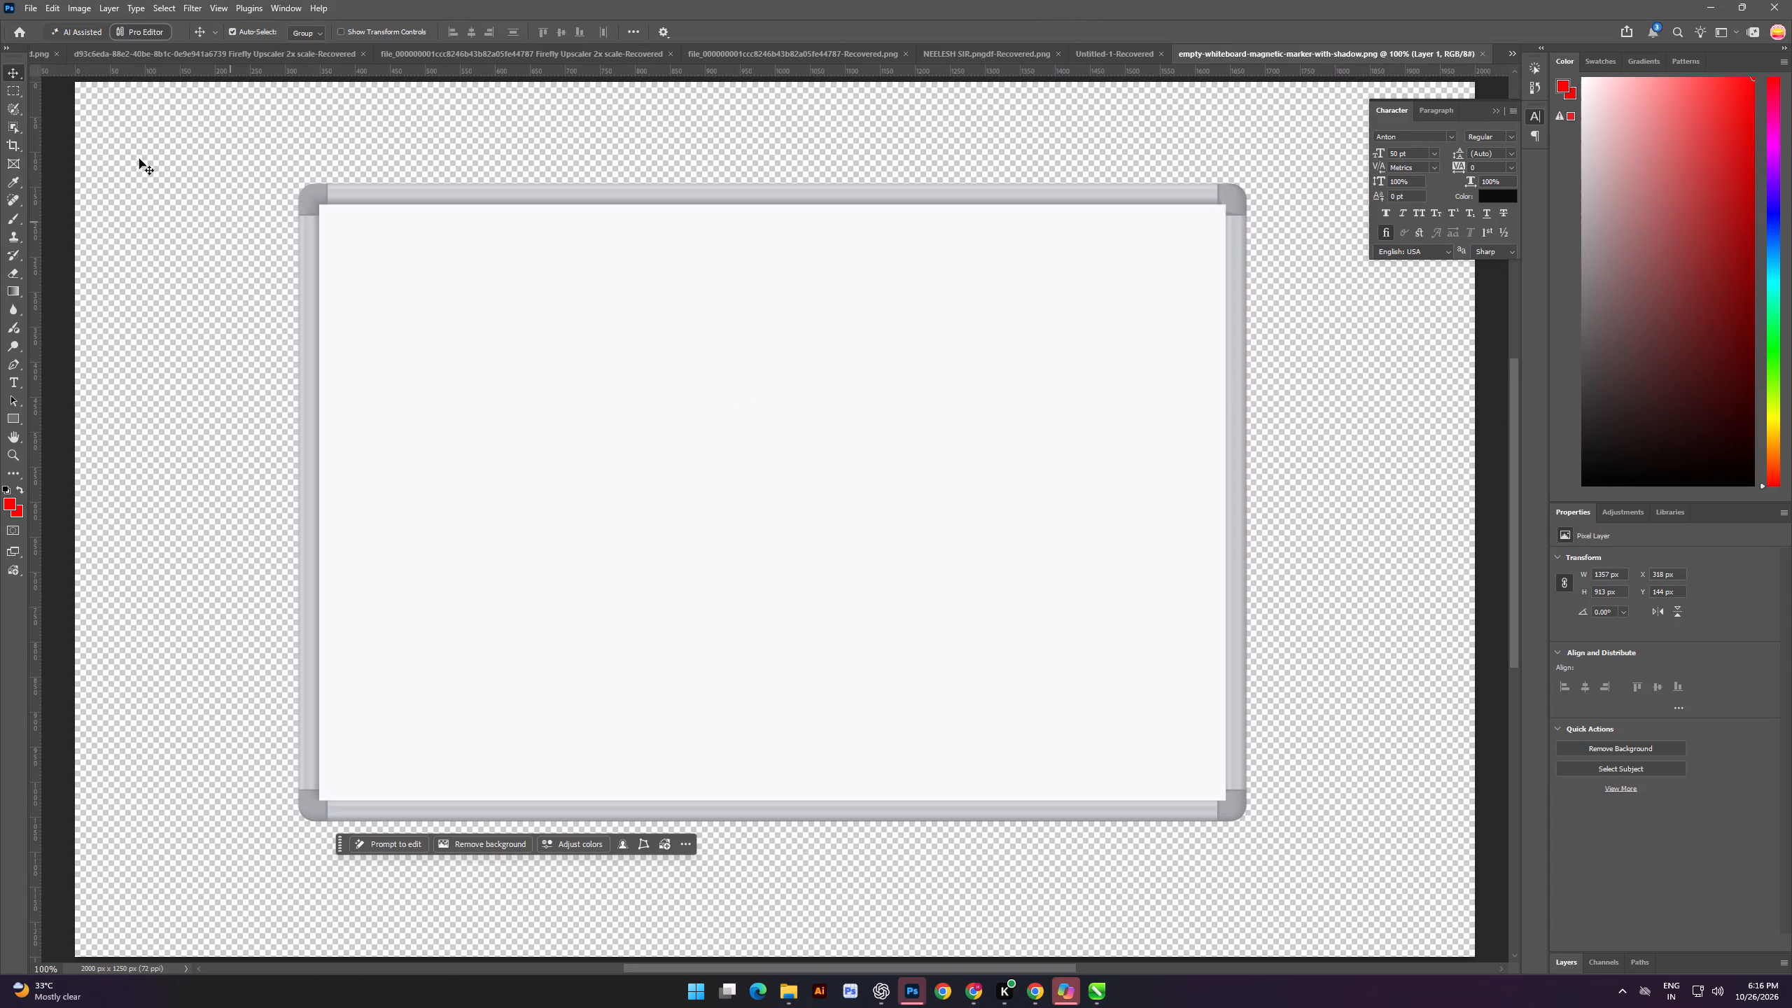
# Export the whiteboard image as a PNG to Downloads under its name empty-whiteboard-magnetic-marker-with-shadow.png.
pyautogui.click(25, 6)
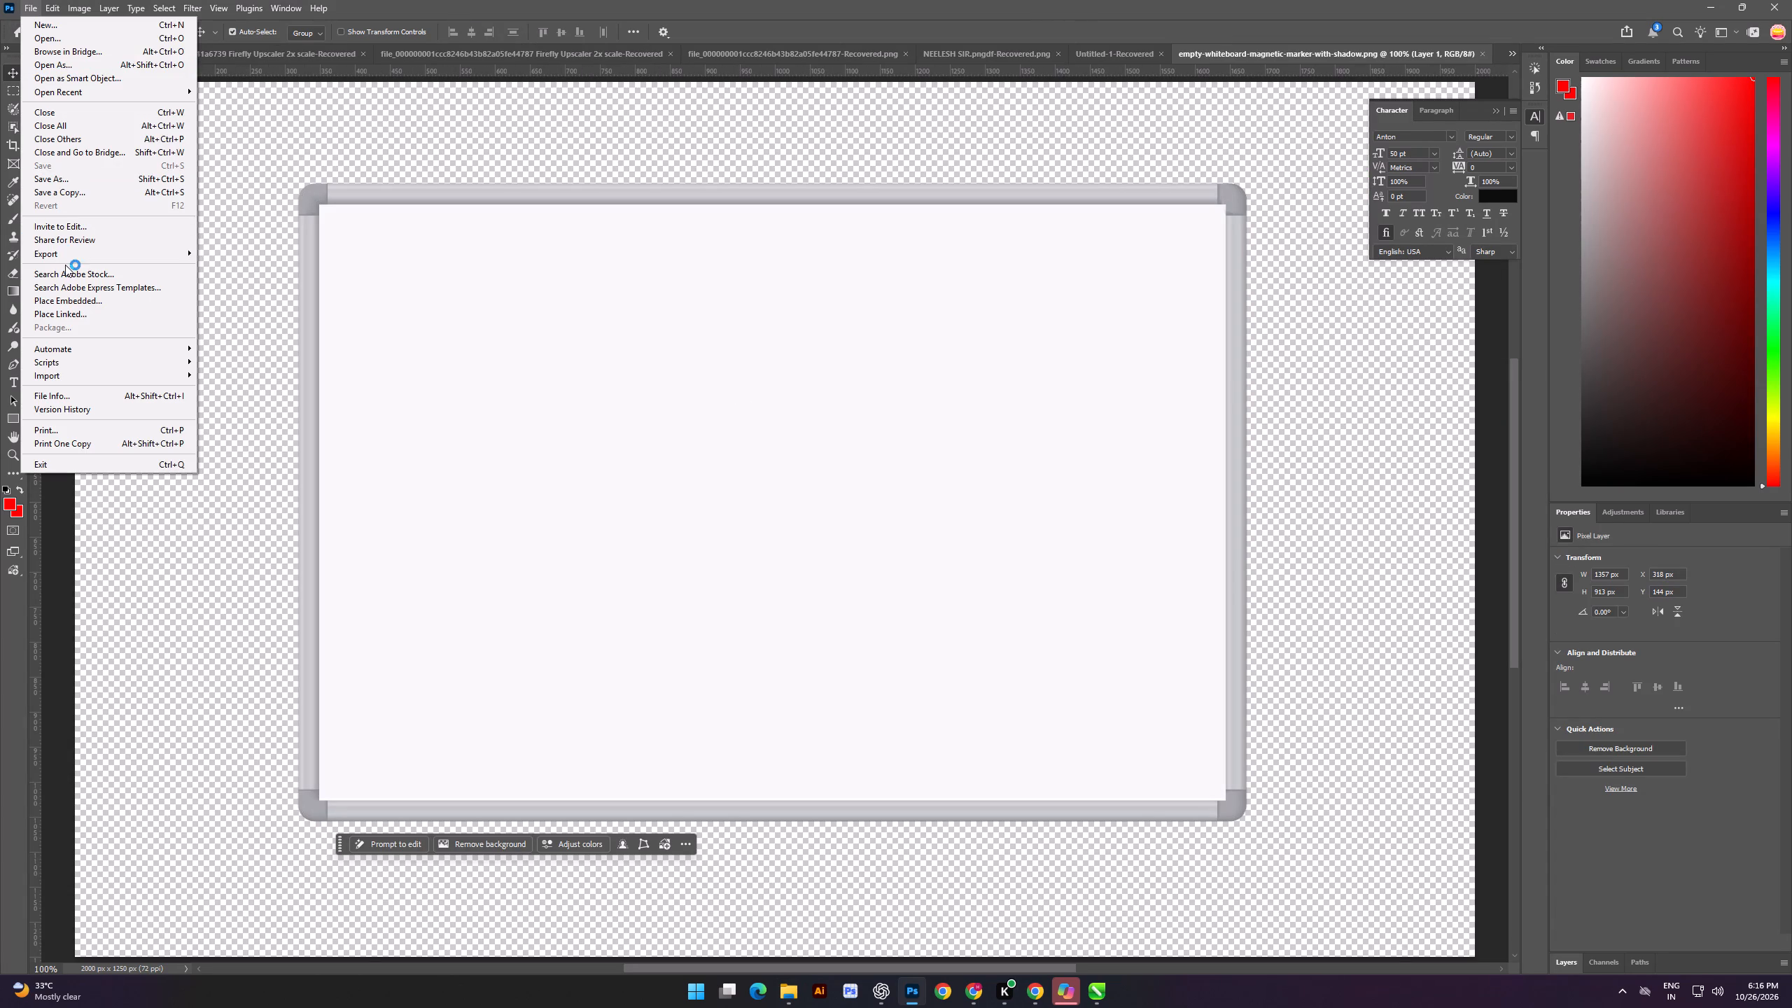
pyautogui.click(65, 254)
pyautogui.click(248, 257)
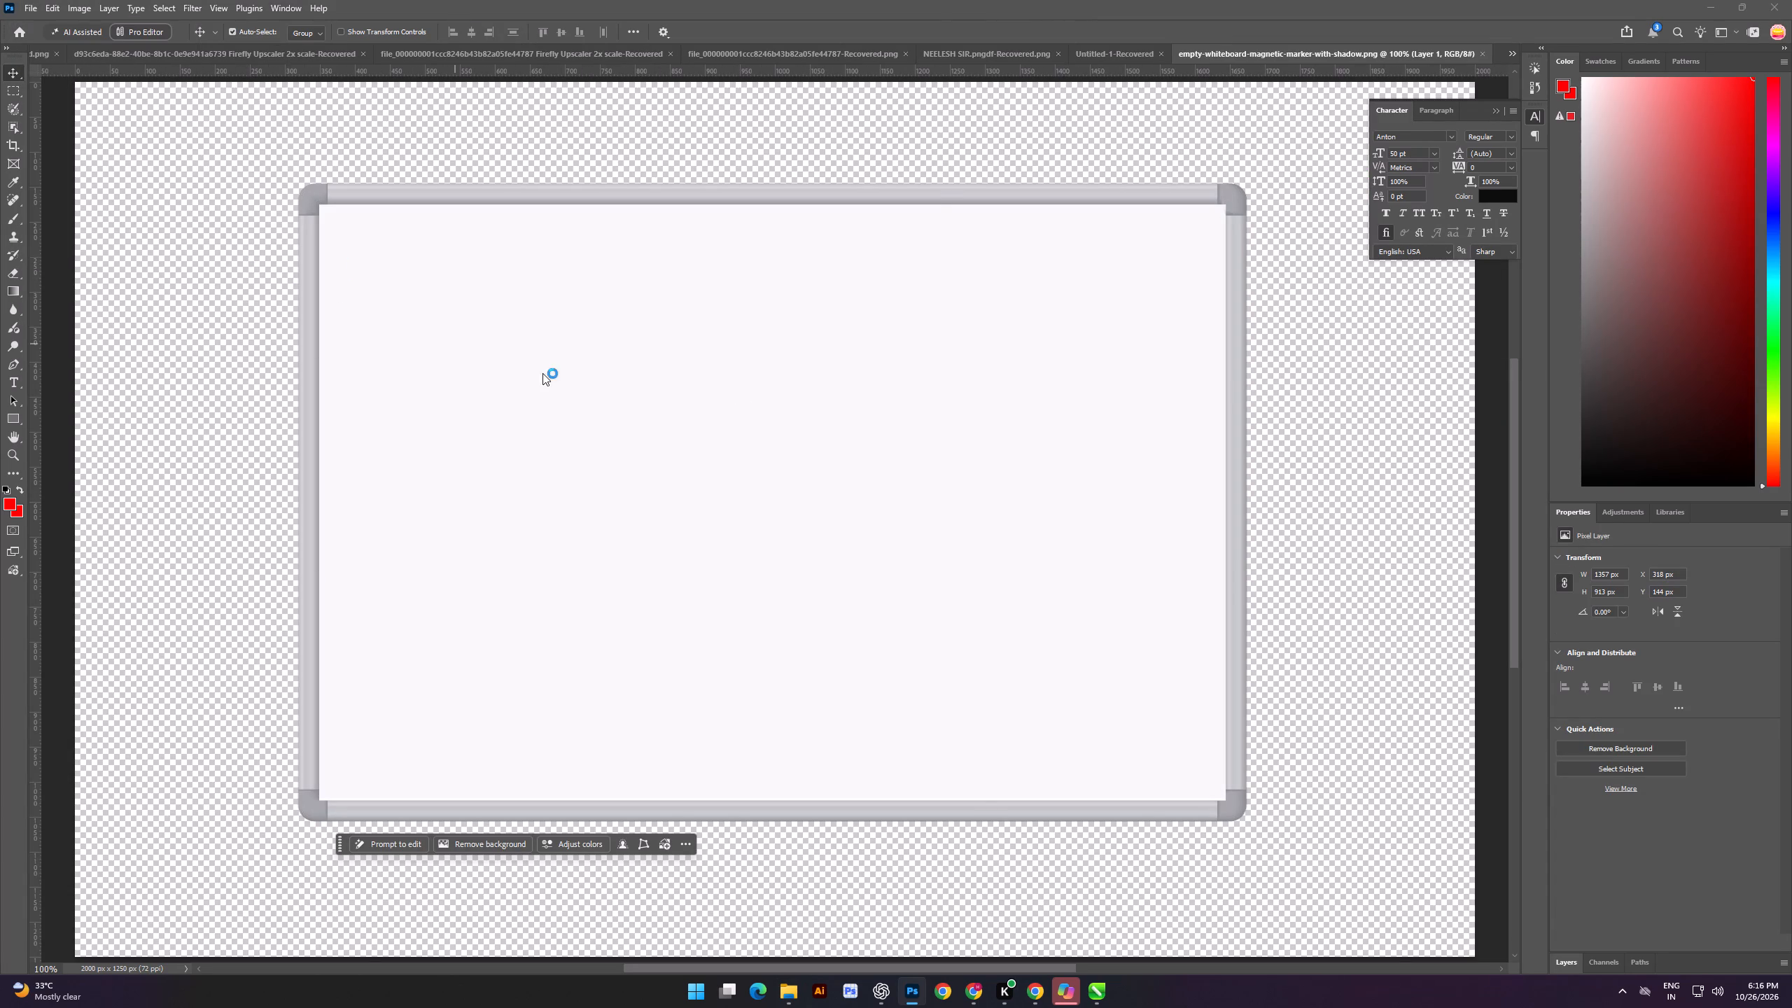
pyautogui.click(50, 295)
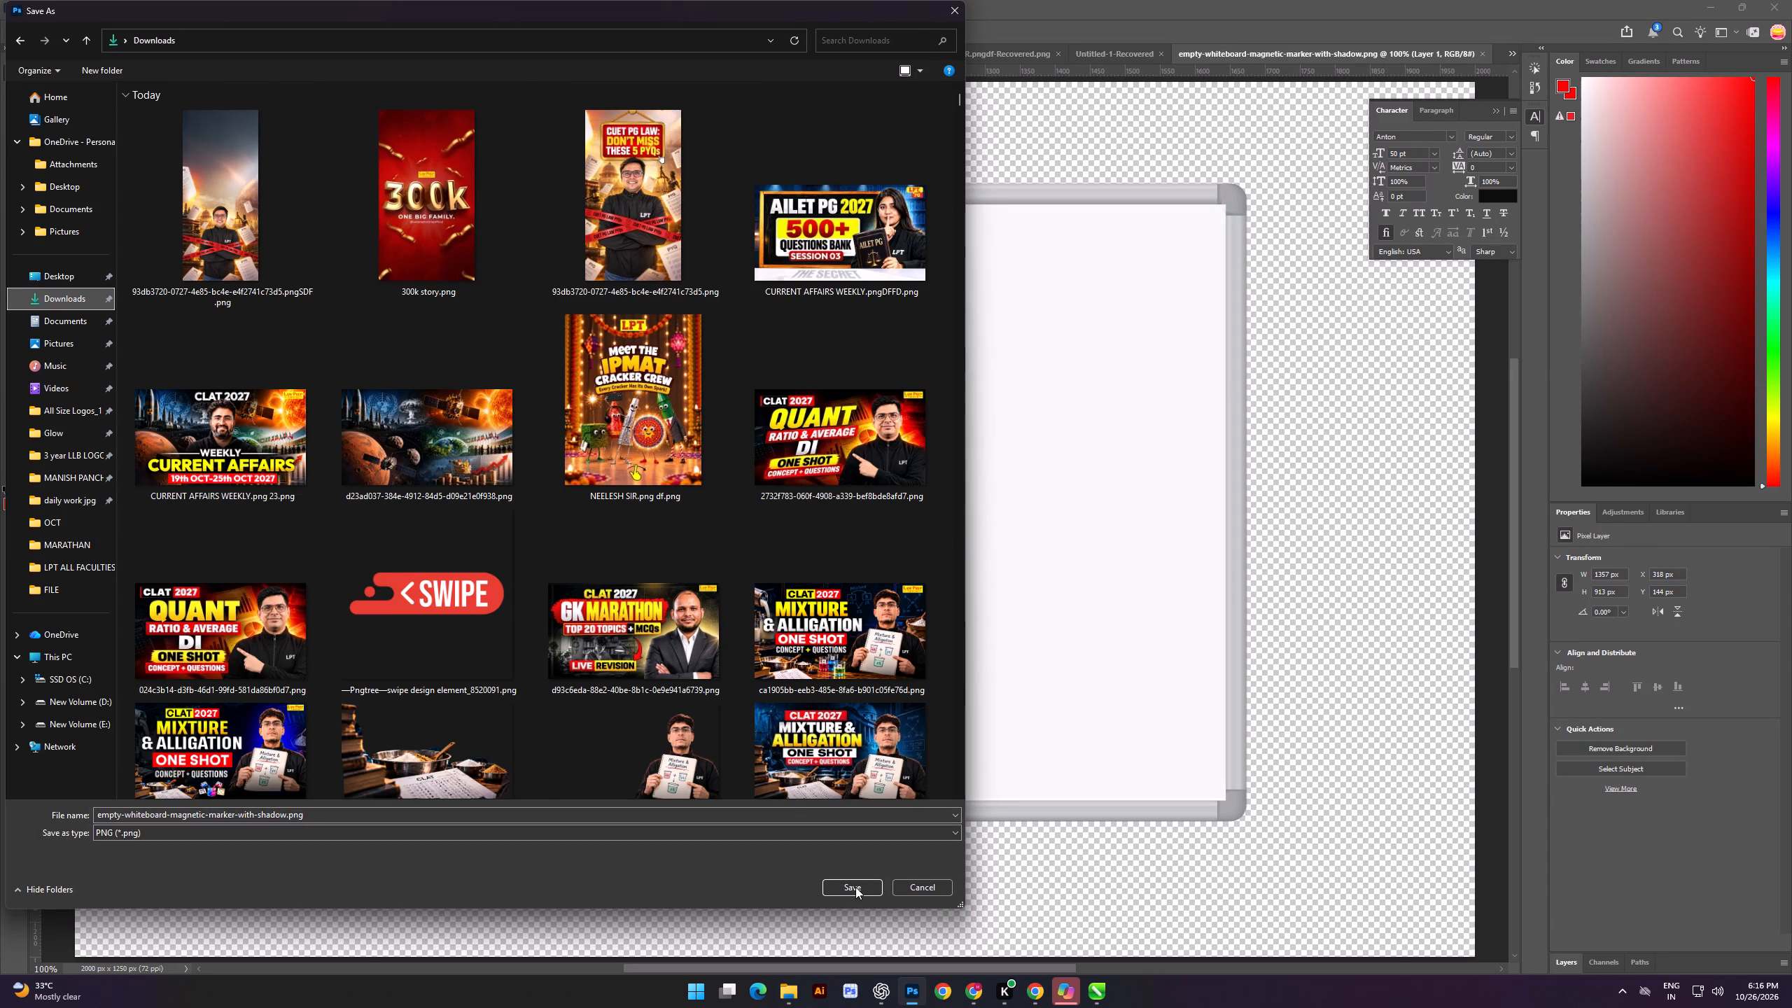
pyautogui.click(855, 887)
pyautogui.click(972, 493)
pyautogui.press('`')
pyautogui.press('Tab')
# Switch back to CorelDRAW and import the re-exported whiteboard PNG onto the empty area beside the cover.
pyautogui.hotkey('alt', 'Tab')
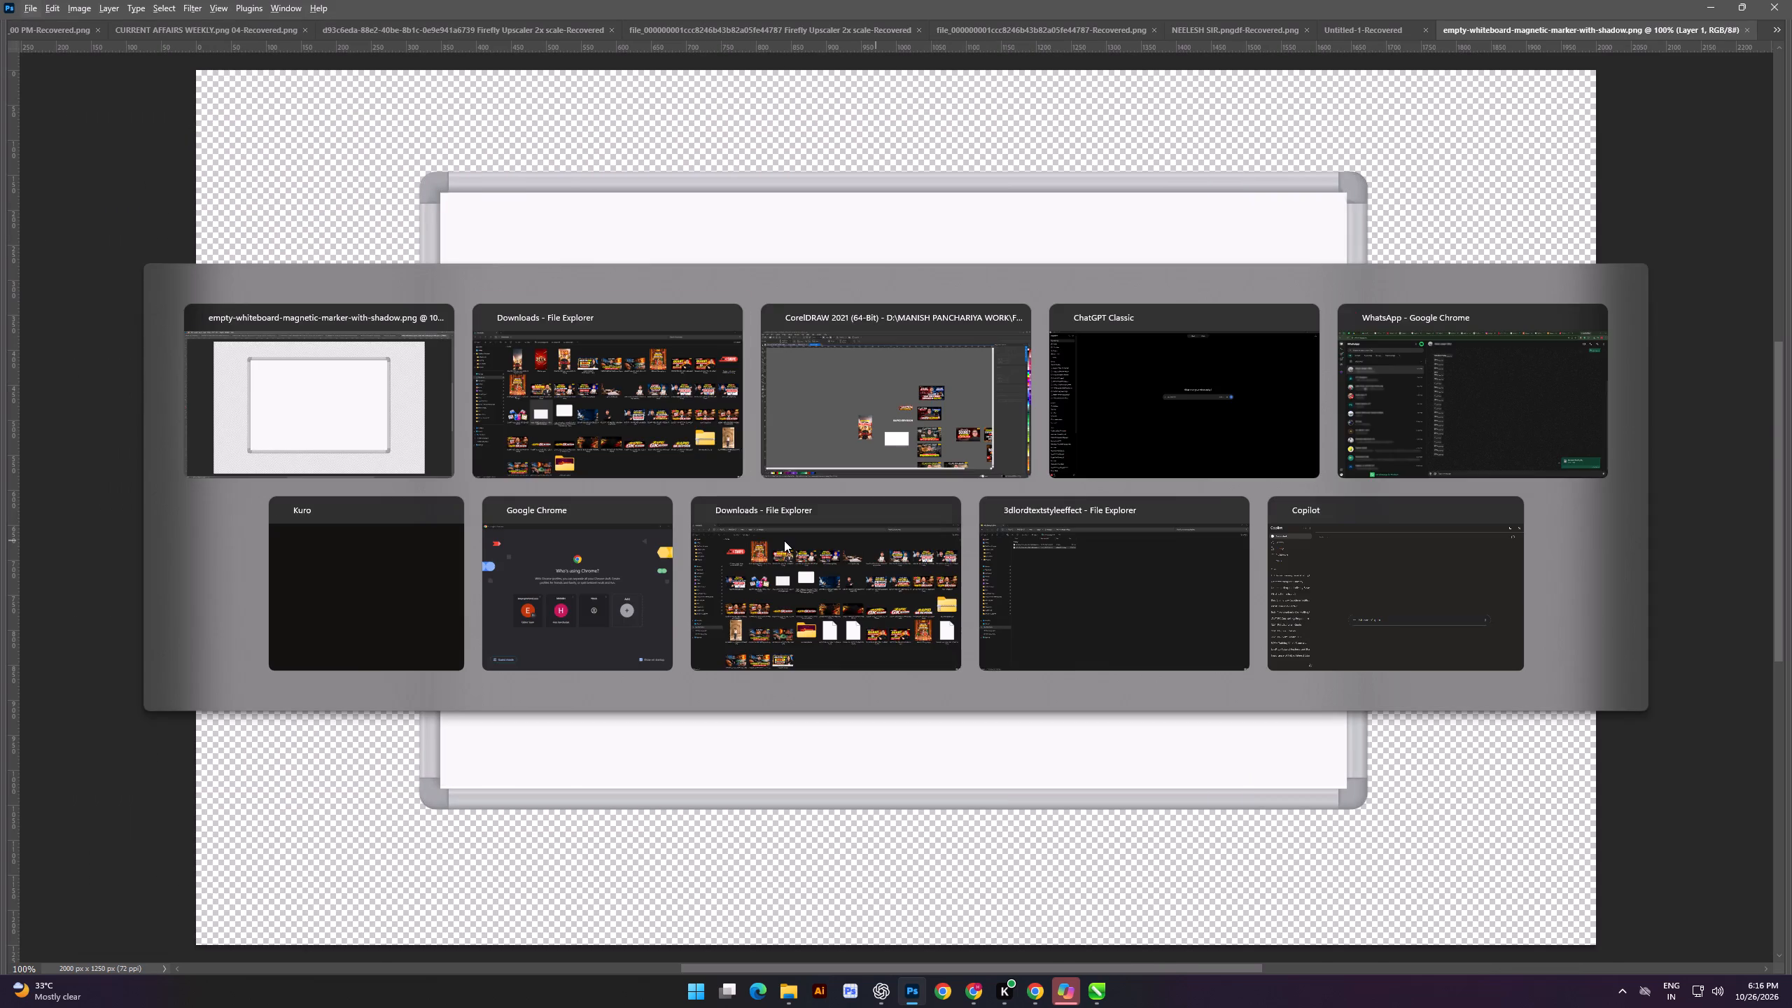
pyautogui.hotkey('alt', 'Tab')
pyautogui.hotkey('ctrl', 'i')
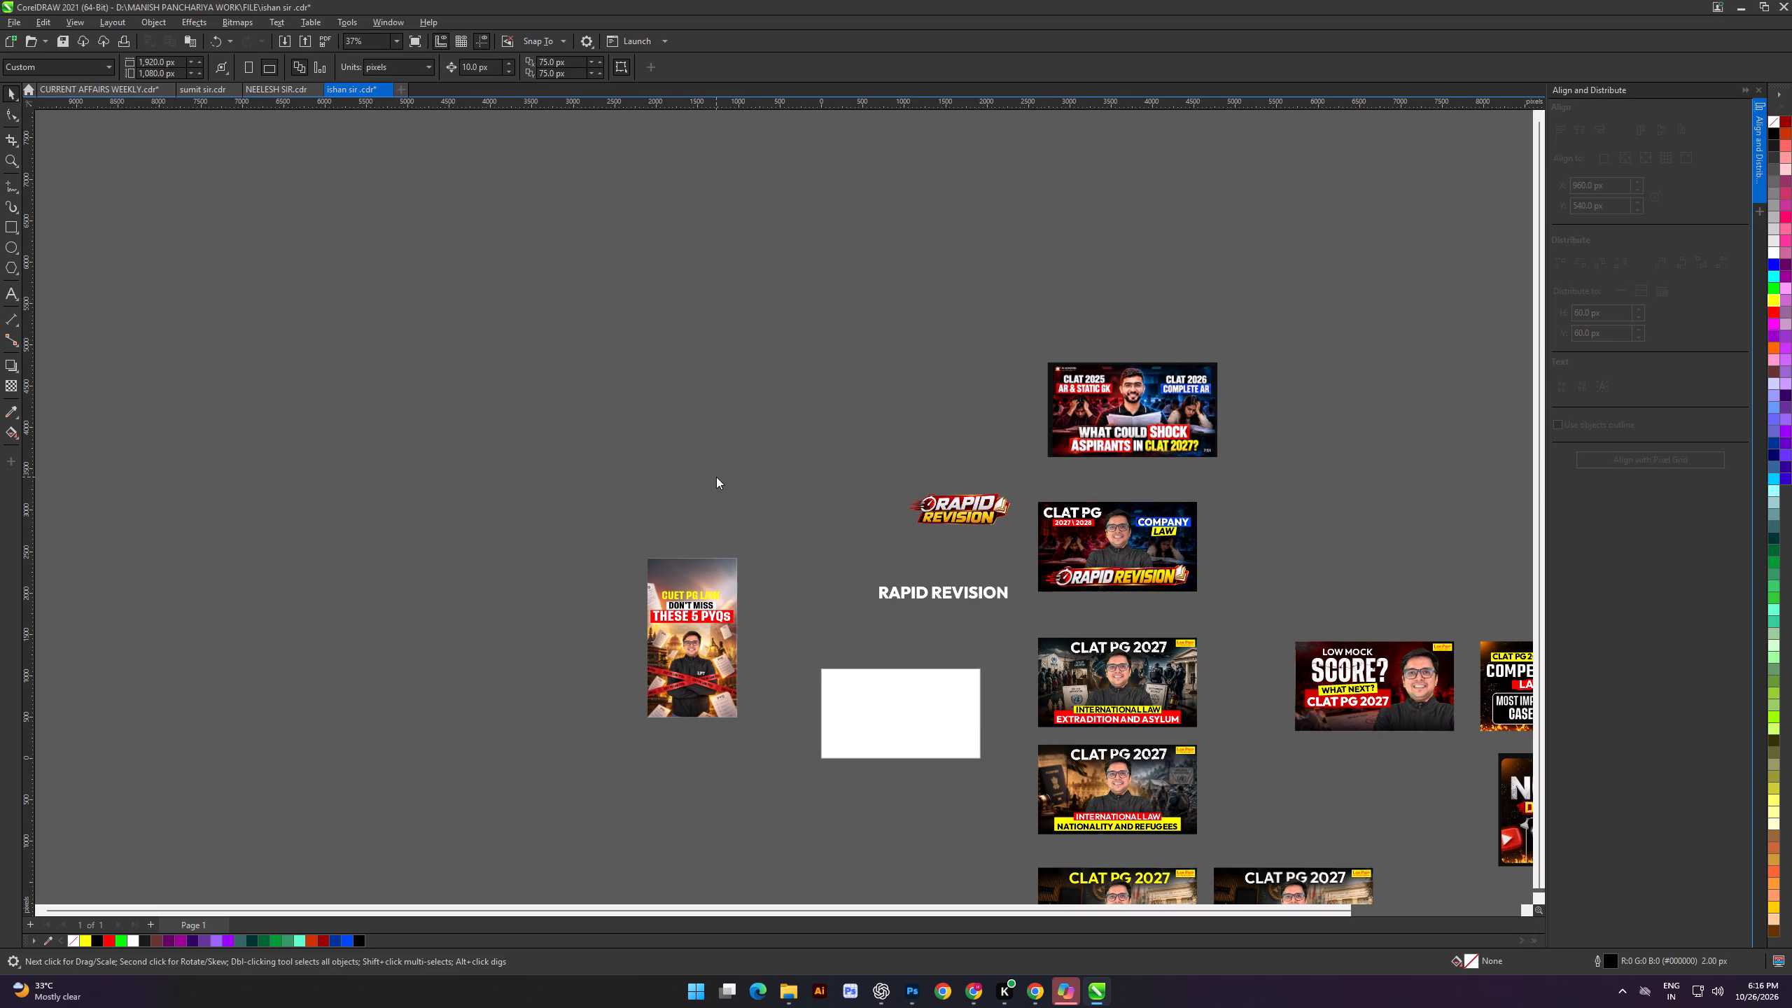
pyautogui.doubleClick(797, 475)
pyautogui.moveTo(497, 475); pyautogui.dragTo(610, 655)
pyautogui.moveTo(533, 687); pyautogui.dragTo(532, 668)
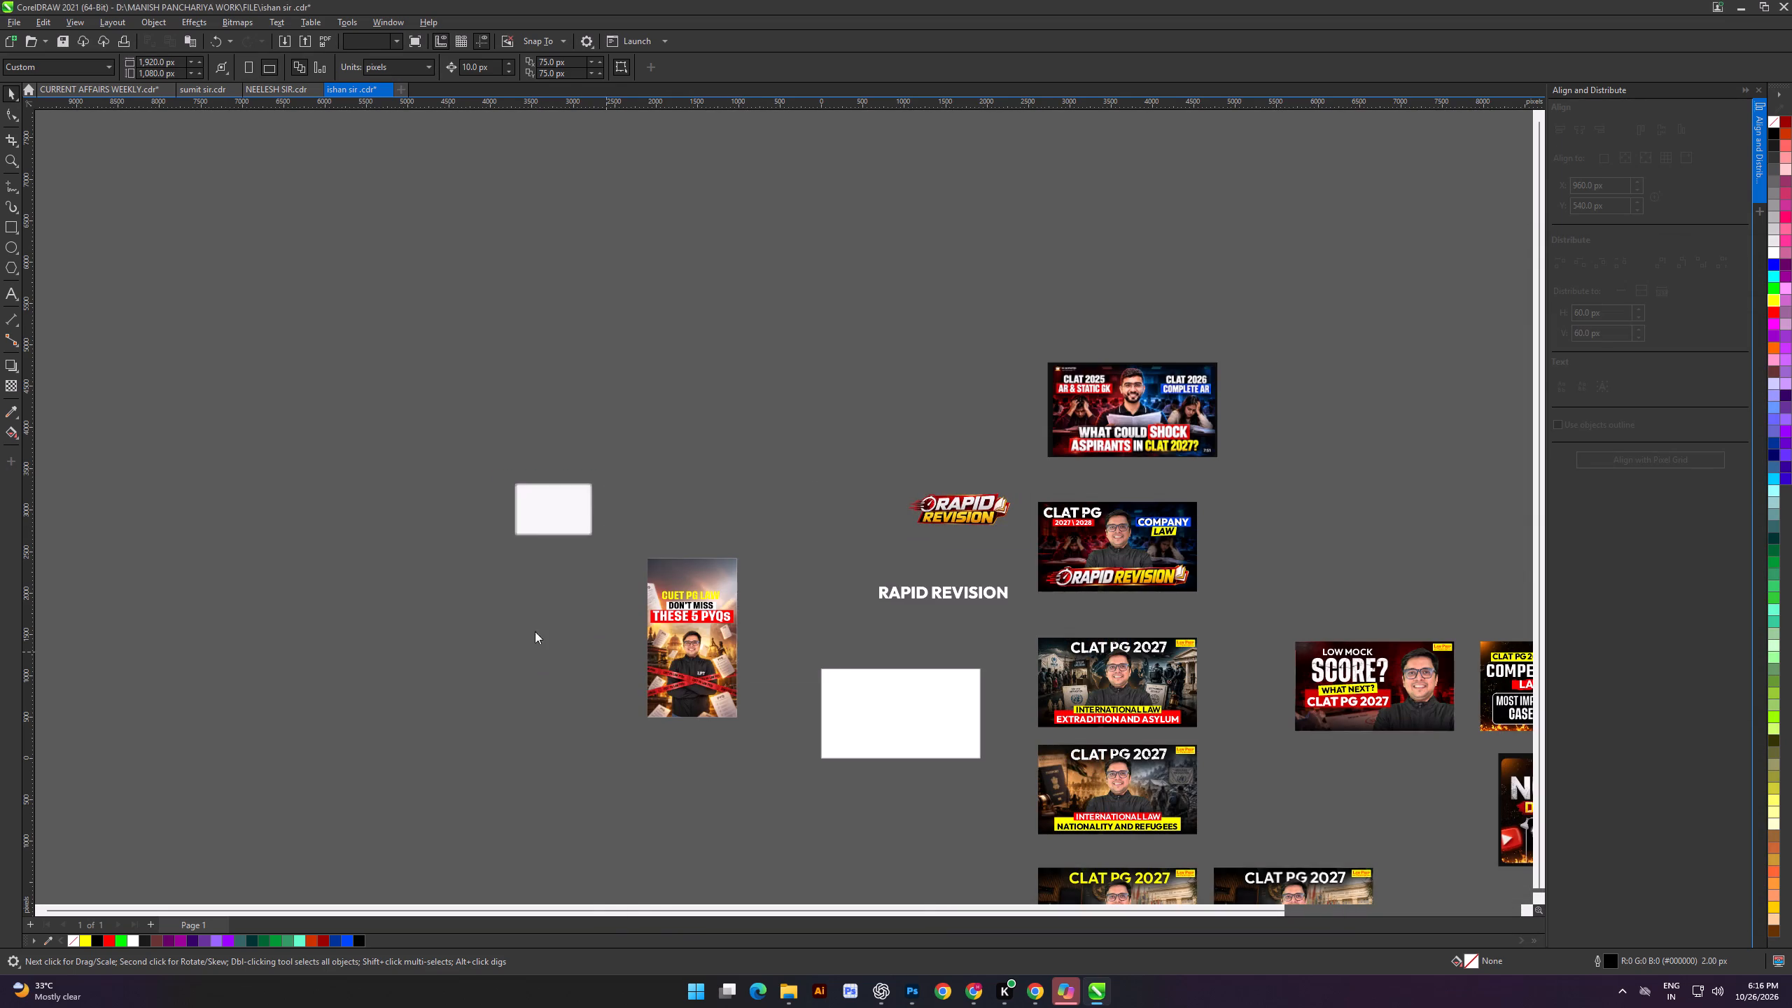
# Move the whiteboard image onto the cover over the headline, to about X -1,562 px, Y 1,879 px.
pyautogui.scroll(9, 527, 603)
pyautogui.moveTo(624, 346); pyautogui.dragTo(1041, 631)
pyautogui.keyDown('shift'); pyautogui.scroll(-5, 1064, 633); pyautogui.keyUp('shift')
pyautogui.scroll(2, 1063, 643)
pyautogui.moveTo(1040, 641); pyautogui.dragTo(1048, 640)
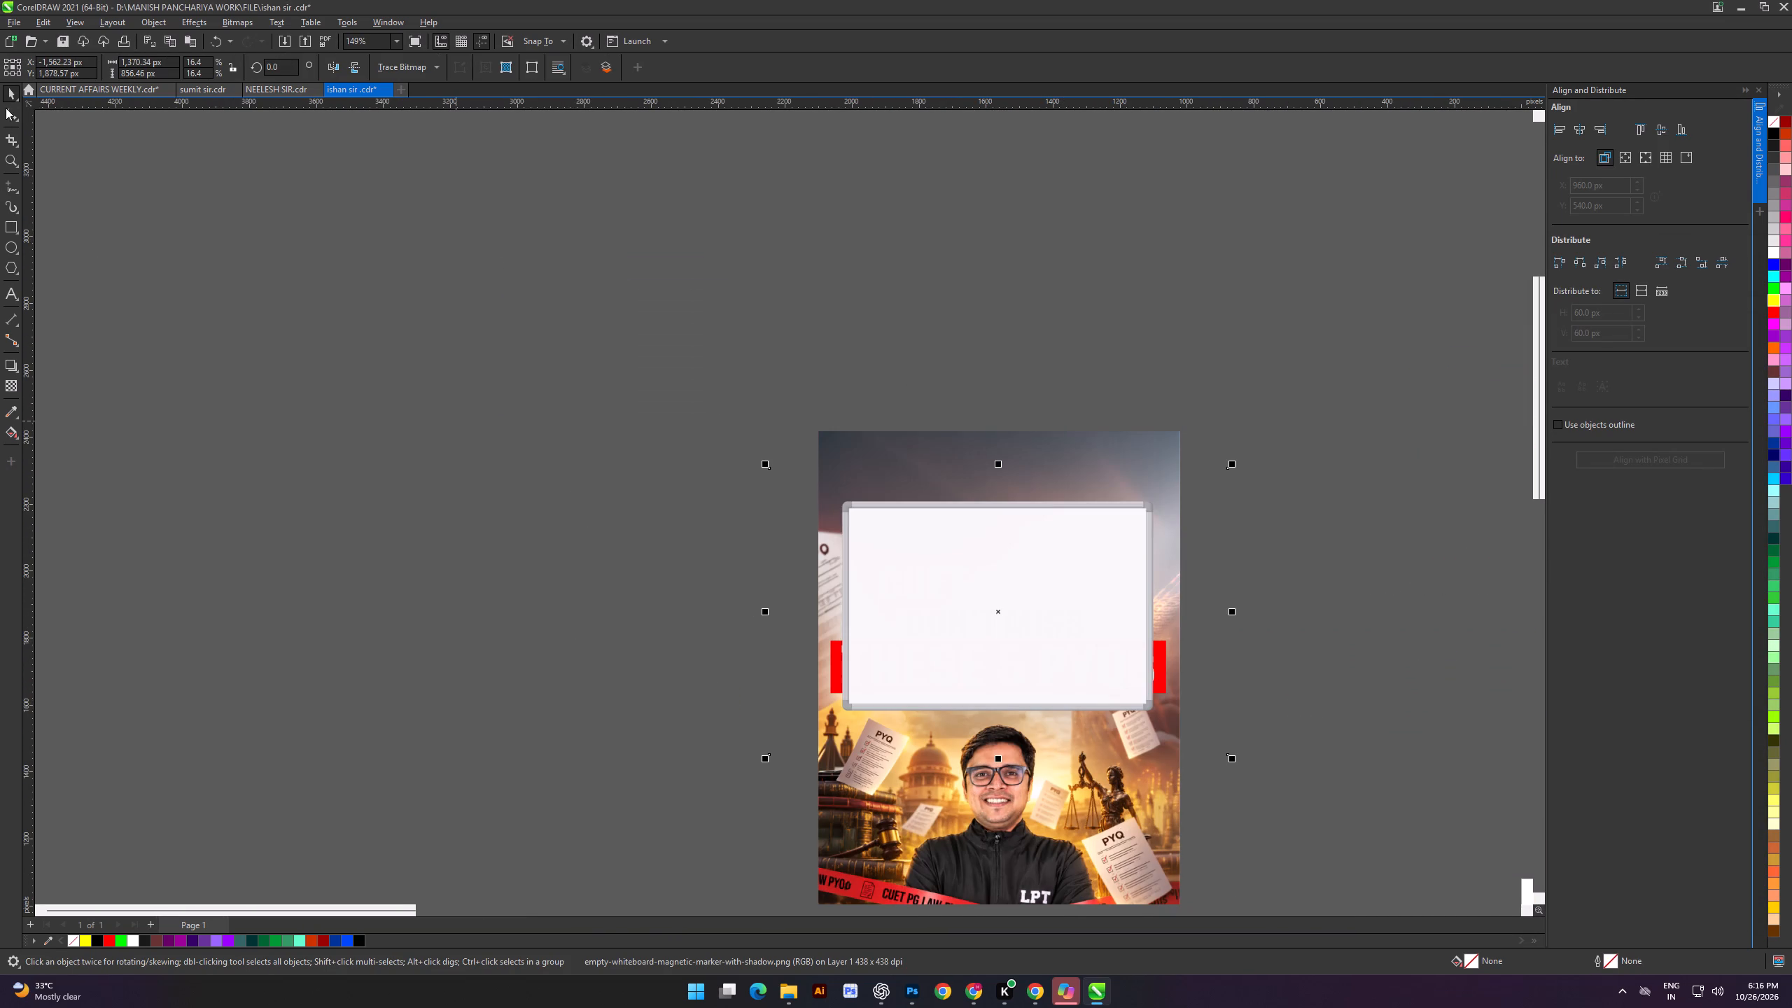
# Crop the whiteboard image's transparent margins on all four sides with the Shape tool, to about 986 × 695 px.
pyautogui.click(6, 108)
pyautogui.moveTo(1035, 360); pyautogui.dragTo(1329, 767)
pyautogui.moveTo(1226, 755); pyautogui.dragTo(1189, 756)
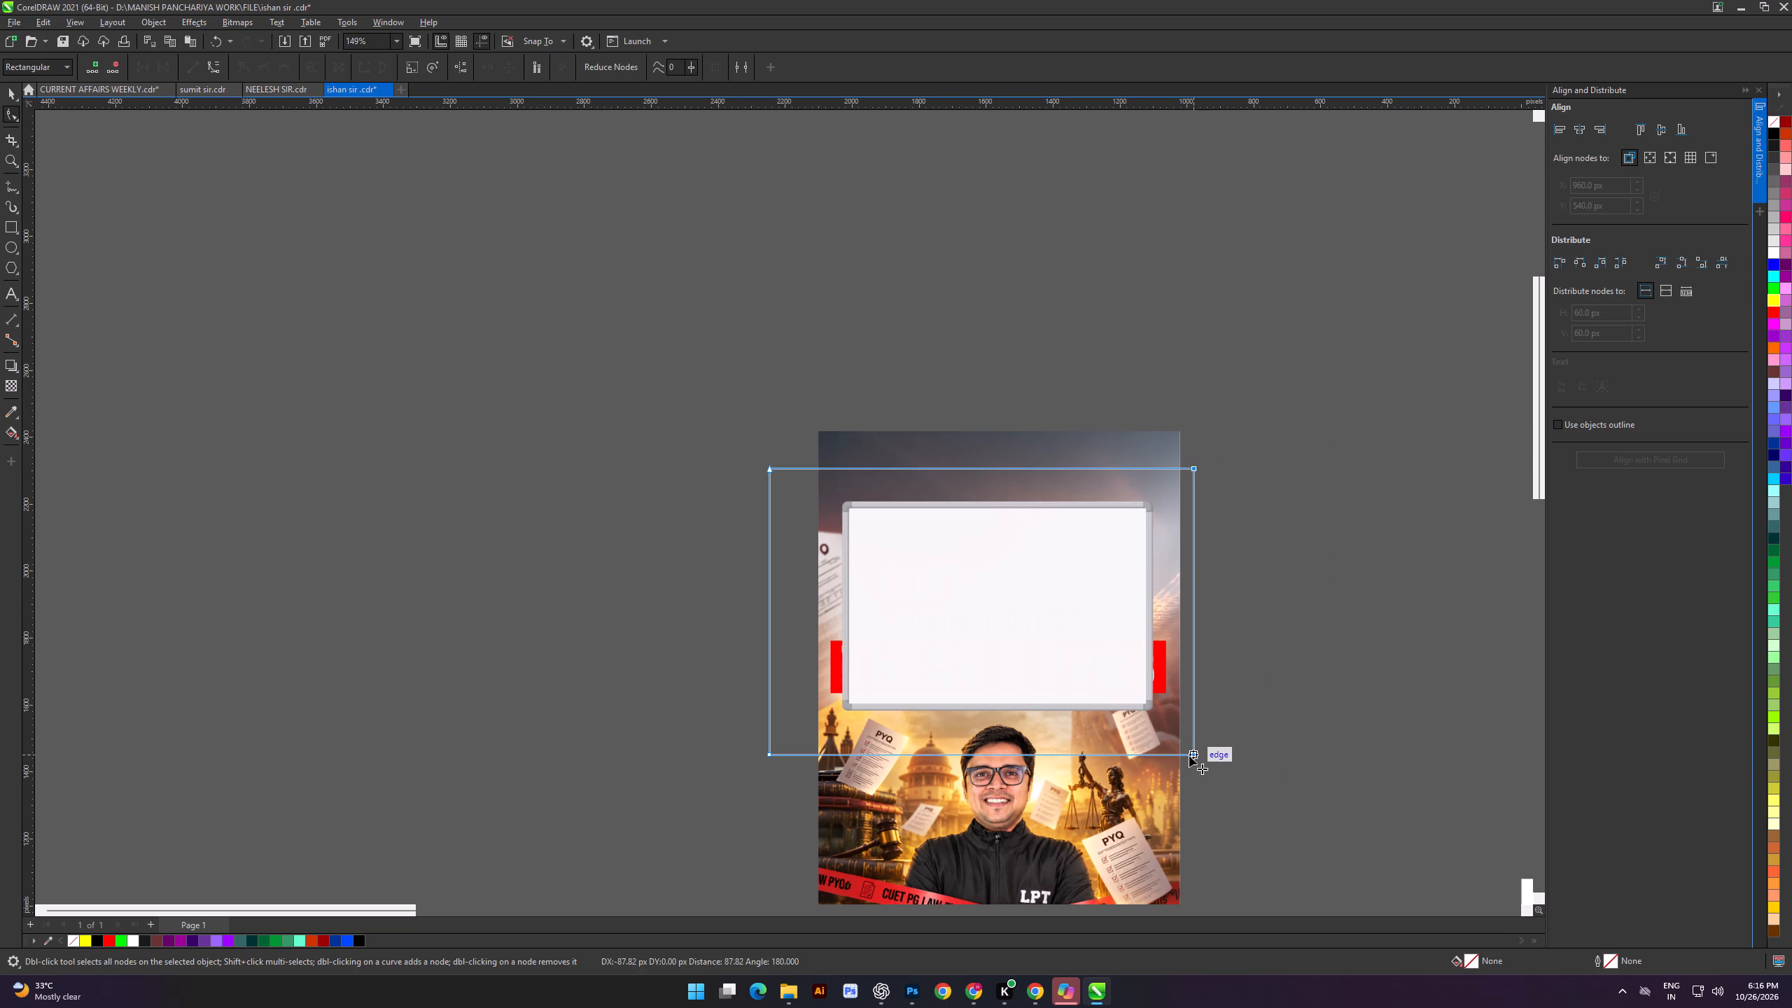
pyautogui.moveTo(1189, 756); pyautogui.dragTo(1160, 756)
pyautogui.moveTo(652, 414); pyautogui.dragTo(947, 851)
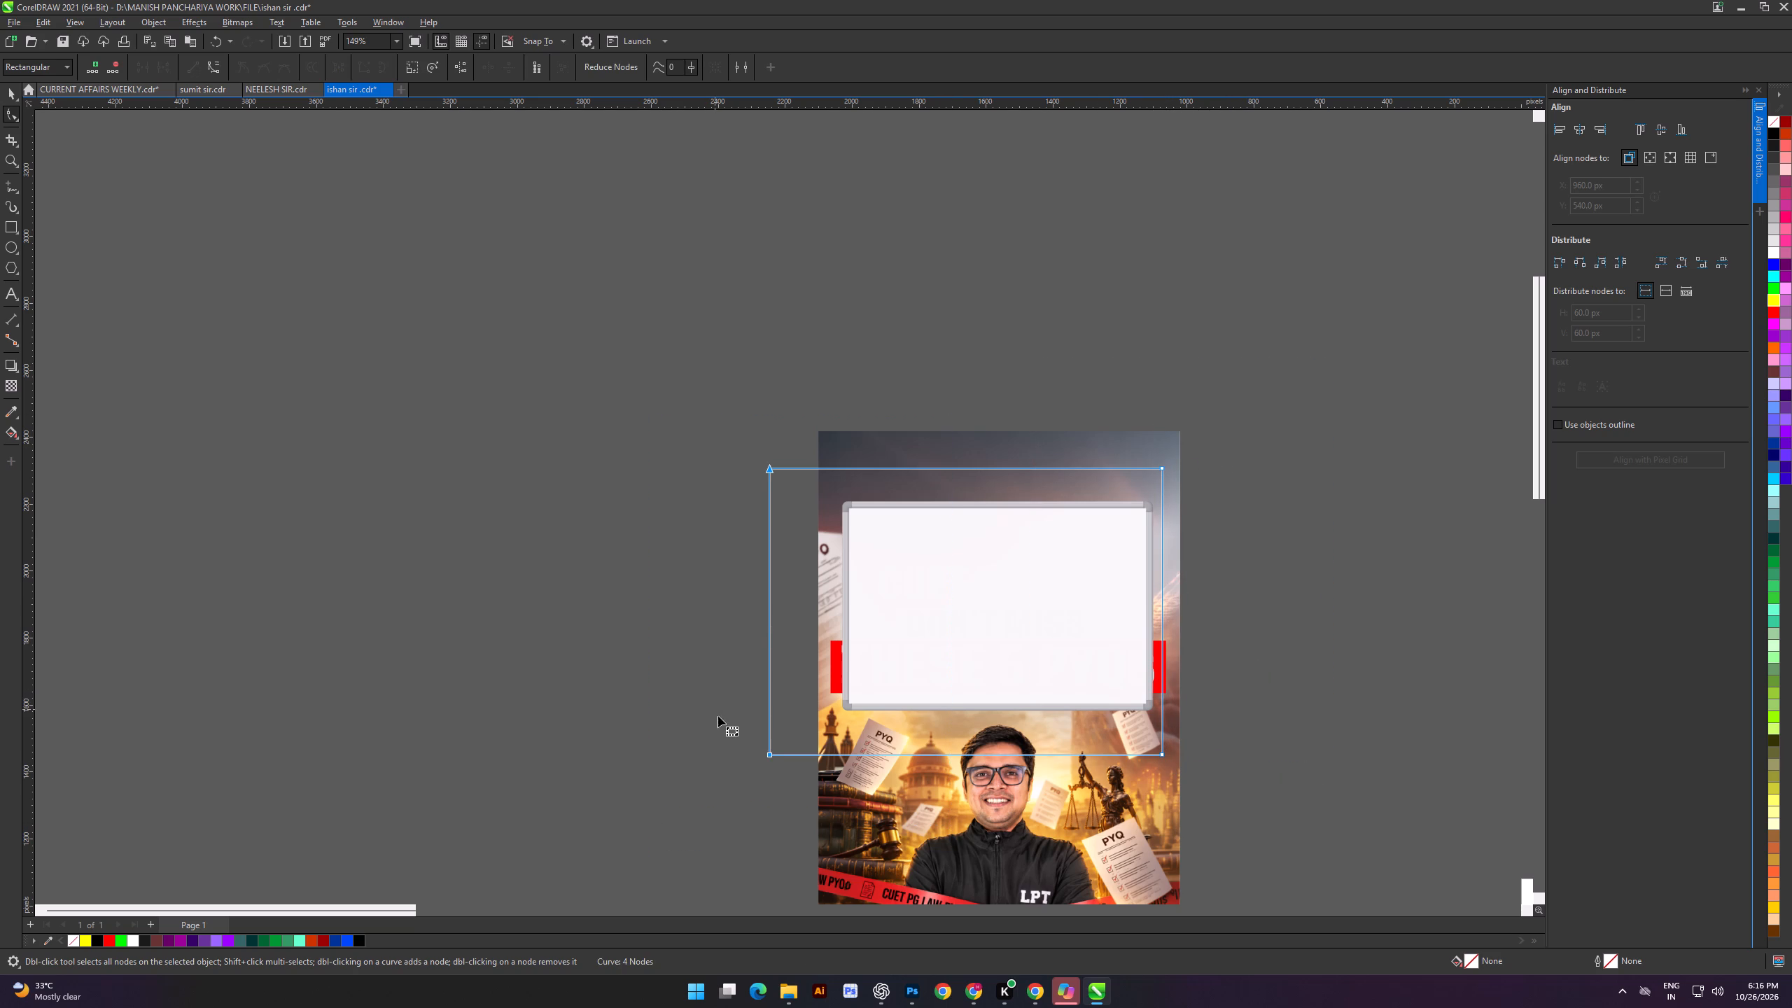
pyautogui.moveTo(769, 754); pyautogui.dragTo(832, 752)
pyautogui.moveTo(729, 435); pyautogui.dragTo(751, 444)
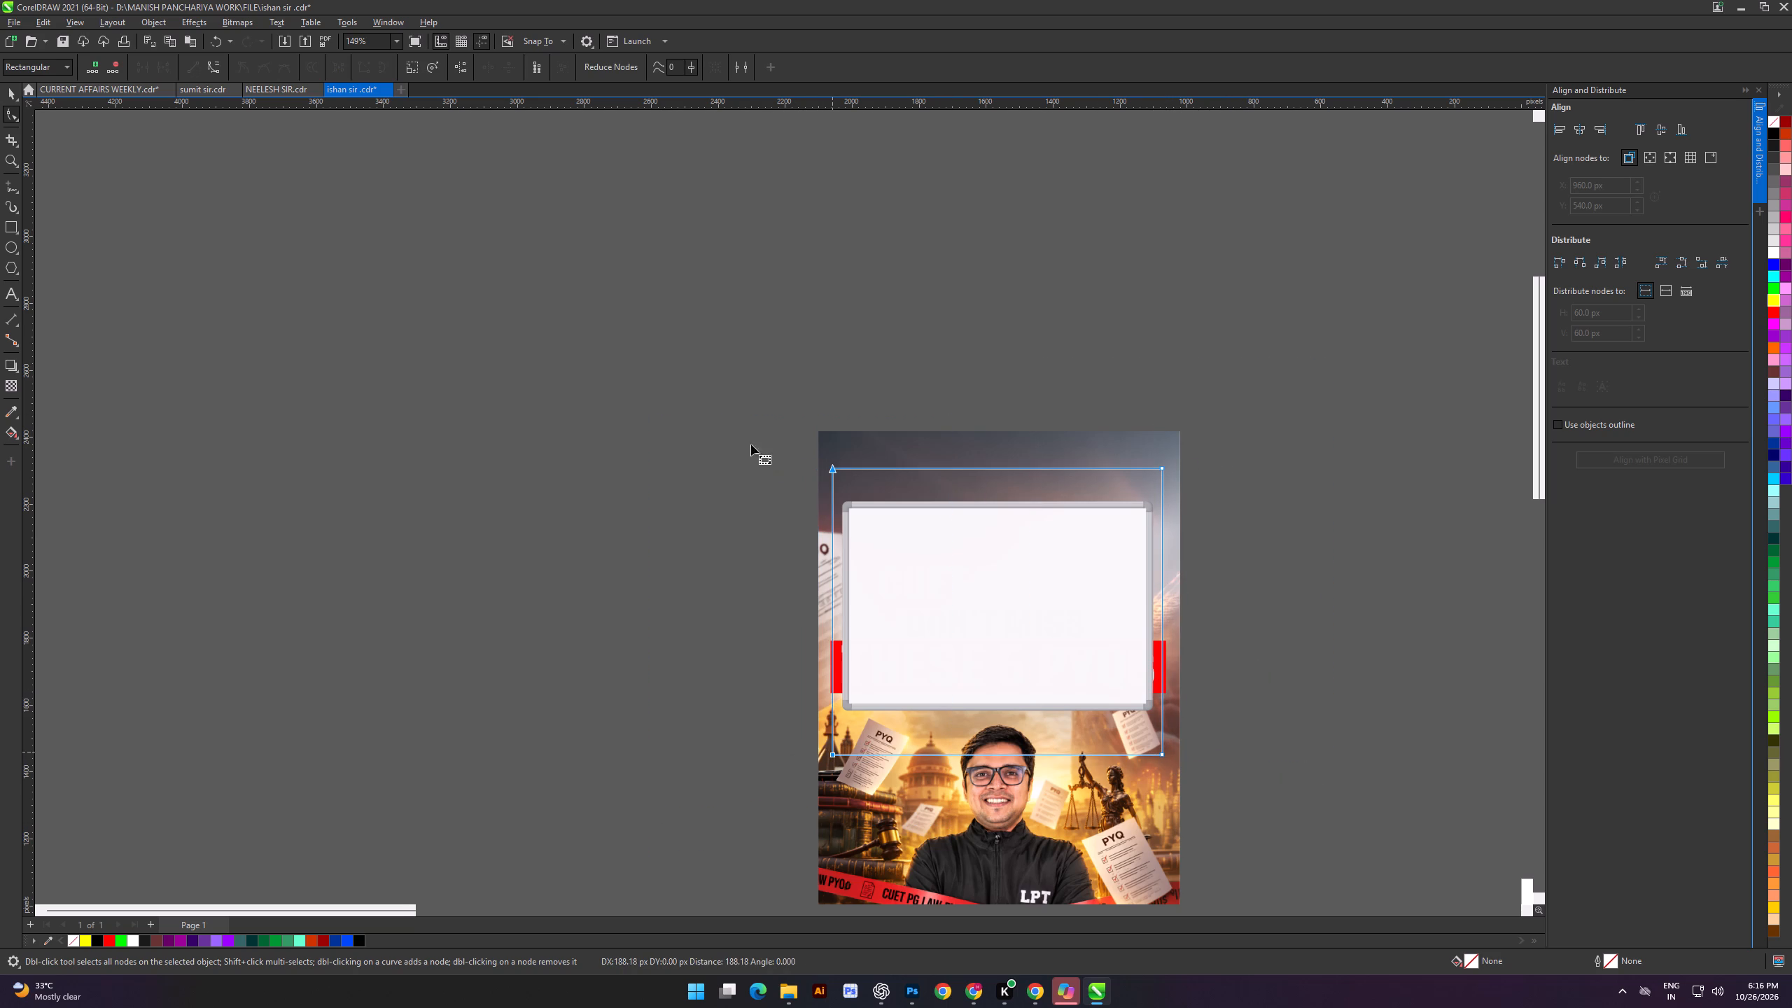
pyautogui.moveTo(751, 444); pyautogui.dragTo(1329, 572)
pyautogui.moveTo(1165, 467); pyautogui.dragTo(1162, 491)
pyautogui.moveTo(645, 596); pyautogui.dragTo(1254, 801)
pyautogui.moveTo(1160, 752); pyautogui.dragTo(1158, 729)
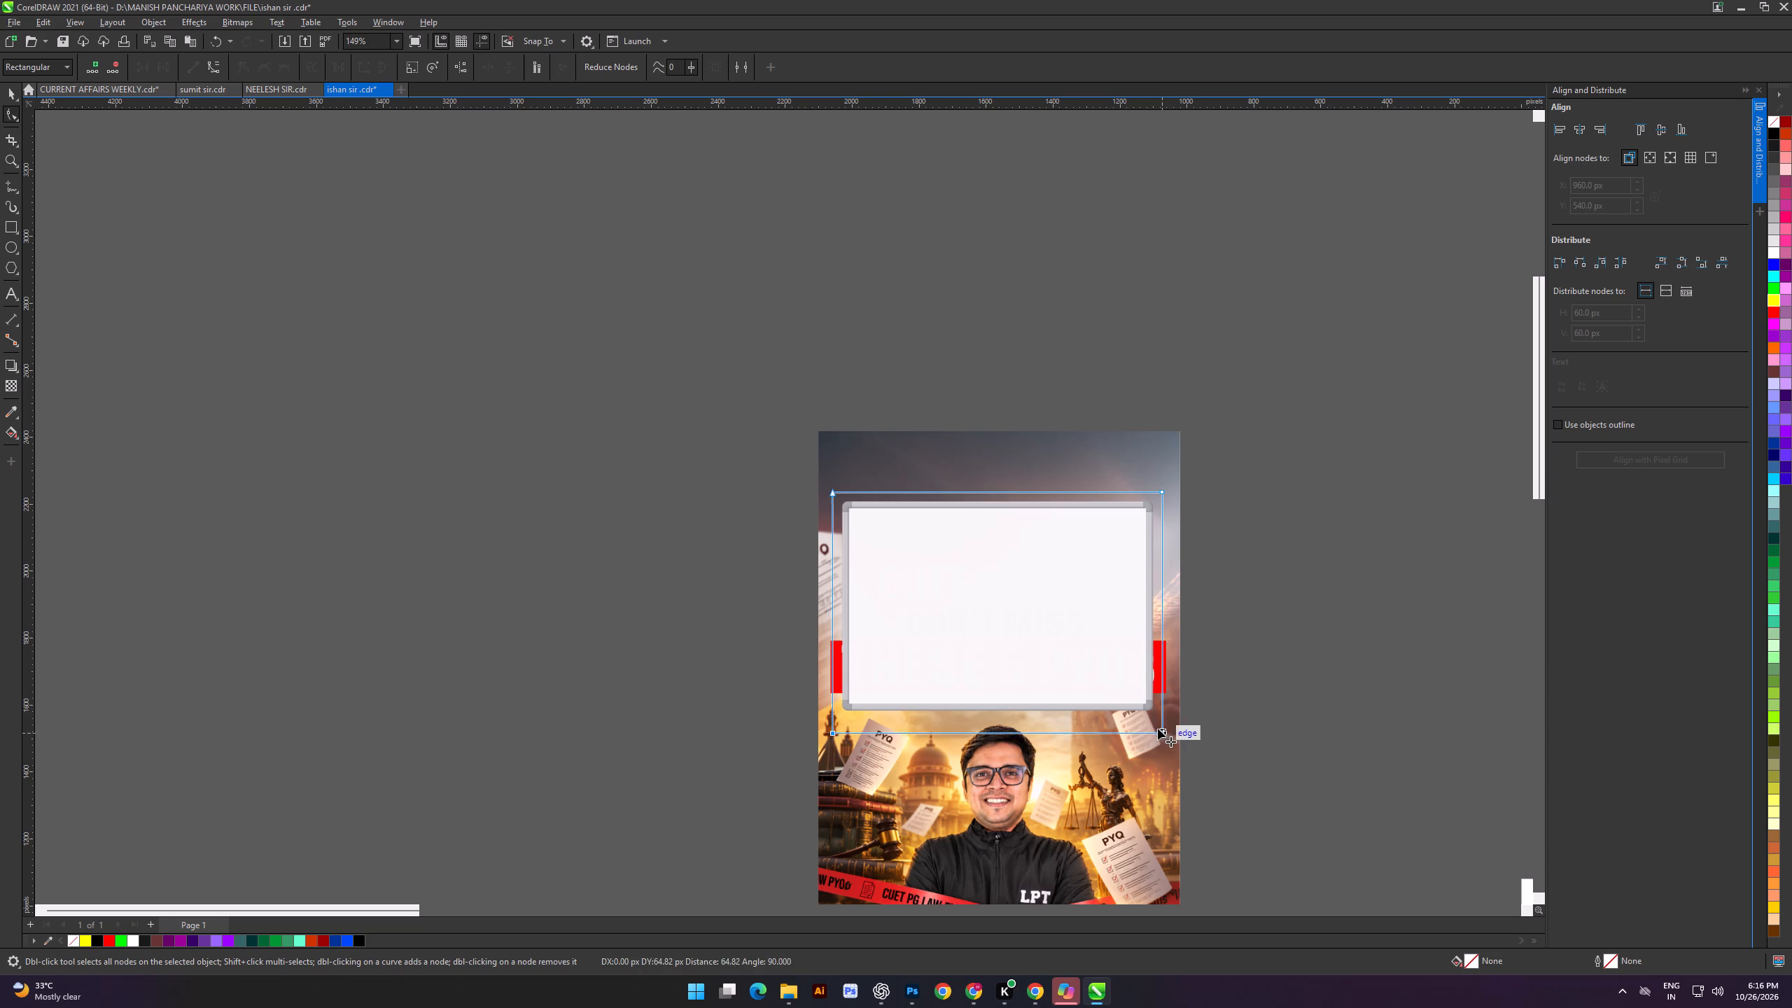
pyautogui.moveTo(1158, 729); pyautogui.dragTo(1160, 722)
pyautogui.click(16, 92)
pyautogui.moveTo(250, 460); pyautogui.dragTo(351, 468)
# Enlarge the whiteboard proportionally to about 1,012 × 714 px and place it over the headline at about Y 1,891 px.
pyautogui.scroll(4, 971, 621)
pyautogui.click(1001, 613)
pyautogui.click(1069, 617)
pyautogui.click(1074, 616)
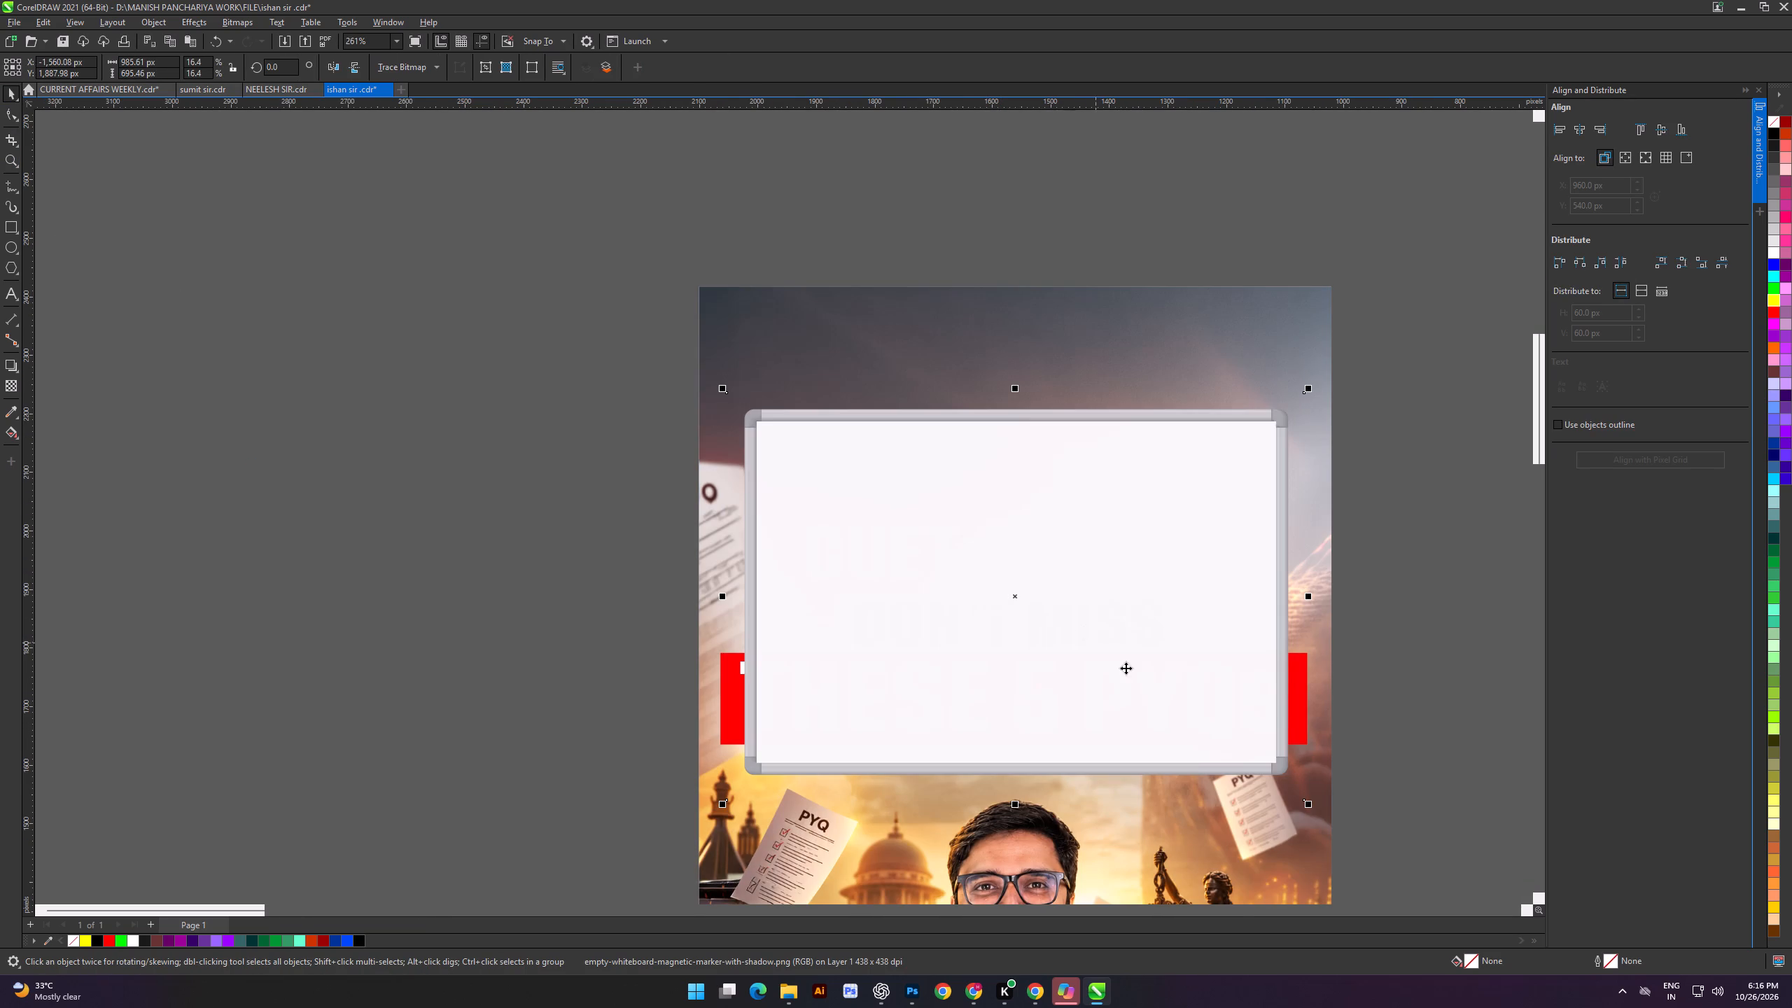
pyautogui.keyDown('shift'); pyautogui.moveTo(1310, 806); pyautogui.dragTo(1319, 811); pyautogui.keyUp('shift')
pyautogui.moveTo(1112, 709); pyautogui.dragTo(1112, 702)
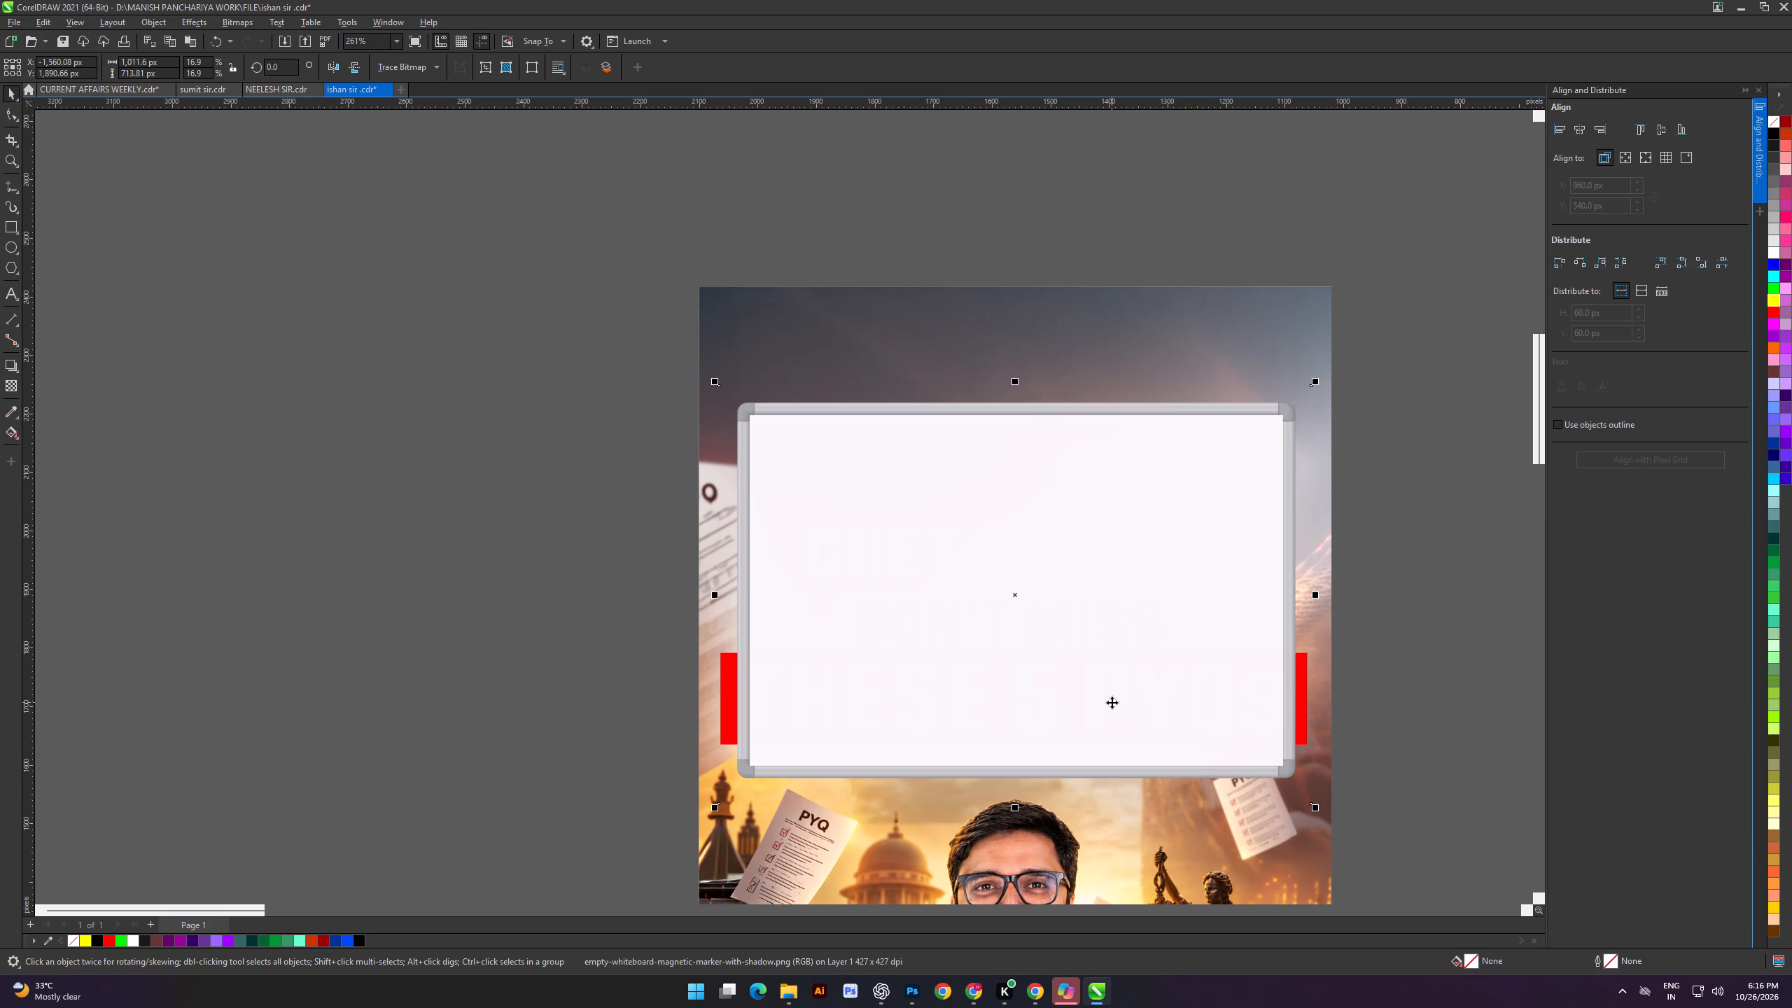
pyautogui.keyDown('alt'); pyautogui.scroll(4, 1105, 659); pyautogui.keyUp('alt')
pyautogui.keyDown('alt'); pyautogui.scroll(-5, 1102, 639); pyautogui.keyUp('alt')
# Squash the whiteboard's height to about 405 px and move it down to about Y 1,942 px.
pyautogui.click(371, 531)
pyautogui.click(946, 643)
pyautogui.moveTo(1018, 808); pyautogui.dragTo(1011, 626)
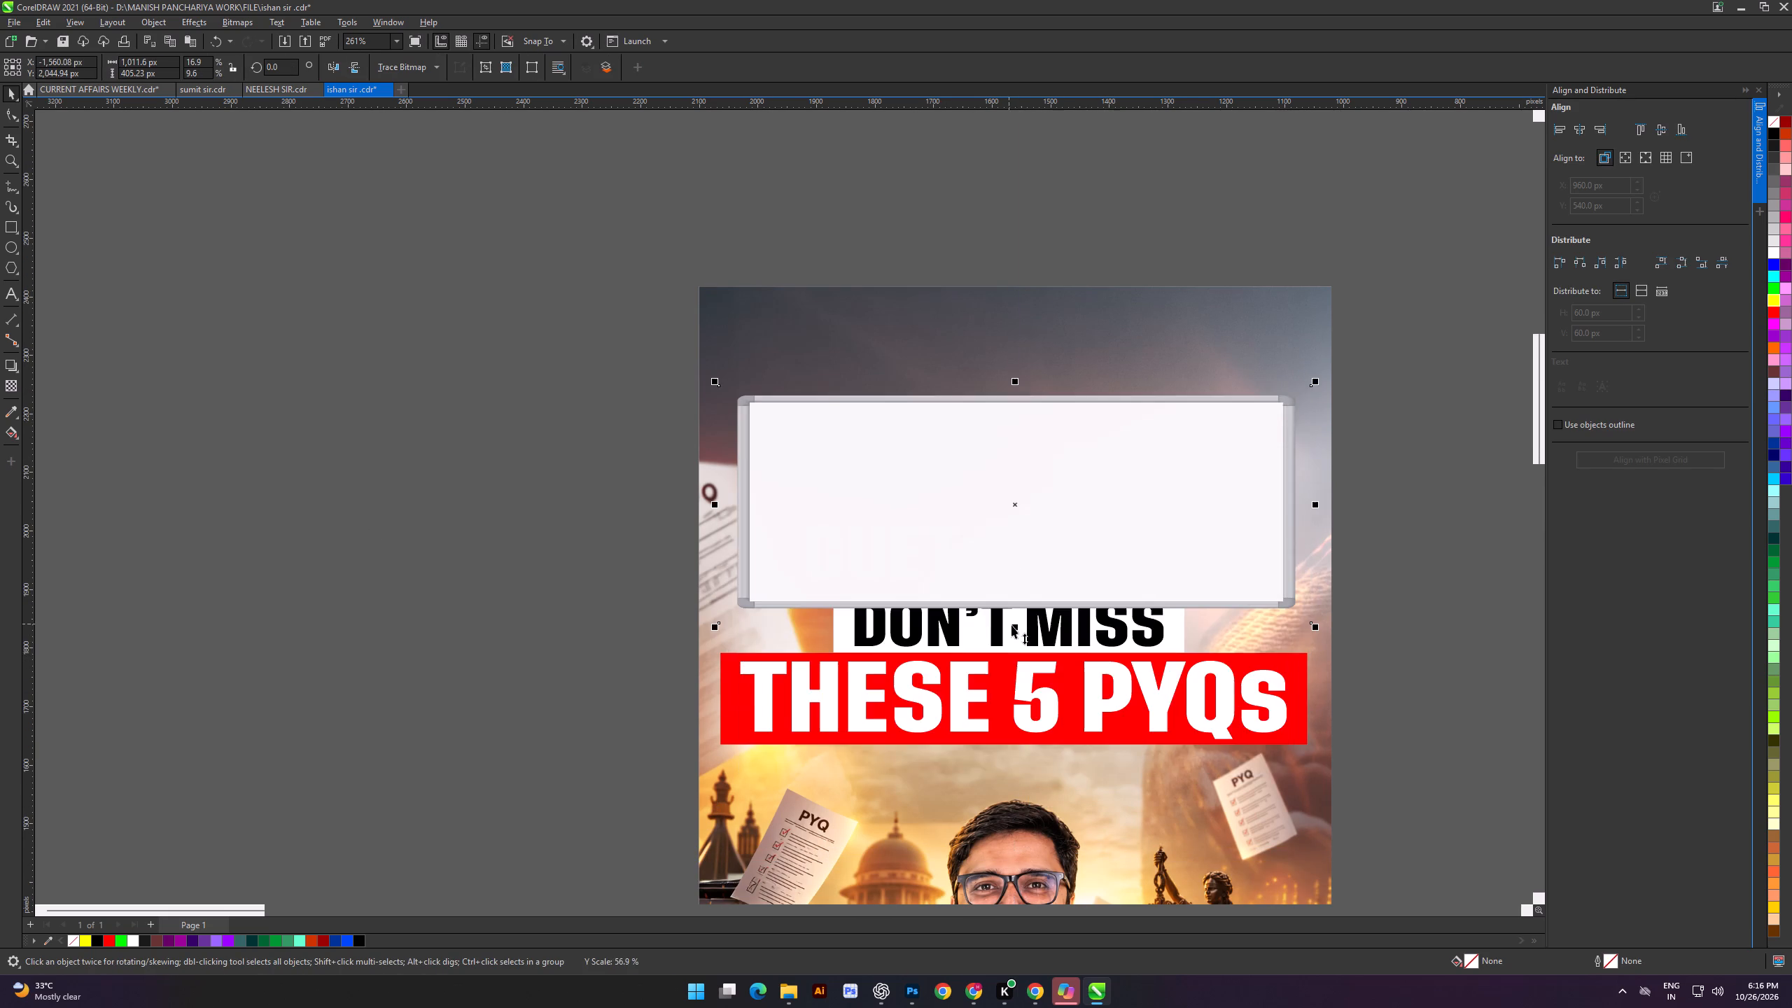
pyautogui.scroll(3, 1042, 474)
pyautogui.moveTo(1042, 479); pyautogui.dragTo(1041, 500)
pyautogui.scroll(-3, 1041, 500)
pyautogui.moveTo(1041, 499); pyautogui.dragTo(1035, 534)
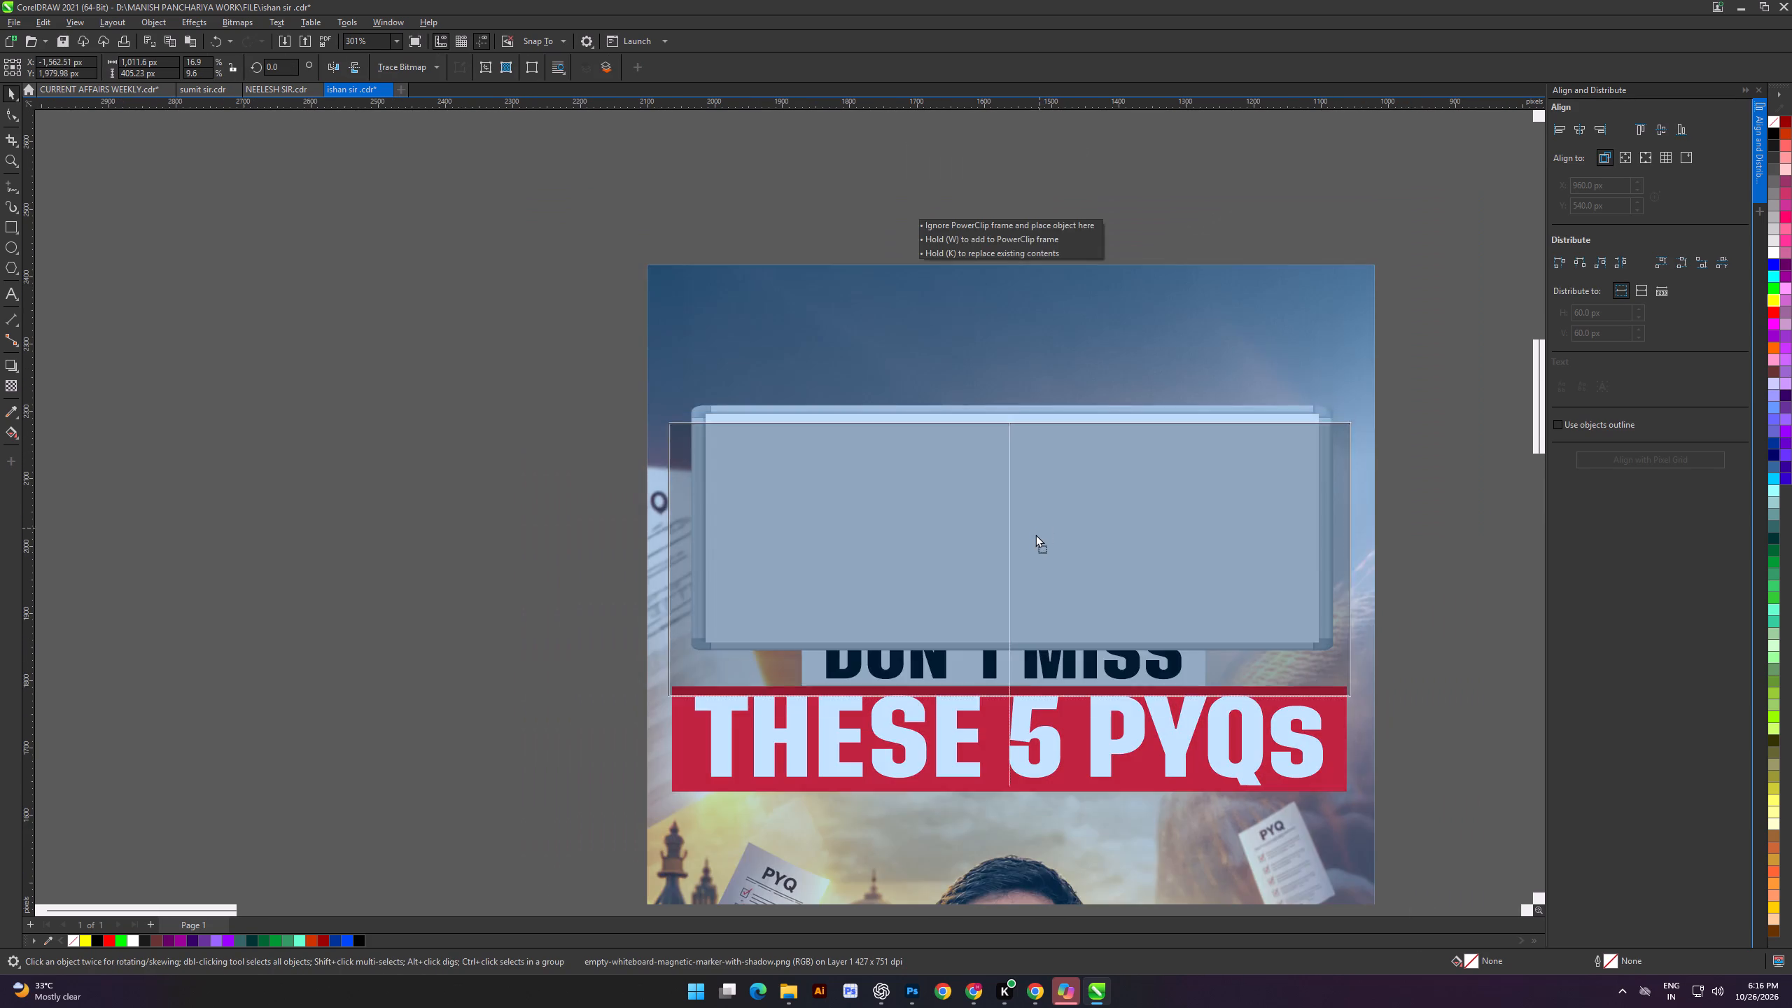
pyautogui.moveTo(1035, 534); pyautogui.dragTo(1035, 535)
pyautogui.moveTo(1037, 535); pyautogui.dragTo(1037, 549)
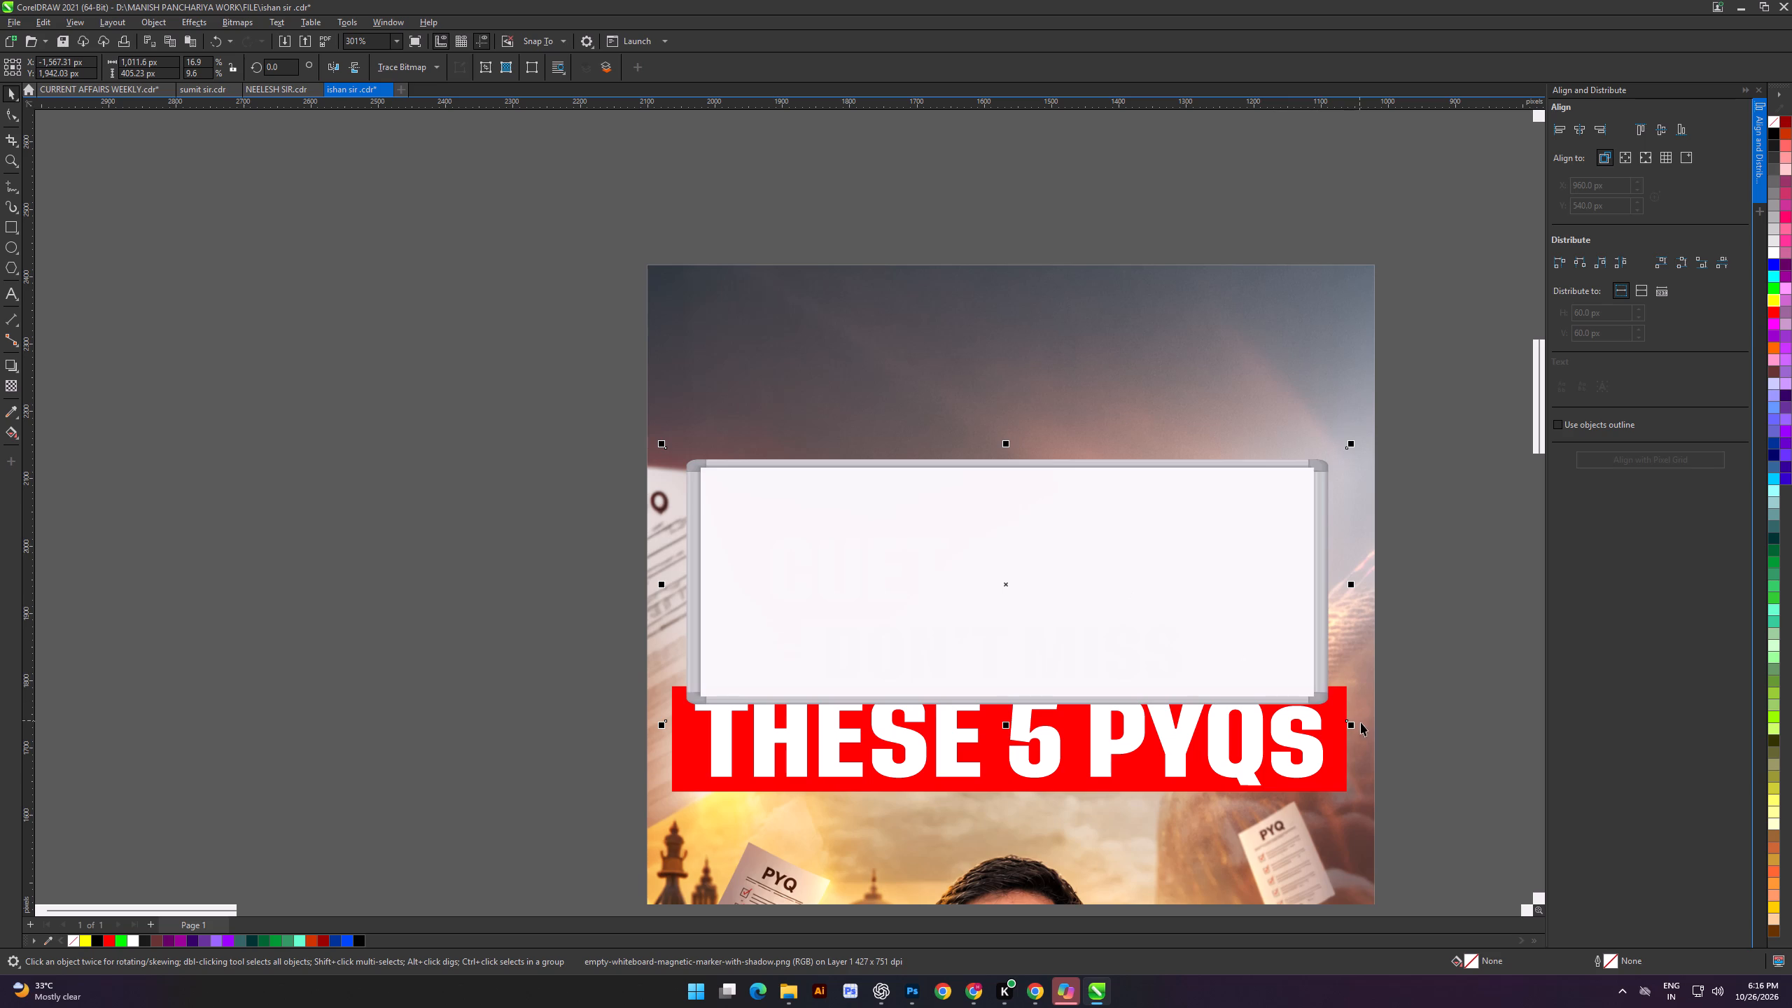
# Shrink the whiteboard proportionally to about 902 × 361 px and reposition it at about X -1,566 px, Y 1,930 px.
pyautogui.keyDown('shift'); pyautogui.moveTo(1351, 724); pyautogui.dragTo(1314, 734); pyautogui.keyUp('shift')
pyautogui.click(1155, 617)
pyautogui.moveTo(1157, 615); pyautogui.dragTo(1153, 630)
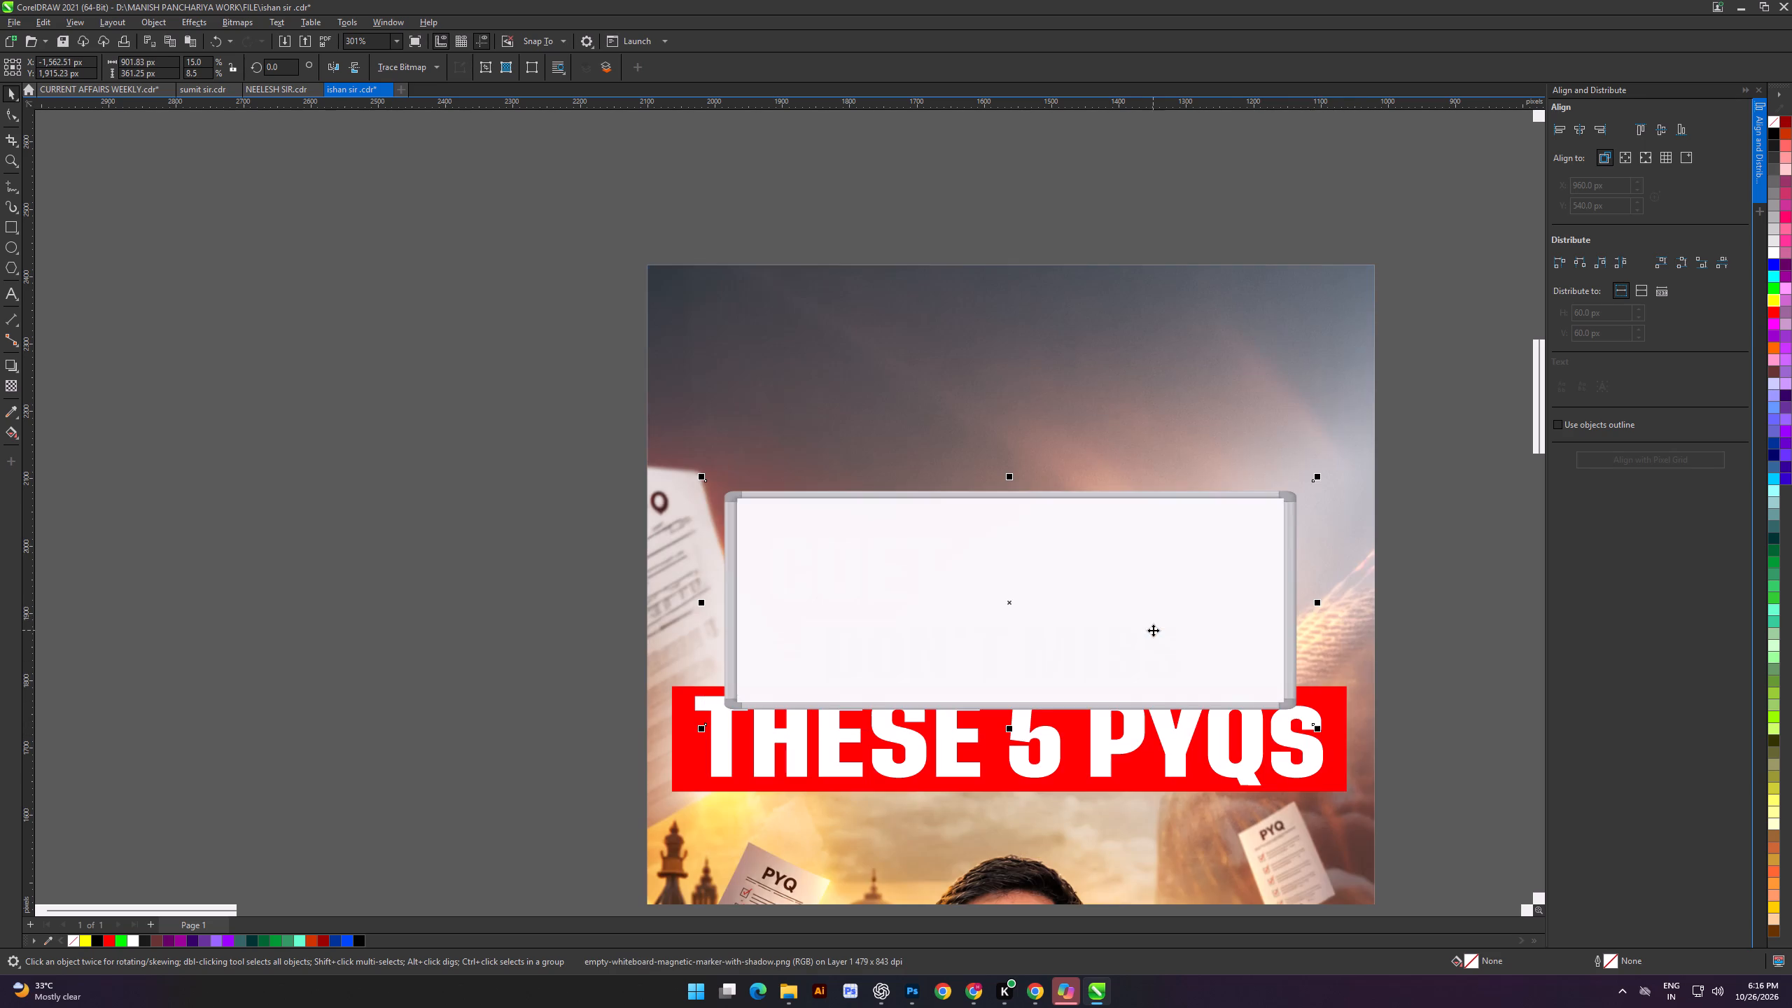
pyautogui.moveTo(1151, 629); pyautogui.dragTo(1149, 621)
pyautogui.click(1145, 621)
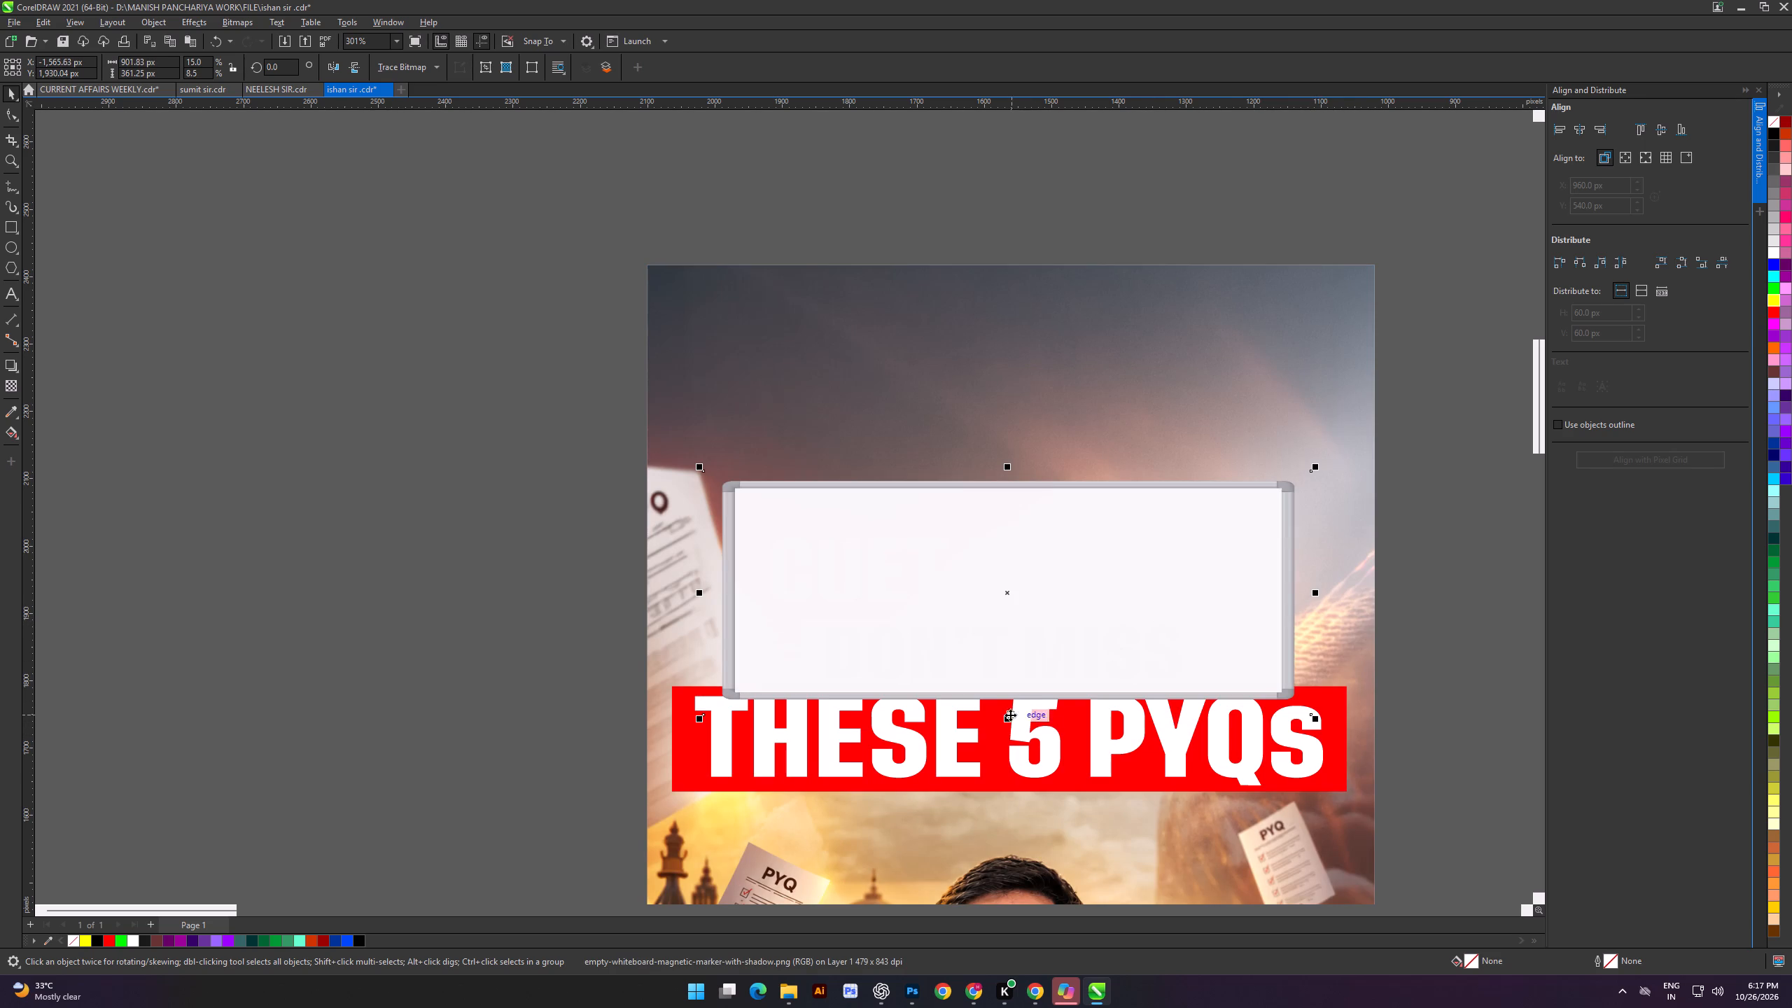
# Stretch the whiteboard downward from its bottom edge to about 476 px high.
pyautogui.keyDown('alt'); pyautogui.moveTo(1009, 718); pyautogui.dragTo(1021, 801); pyautogui.keyUp('alt')
pyautogui.click(1042, 692)
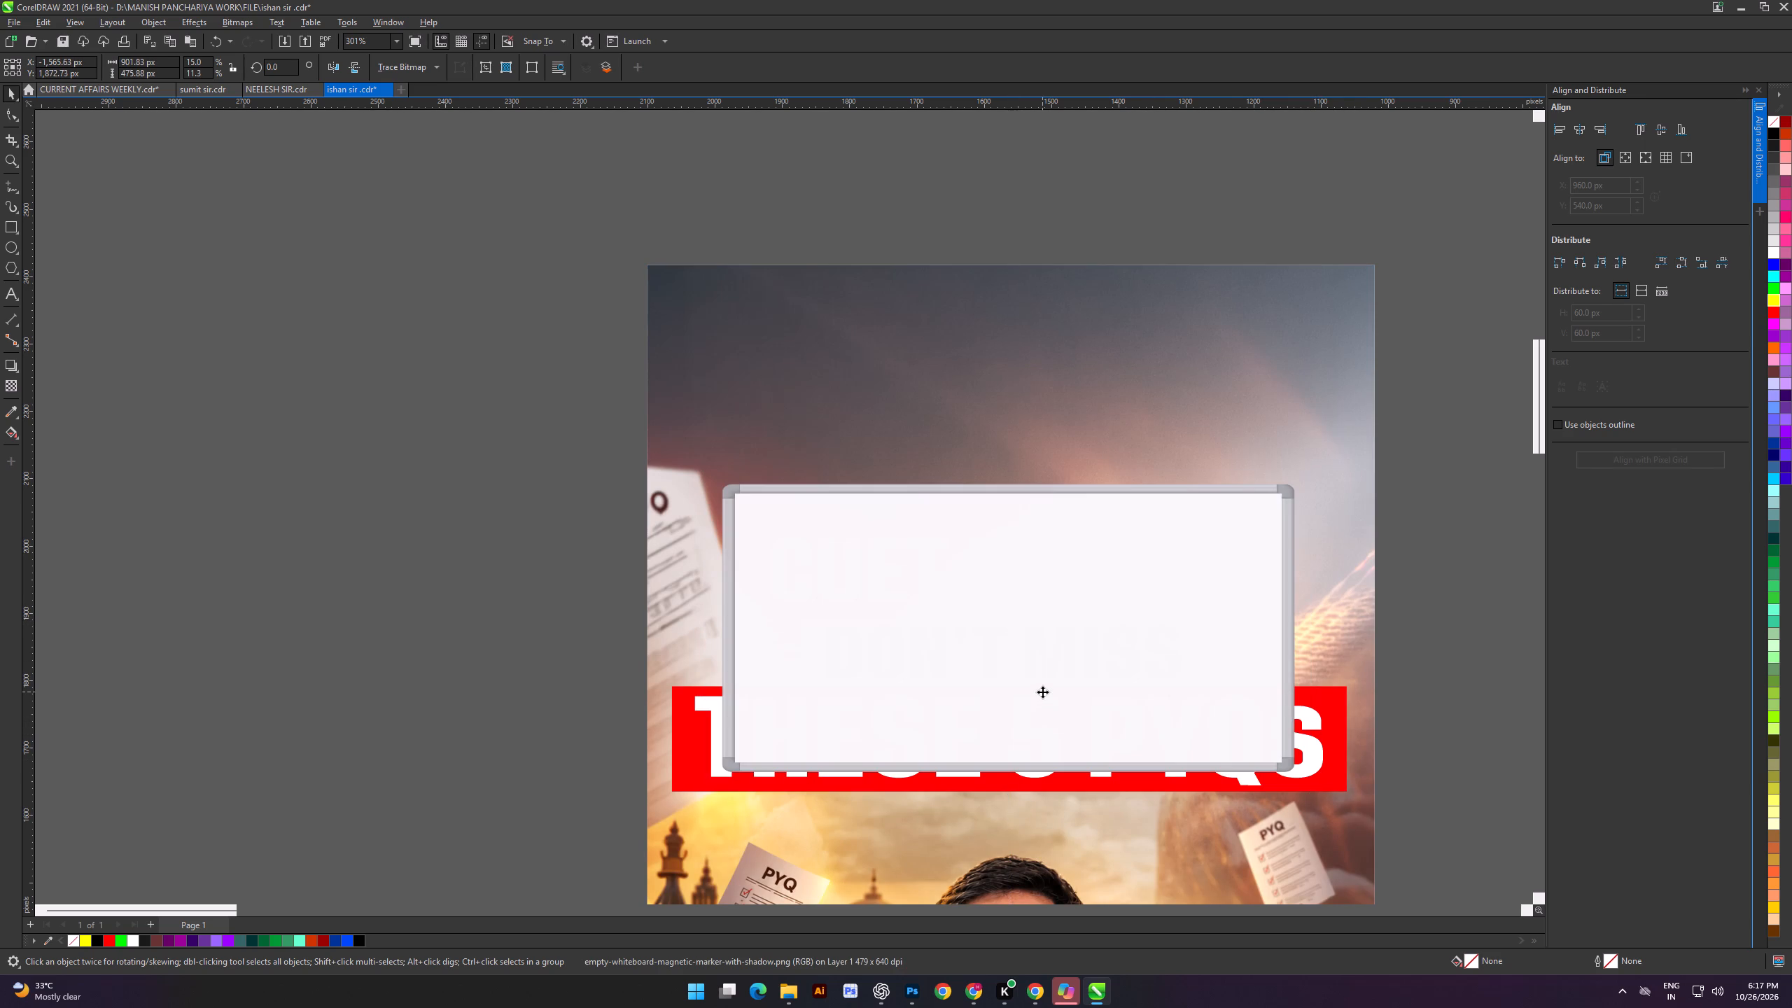
pyautogui.click(351, 572)
pyautogui.click(875, 665)
# Raise the whiteboard on the cover and stretch it downward to about 625 px high.
pyautogui.keyDown('alt'); pyautogui.moveTo(1009, 796); pyautogui.dragTo(1008, 836); pyautogui.keyUp('alt')
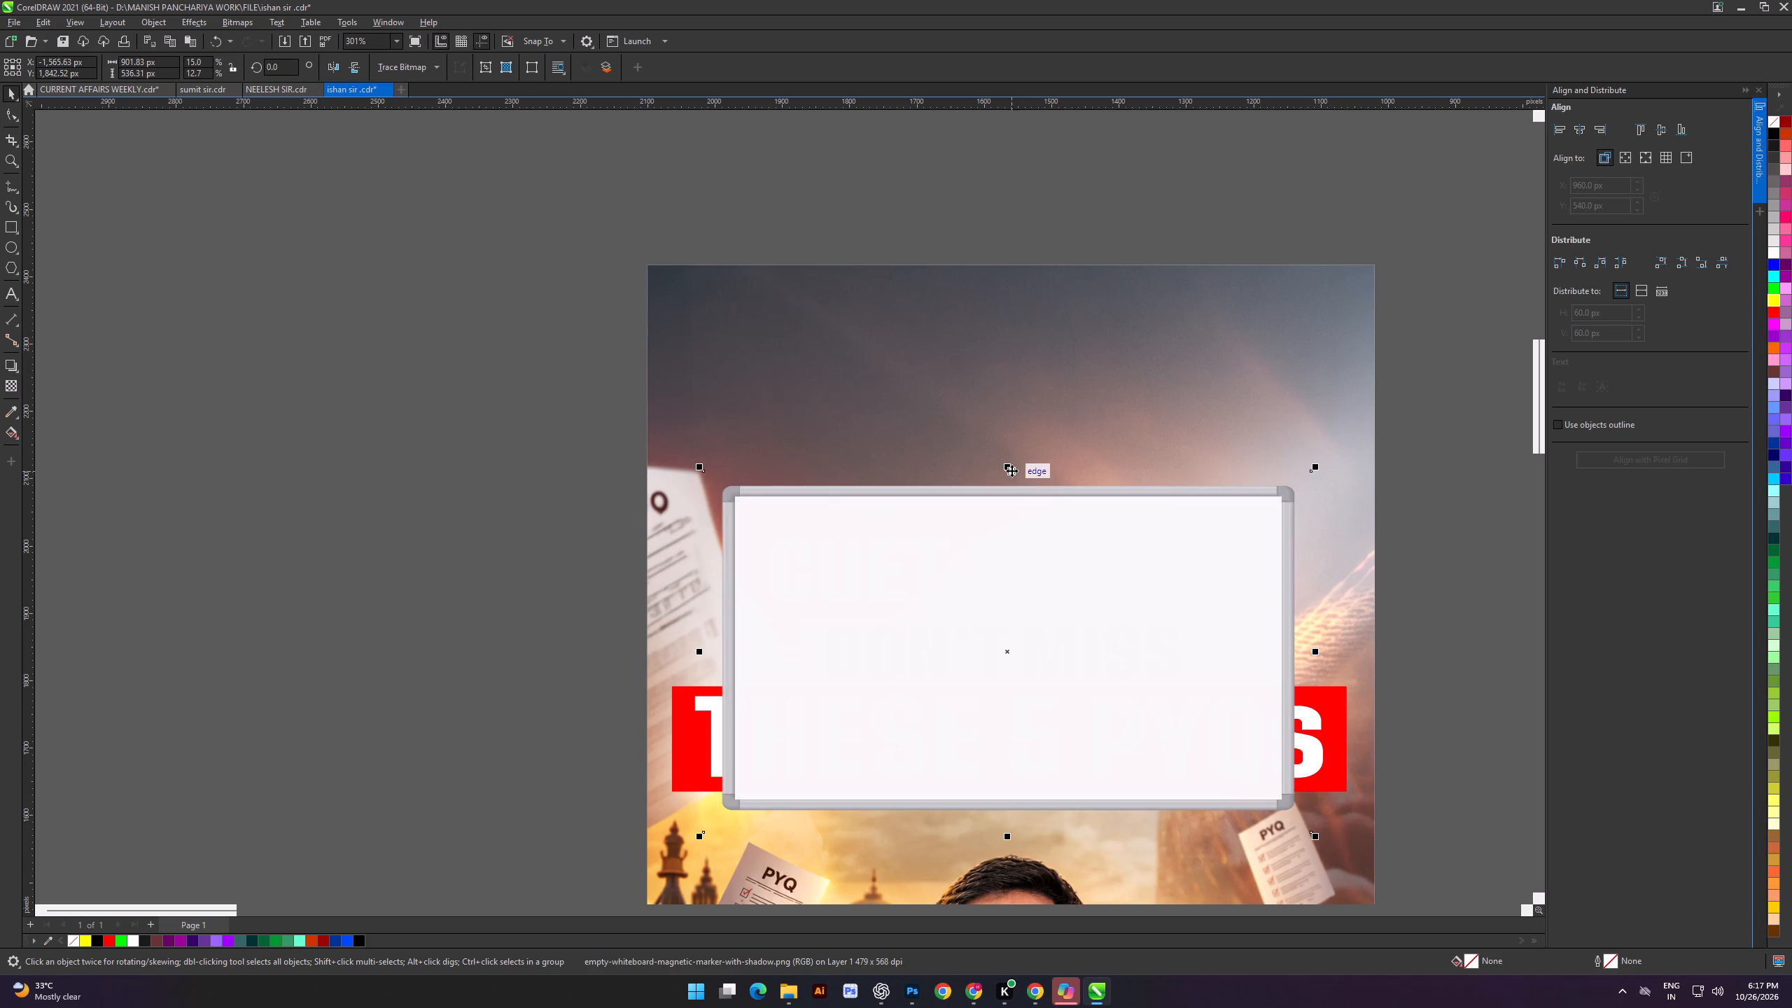
pyautogui.moveTo(1009, 470); pyautogui.dragTo(1009, 421)
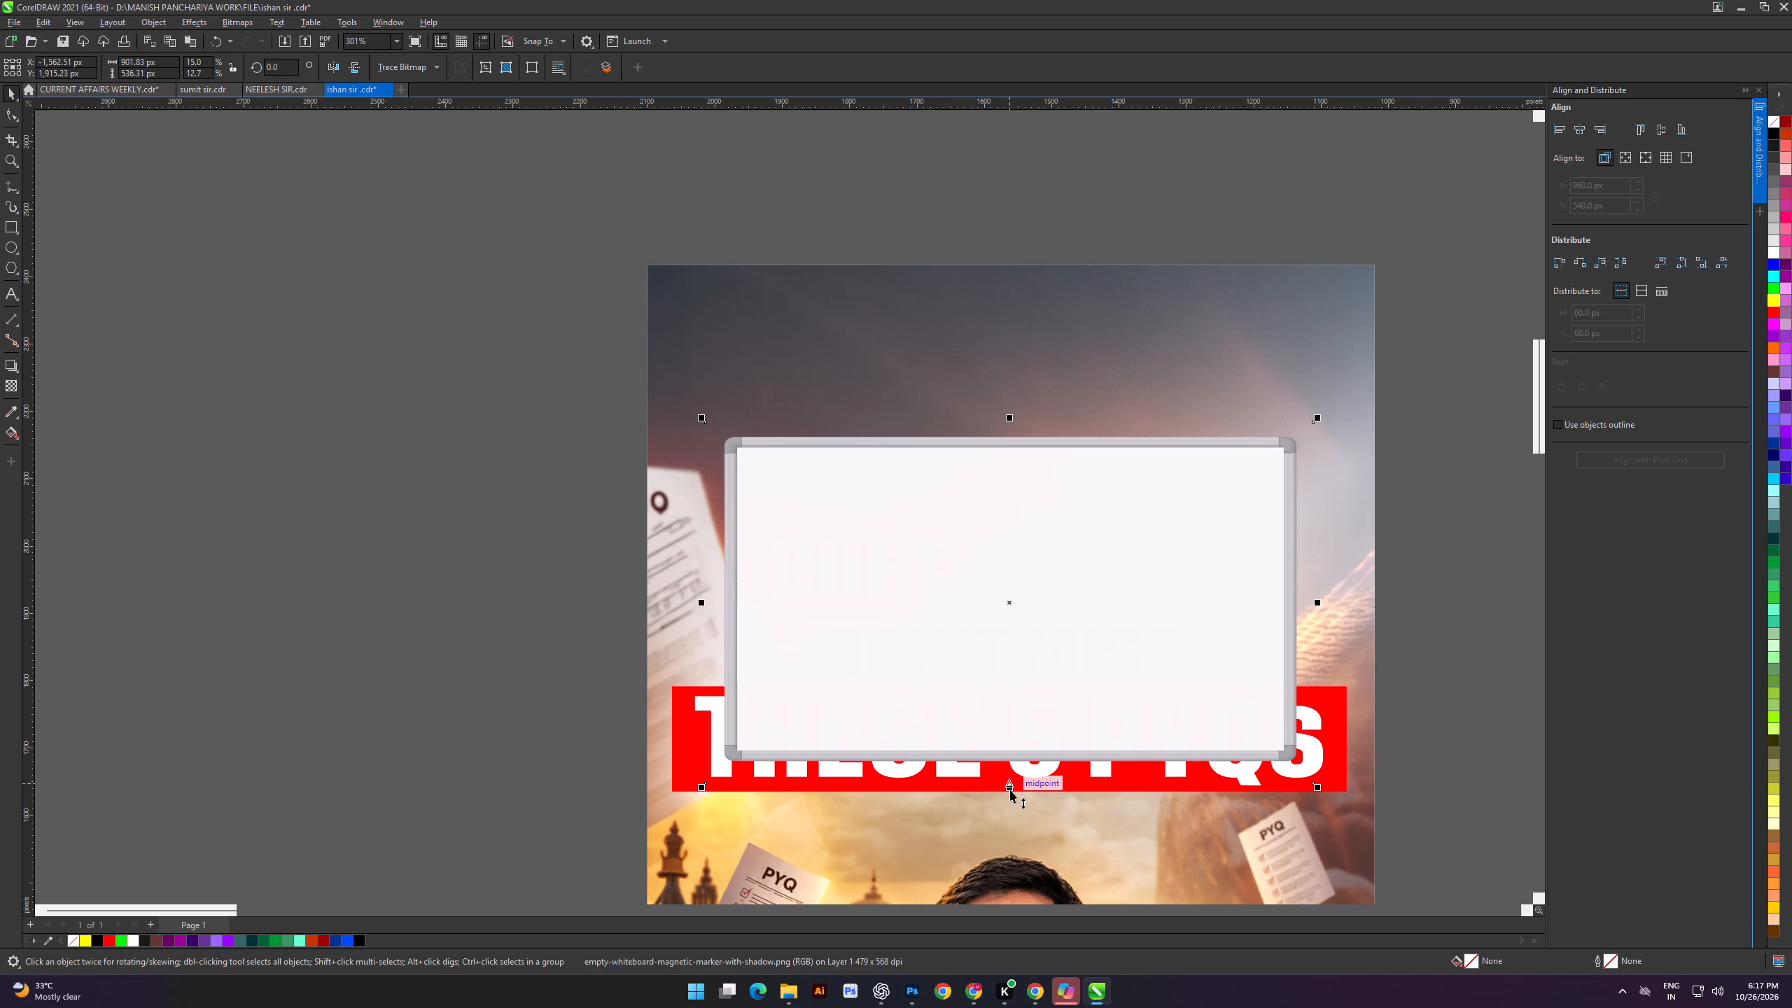
pyautogui.moveTo(1010, 790); pyautogui.dragTo(999, 849)
pyautogui.click(404, 634)
# Send the whiteboard backward until it sits behind all three headline lines and their background bars.
pyautogui.click(860, 651)
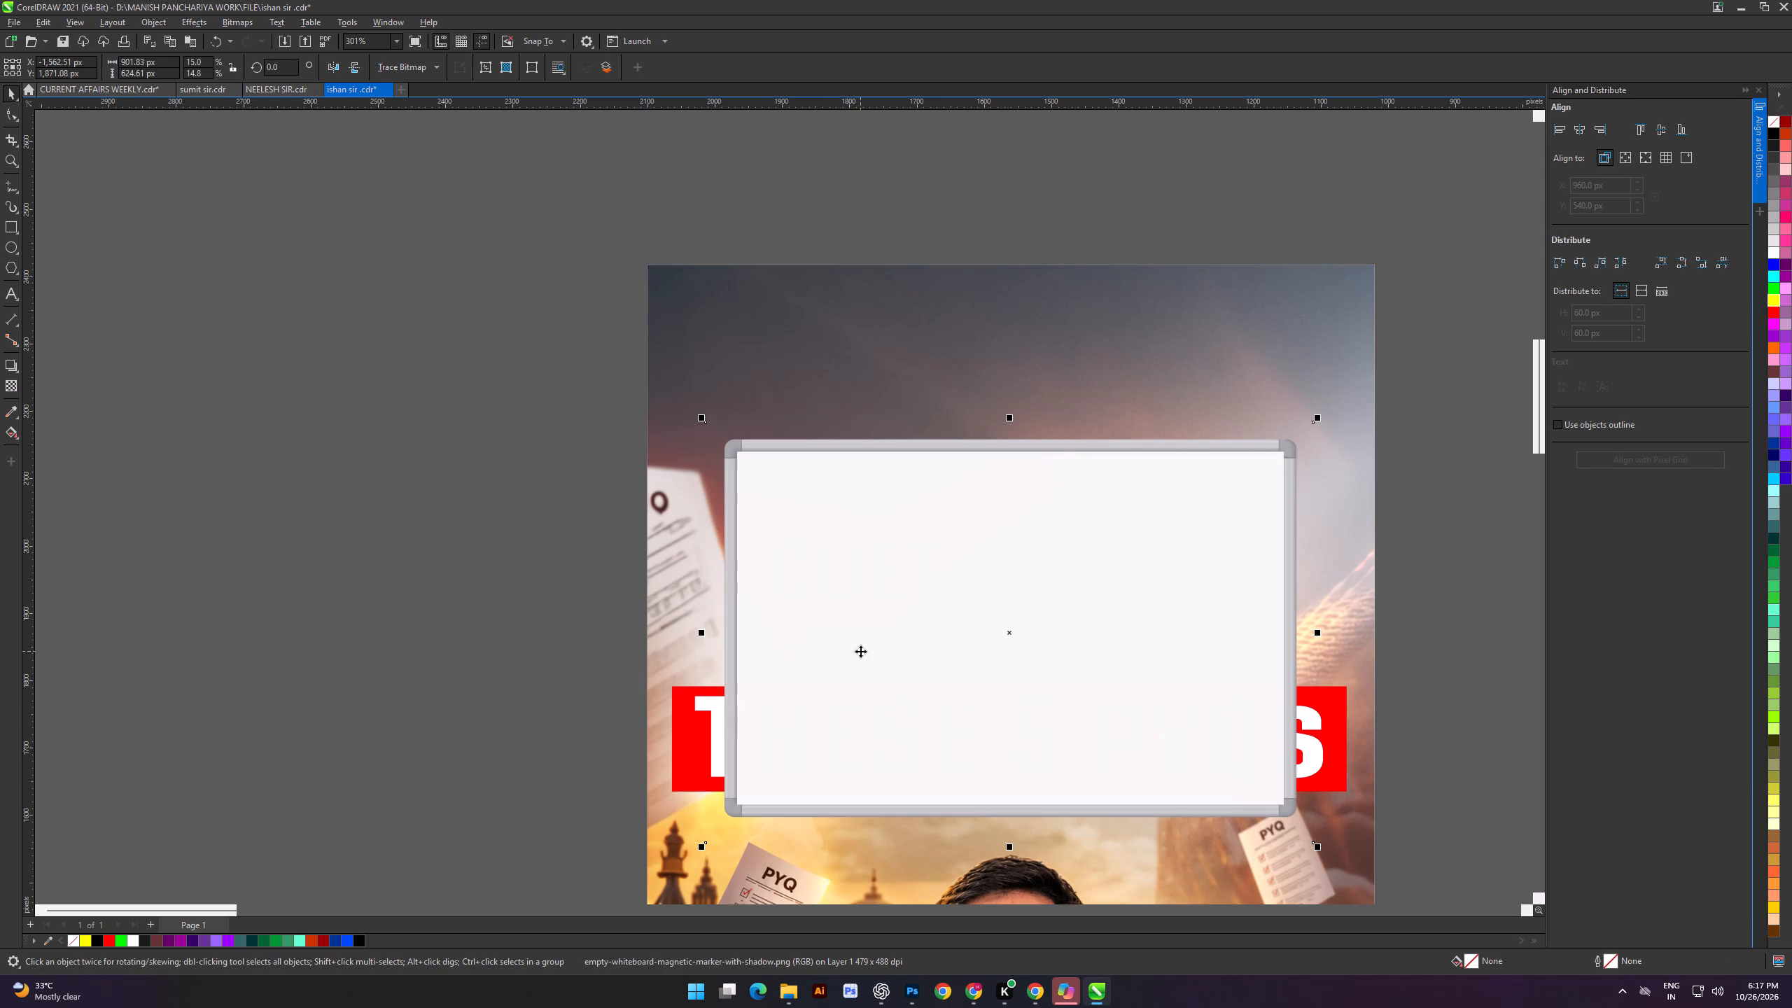
pyautogui.hotkey('ctrl', 'pagedown')
pyautogui.hotkey('ctrl', 'pagedown')
pyautogui.hotkey('ctrl', 'pagedown')
pyautogui.hotkey('ctrl', 'pagedown')
pyautogui.hotkey('ctrl', 'pagedown')
pyautogui.hotkey('ctrl', 'pagedown')
pyautogui.hotkey('ctrl', 'pagedown')
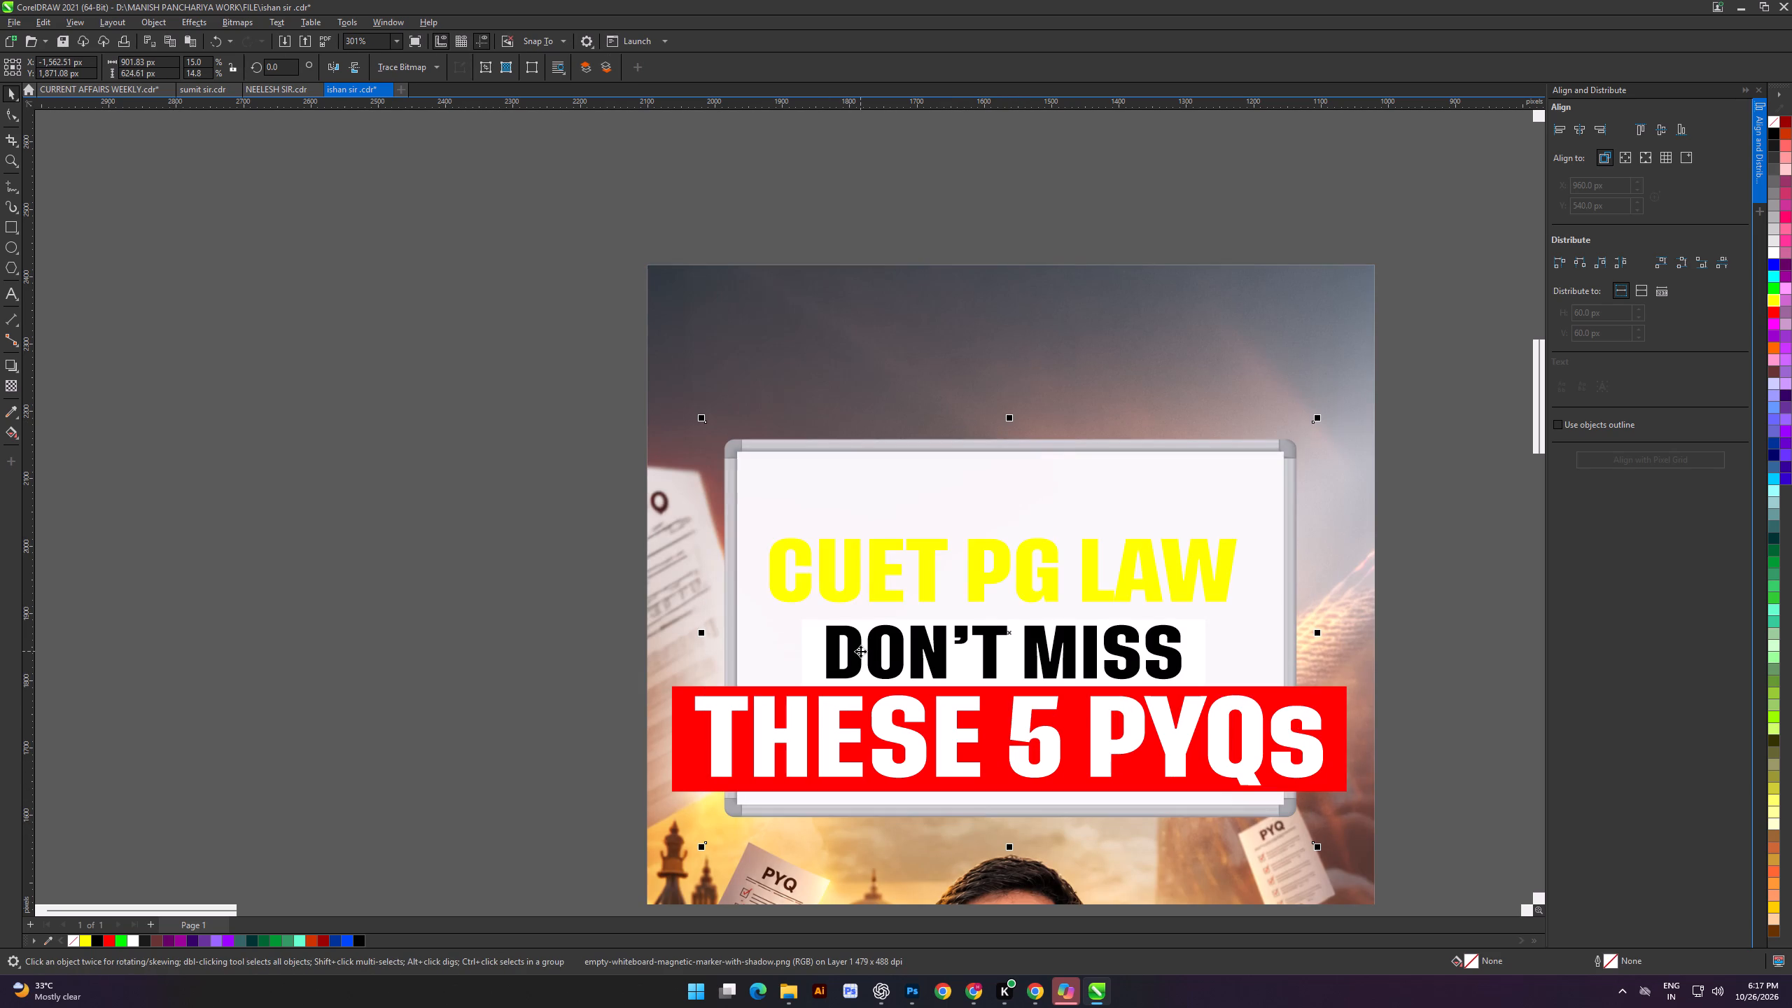
pyautogui.click(306, 536)
# Shorten the whiteboard from its bottom edge to about 484 px high so it ends behind the red bar.
pyautogui.keyDown('alt'); pyautogui.scroll(-3, 633, 583); pyautogui.keyUp('alt')
pyautogui.keyDown('shift'); pyautogui.scroll(-4, 904, 551); pyautogui.keyUp('shift')
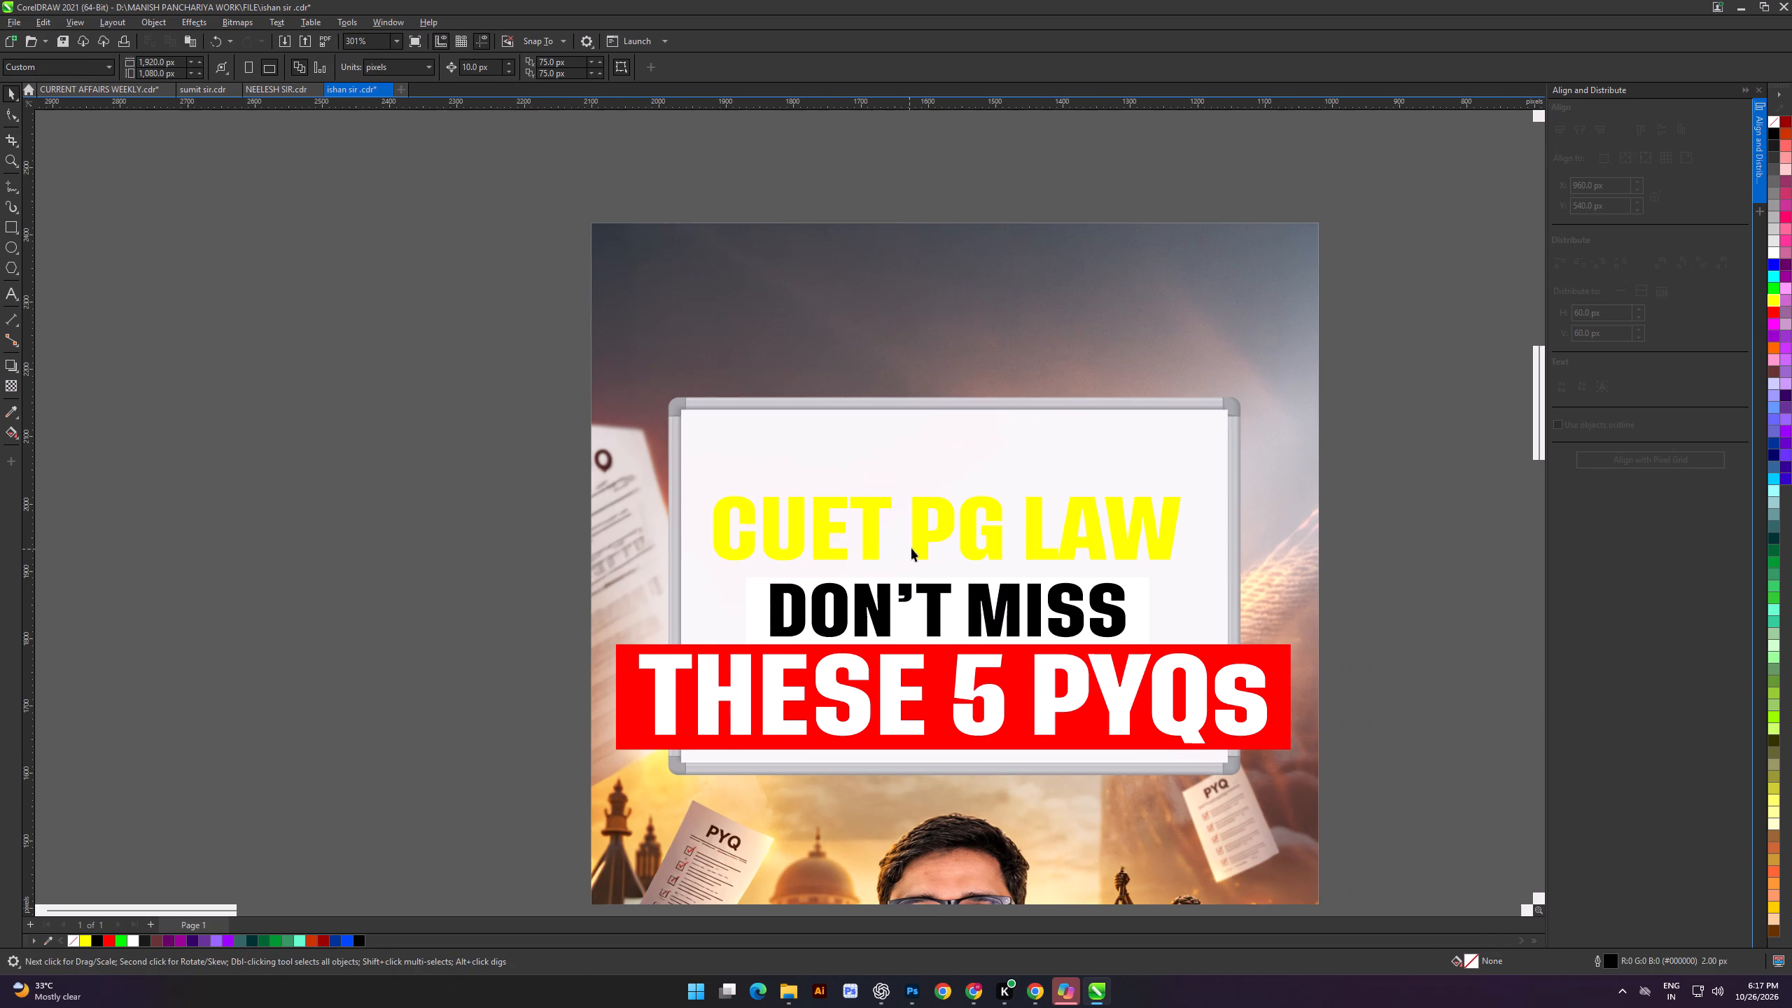
pyautogui.keyDown('alt'); pyautogui.scroll(-3, 911, 548); pyautogui.keyUp('alt')
pyautogui.click(935, 407)
pyautogui.moveTo(952, 764); pyautogui.dragTo(954, 712)
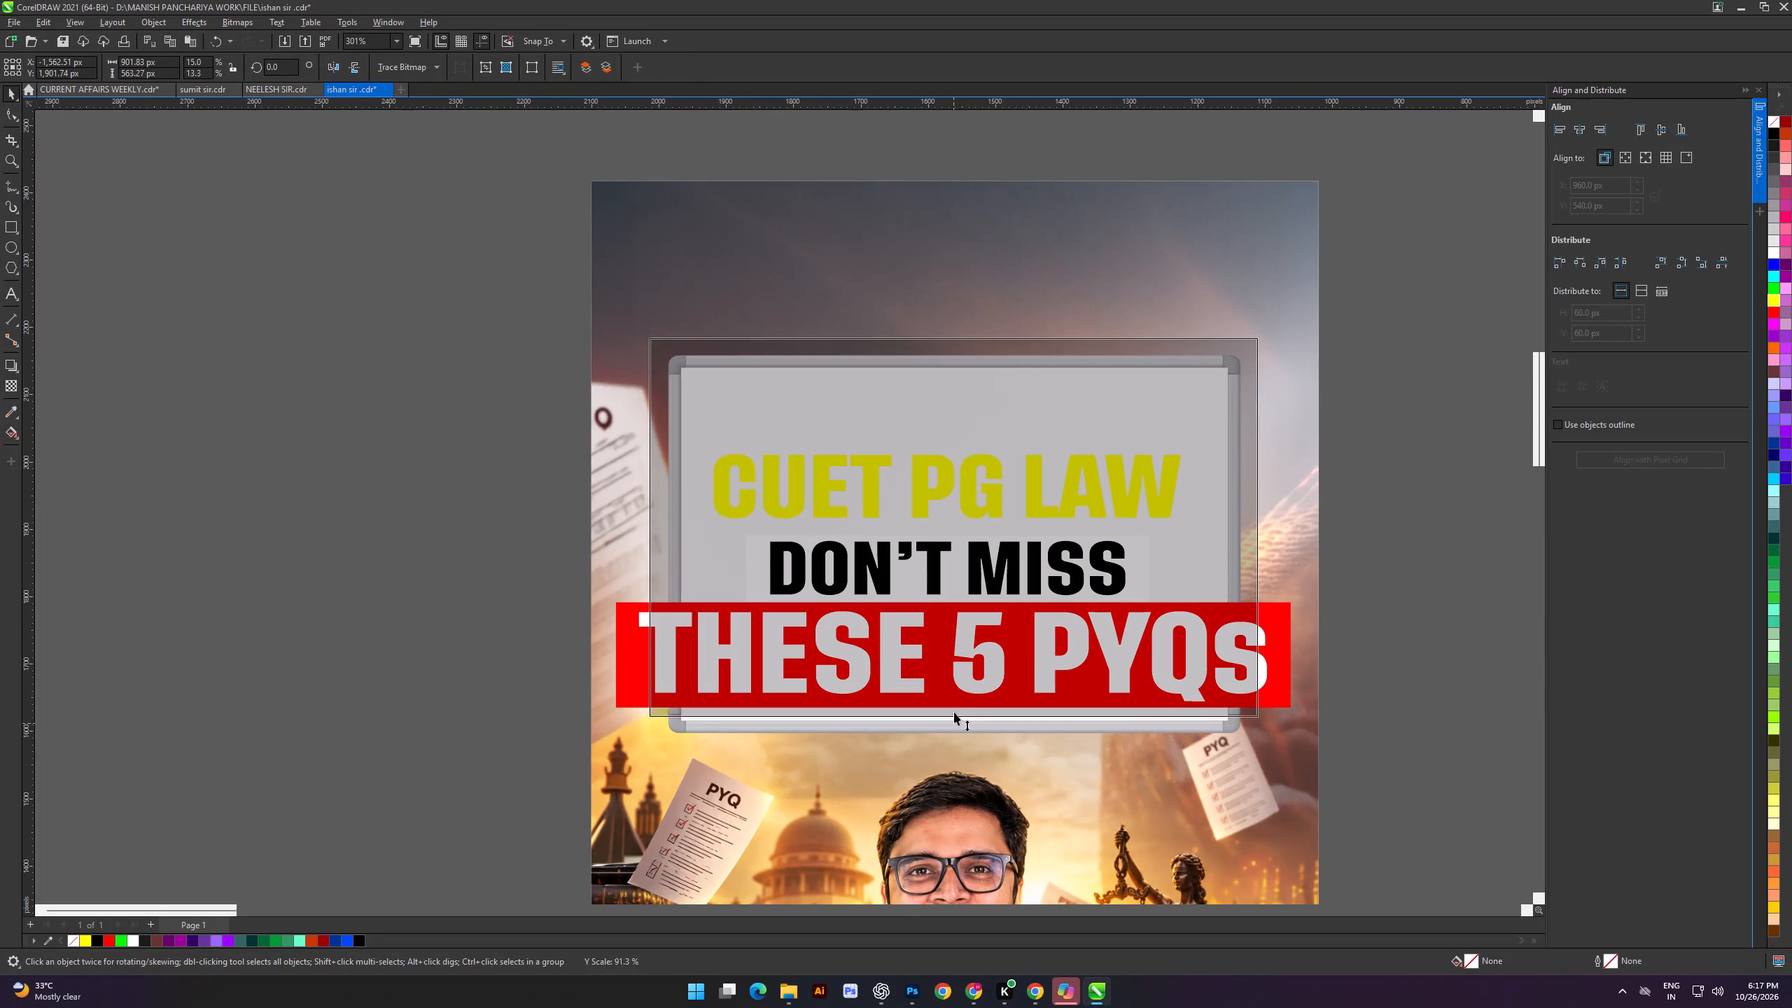
pyautogui.moveTo(954, 712); pyautogui.dragTo(958, 670)
pyautogui.click(417, 568)
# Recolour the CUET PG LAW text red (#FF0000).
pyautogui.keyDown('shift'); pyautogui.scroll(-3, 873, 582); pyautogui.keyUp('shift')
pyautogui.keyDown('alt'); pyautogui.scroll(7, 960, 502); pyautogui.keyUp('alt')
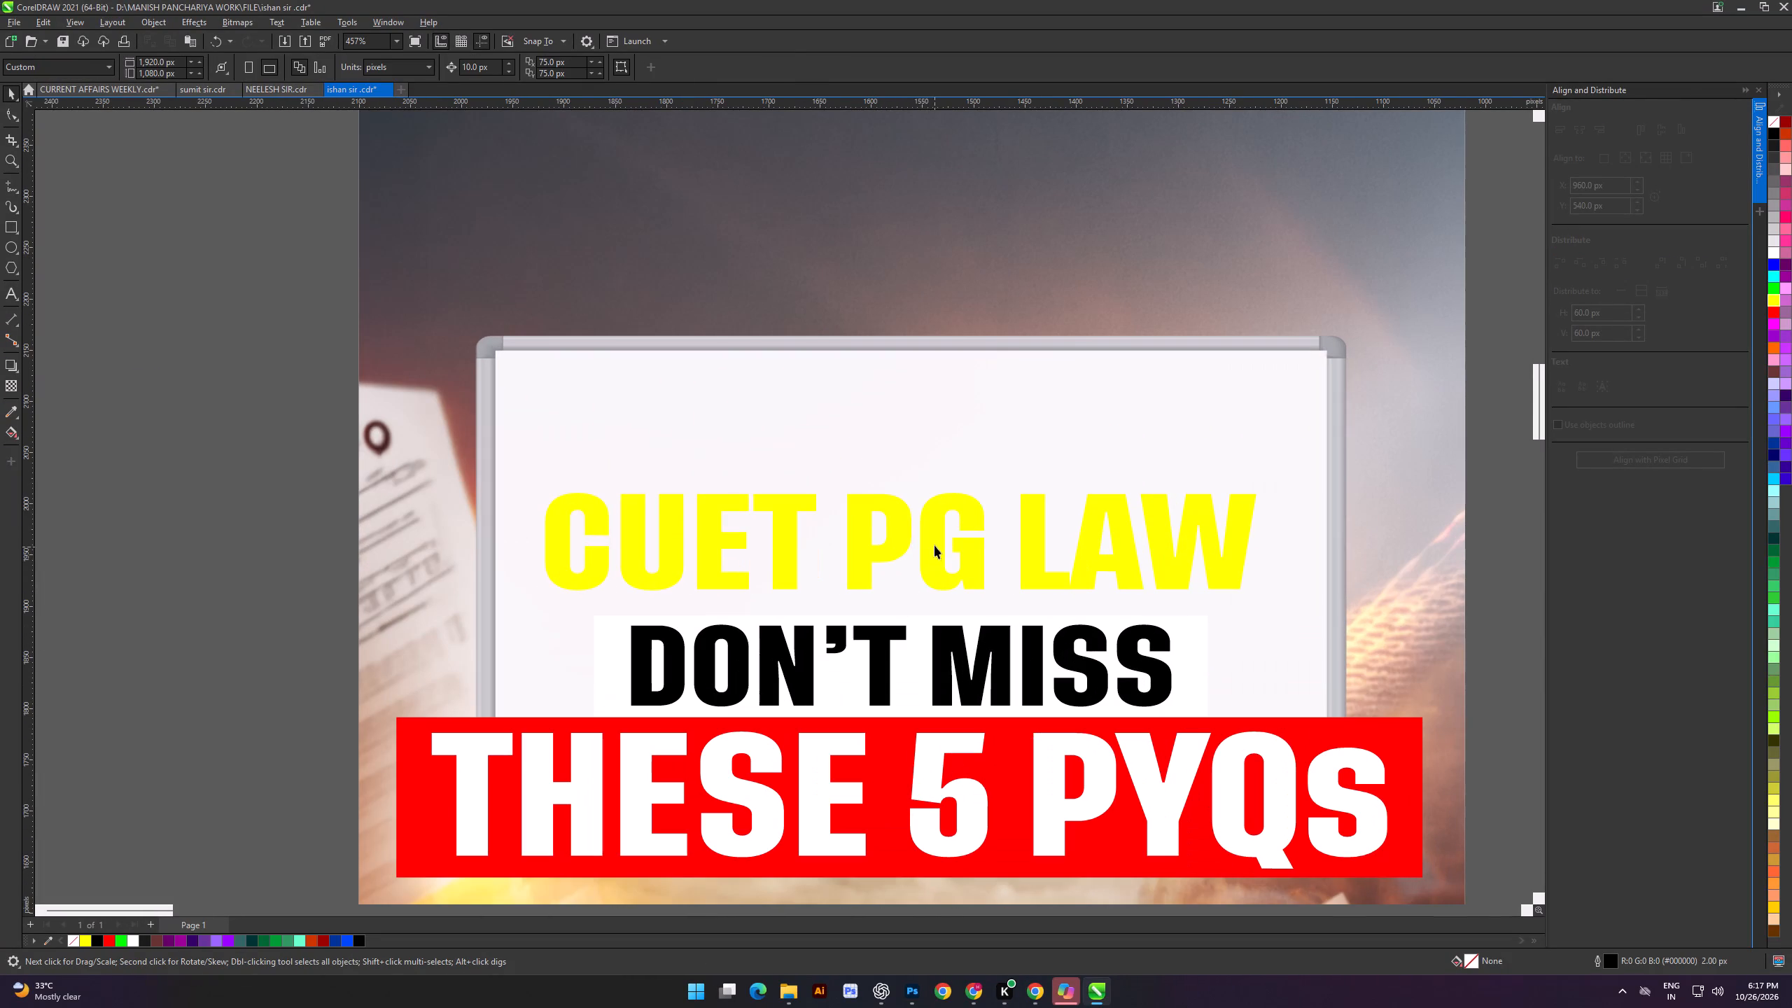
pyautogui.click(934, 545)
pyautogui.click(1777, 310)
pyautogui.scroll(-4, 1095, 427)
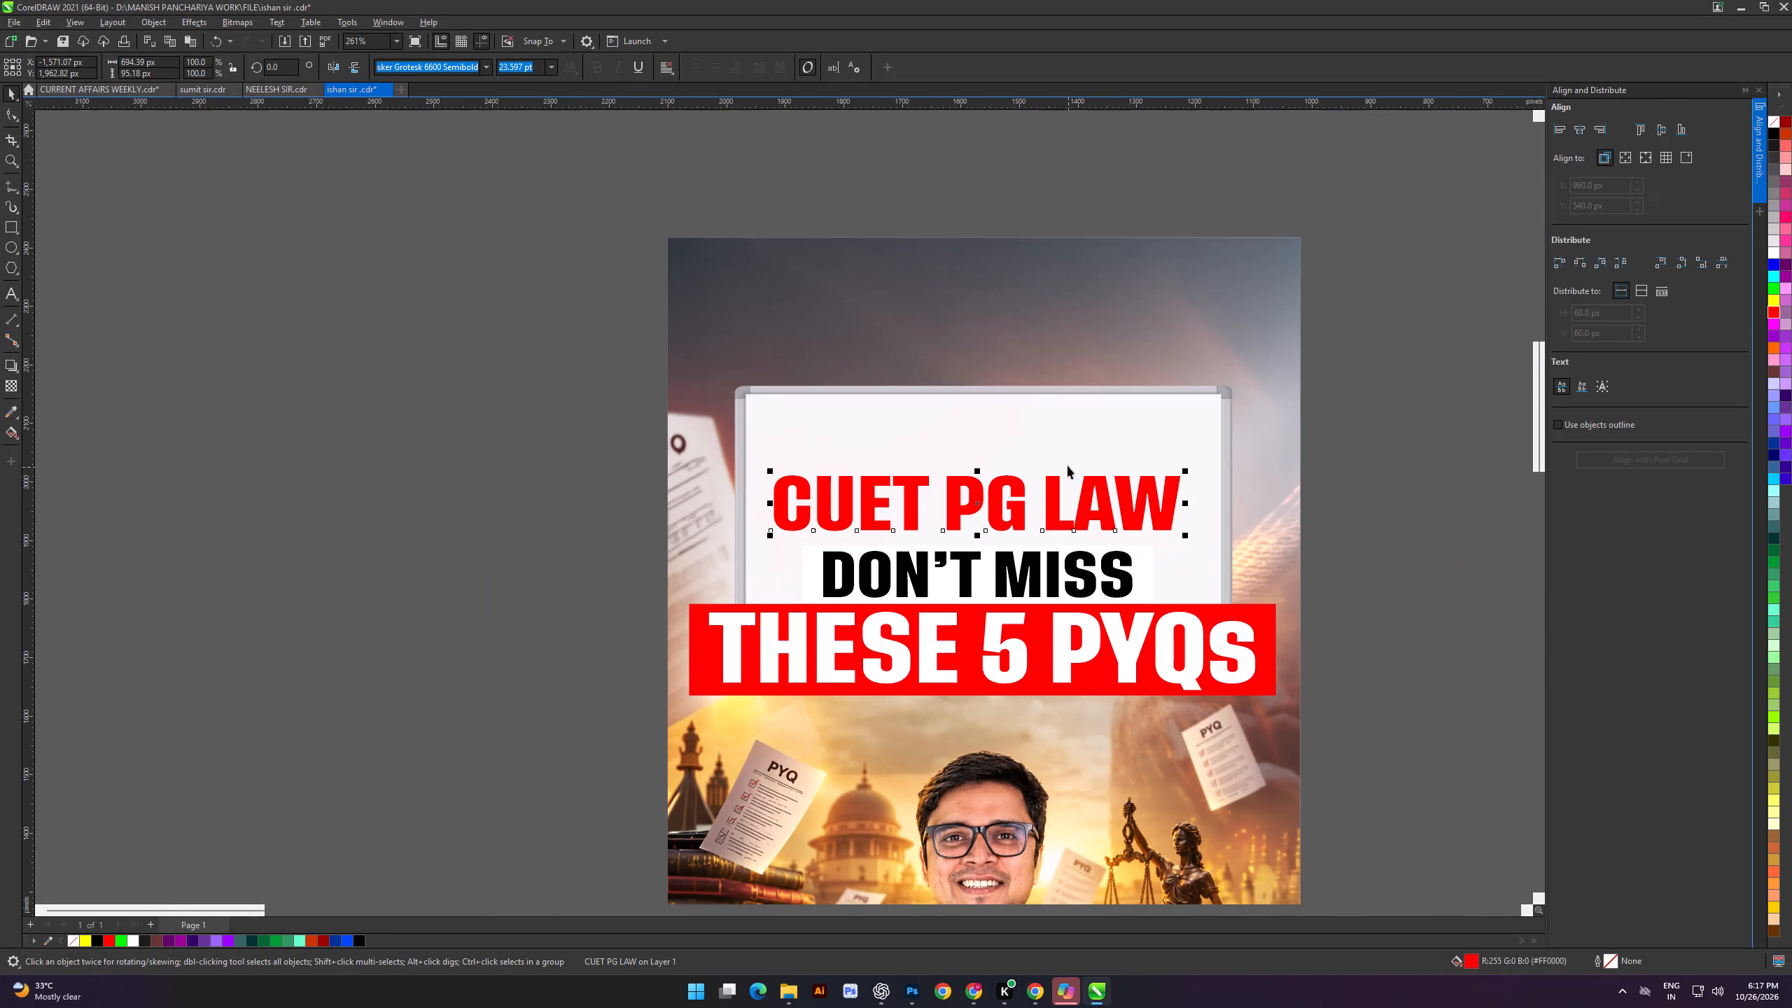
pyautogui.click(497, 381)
# Lower the whiteboard's top edge to make it about 352 px high and narrow it around its centre to about 849 px.
pyautogui.keyDown('shift'); pyautogui.scroll(4, 1206, 430); pyautogui.keyUp('shift')
pyautogui.click(1107, 416)
pyautogui.scroll(4, 977, 379)
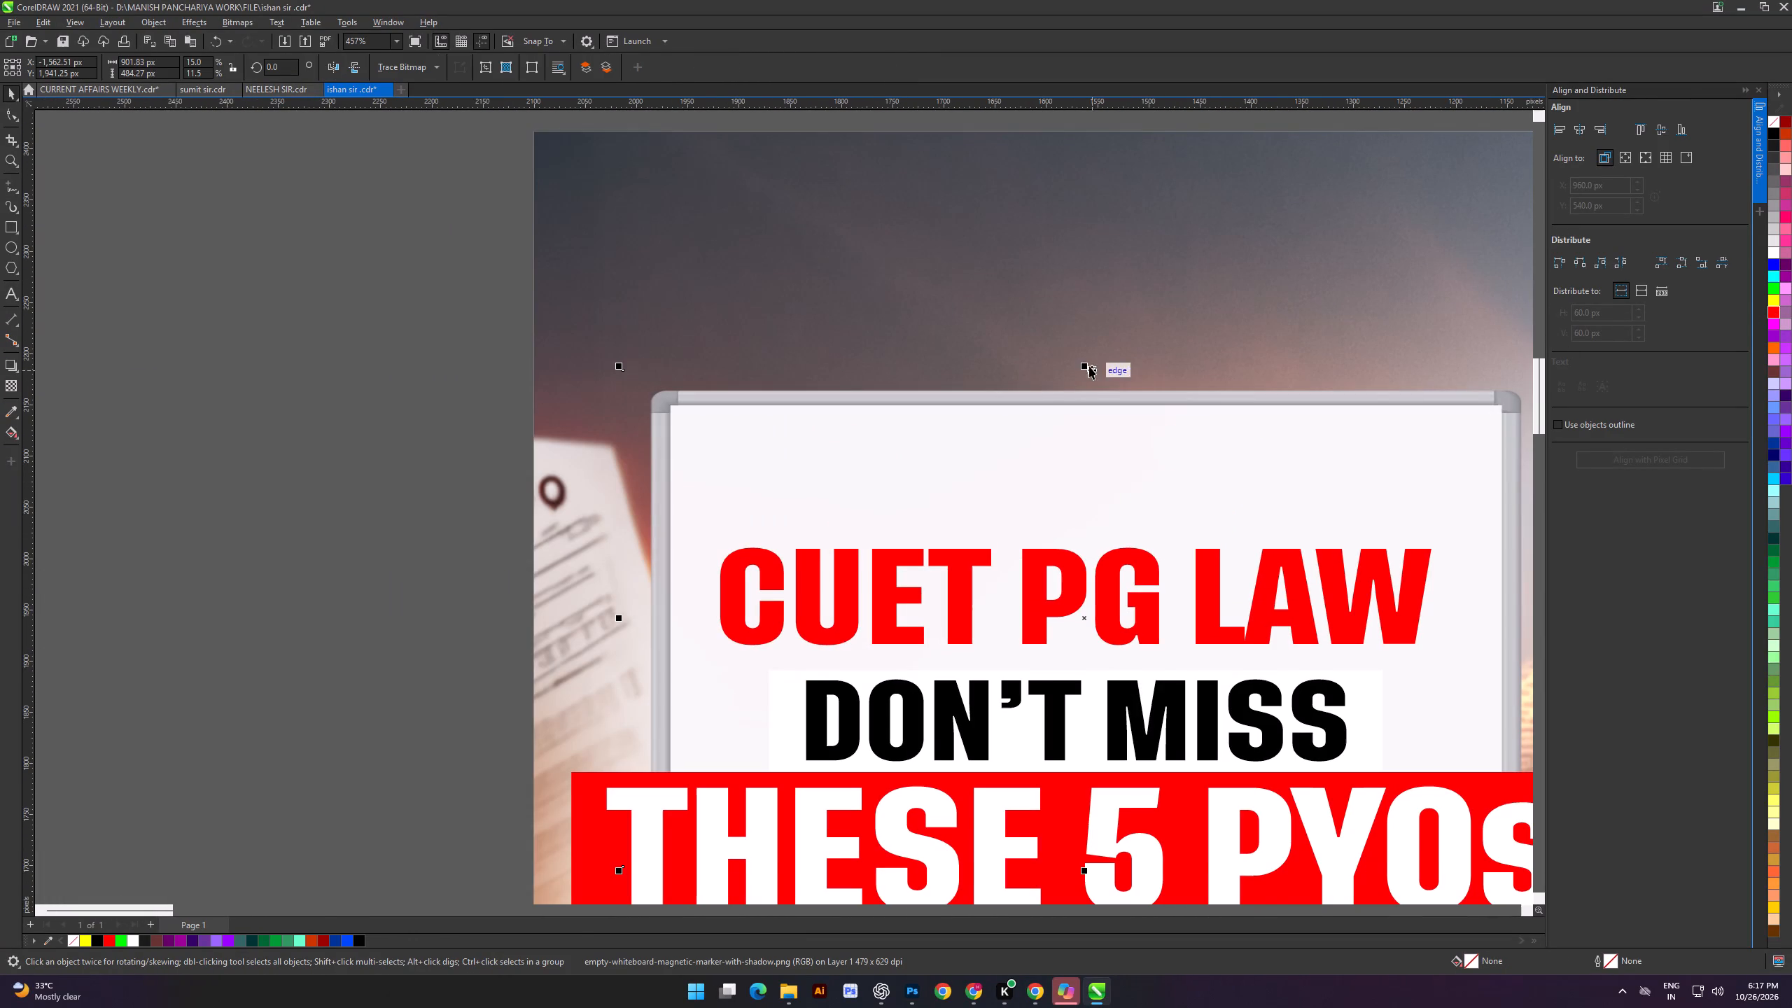
pyautogui.moveTo(1086, 365); pyautogui.dragTo(1096, 484)
pyautogui.scroll(-12, 1044, 475)
pyautogui.scroll(8, 1056, 493)
pyautogui.moveTo(877, 448); pyautogui.dragTo(883, 471)
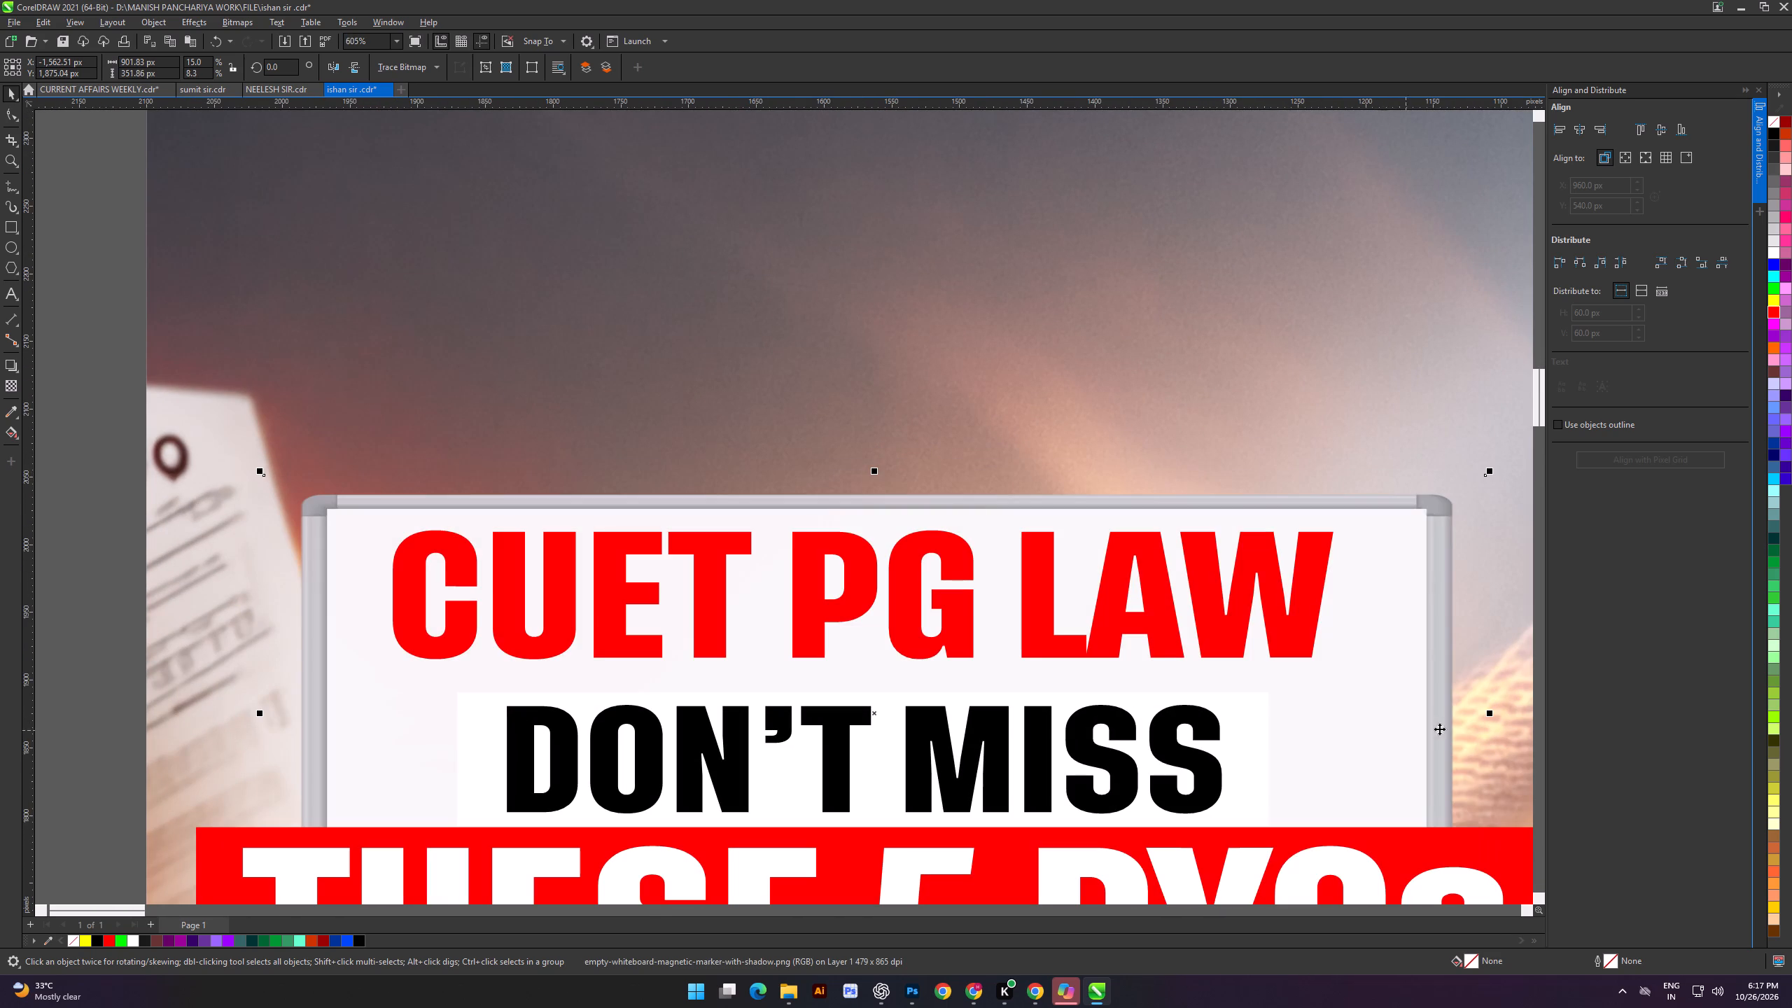
pyautogui.keyDown('shift'); pyautogui.moveTo(1492, 717); pyautogui.dragTo(1456, 721); pyautogui.keyUp('shift')
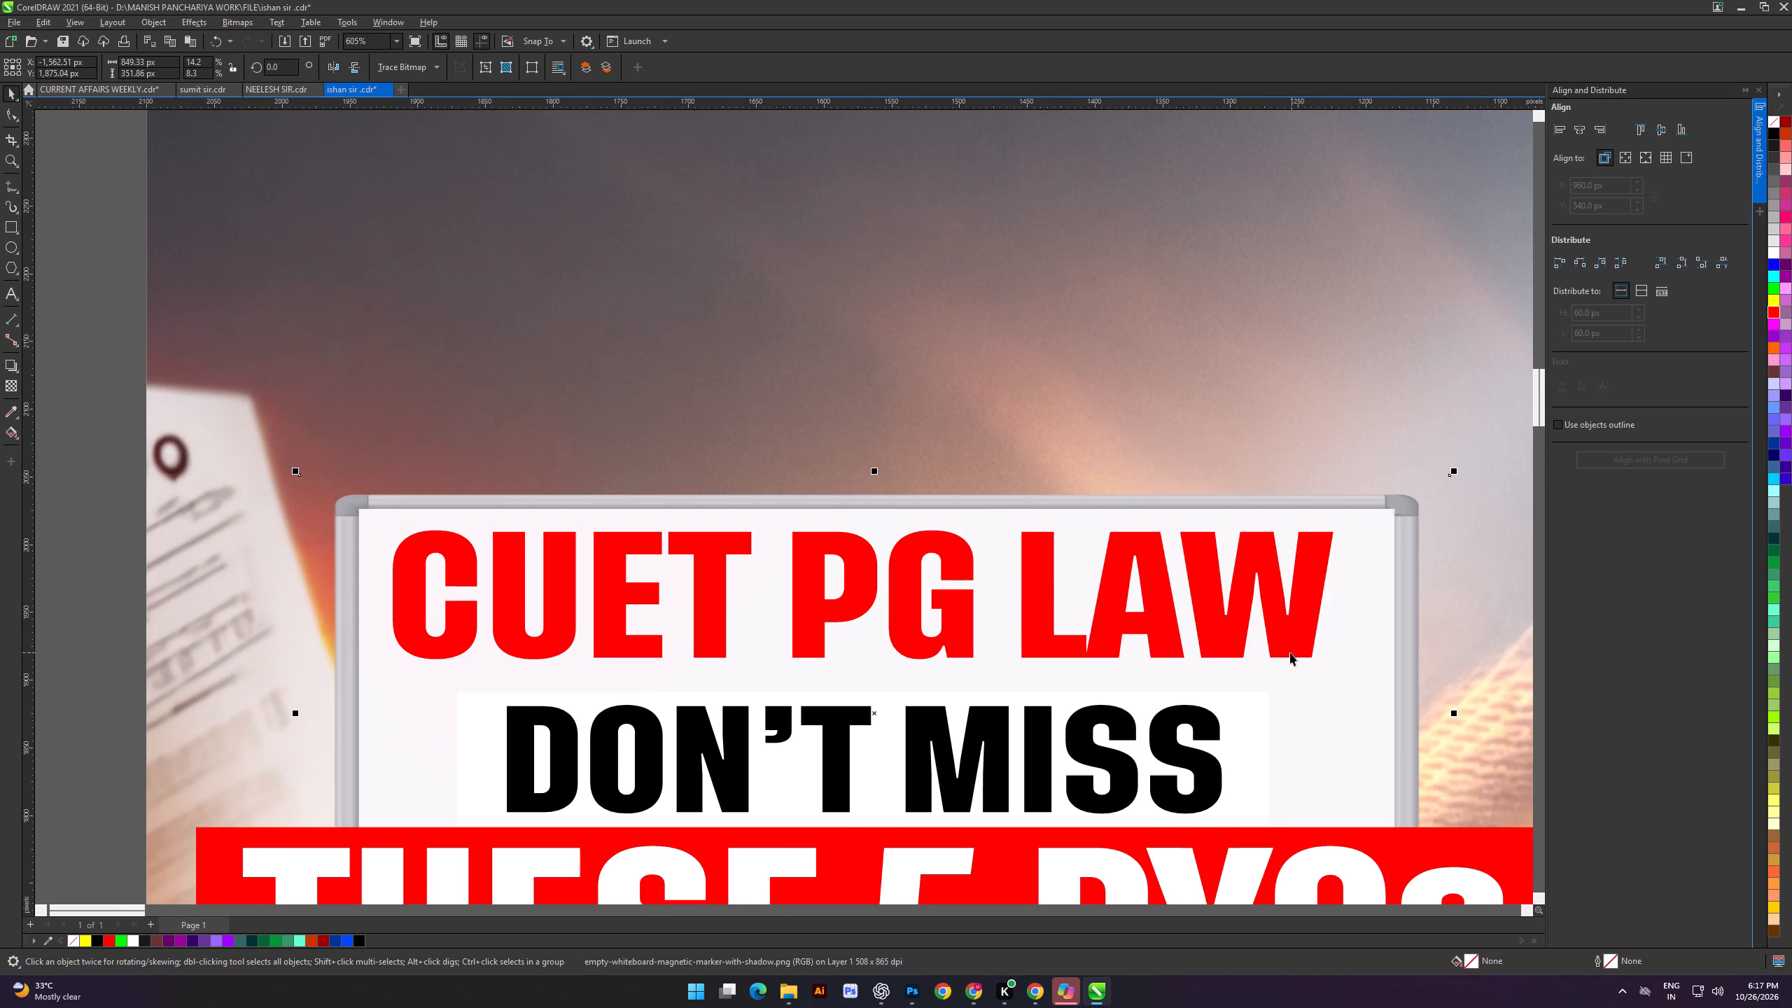
pyautogui.scroll(-5, 1261, 622)
pyautogui.click(328, 507)
# Move the white rectangle behind DON'T MISS off the page onto the empty pasteboard.
pyautogui.keyDown('alt'); pyautogui.scroll(-5, 504, 562); pyautogui.keyUp('alt')
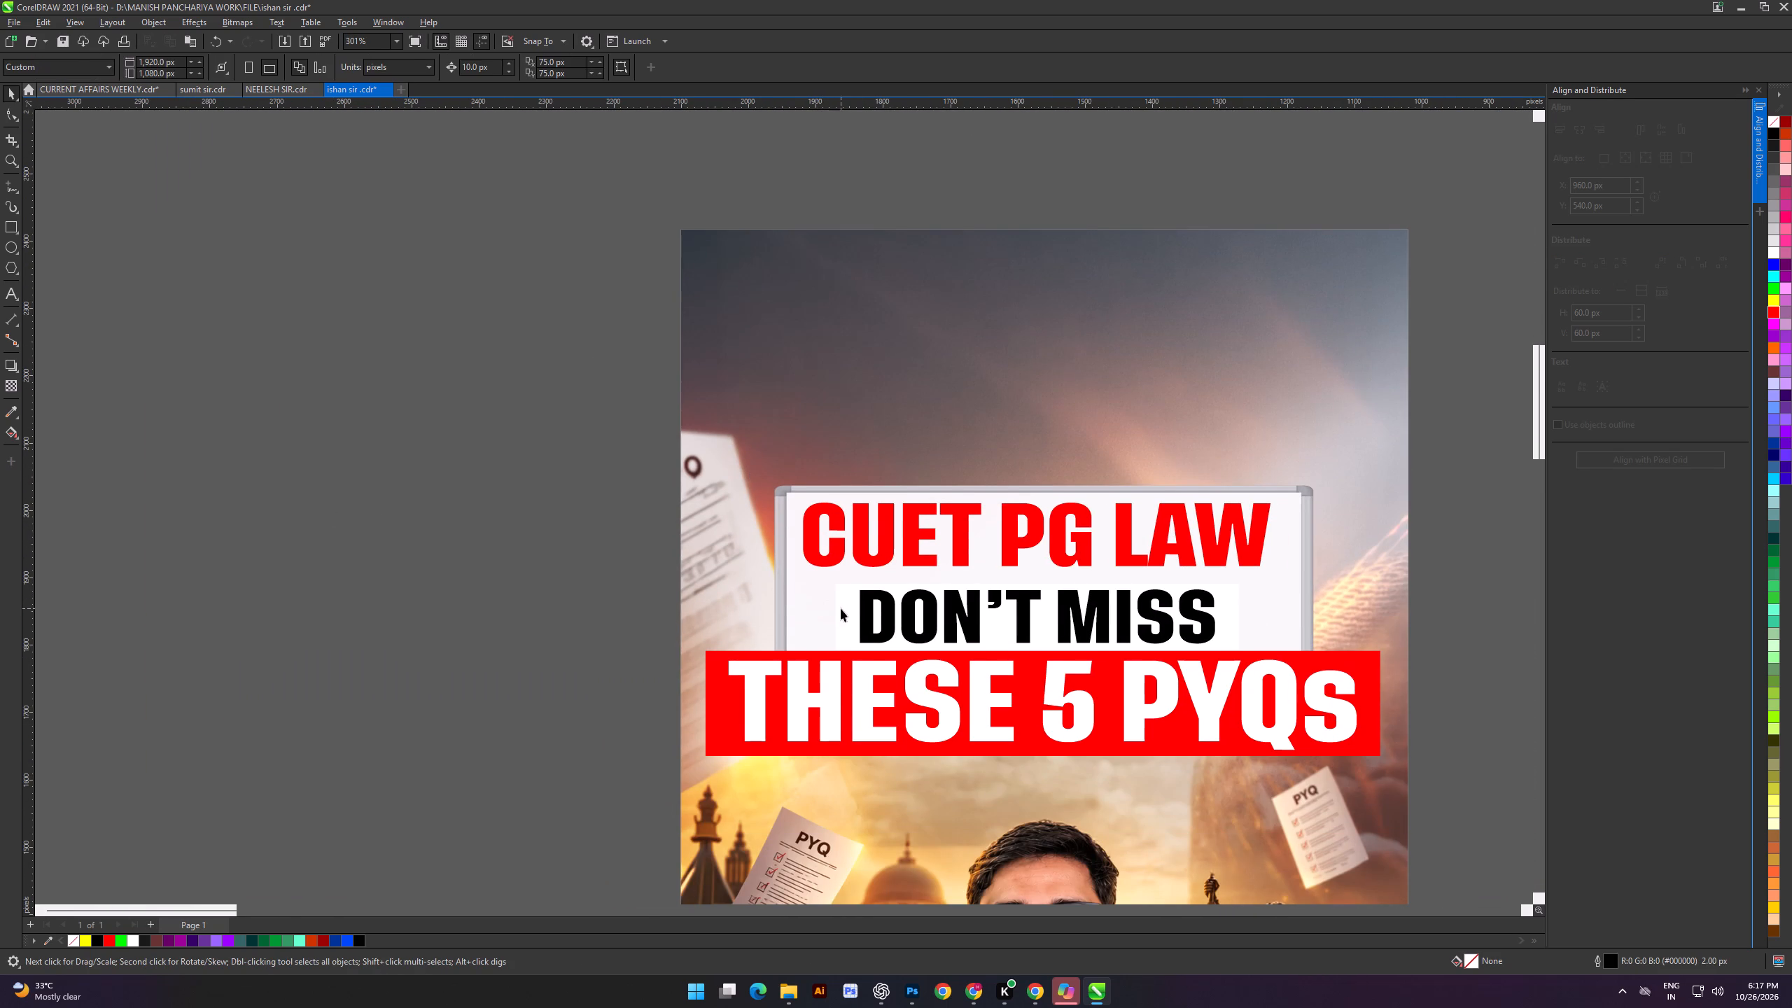
pyautogui.click(841, 608)
pyautogui.moveTo(844, 607); pyautogui.dragTo(213, 471)
pyautogui.moveTo(449, 470); pyautogui.dragTo(327, 484)
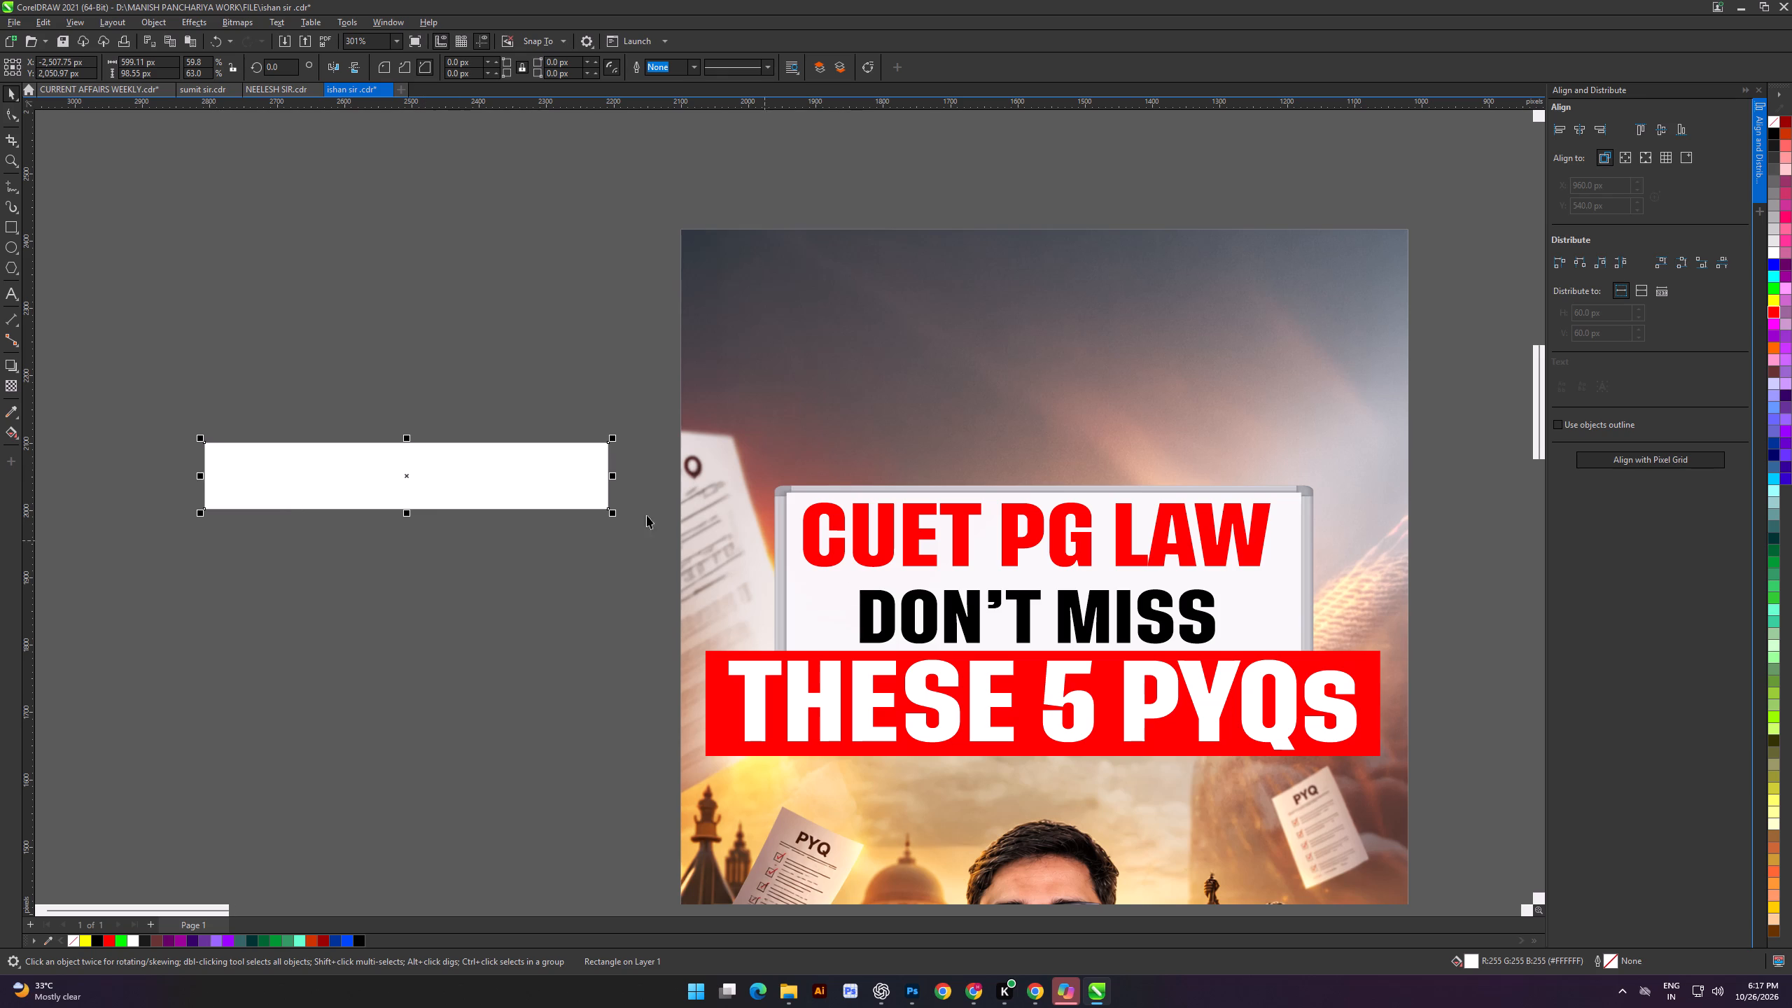
pyautogui.moveTo(504, 475); pyautogui.dragTo(412, 519)
pyautogui.click(478, 656)
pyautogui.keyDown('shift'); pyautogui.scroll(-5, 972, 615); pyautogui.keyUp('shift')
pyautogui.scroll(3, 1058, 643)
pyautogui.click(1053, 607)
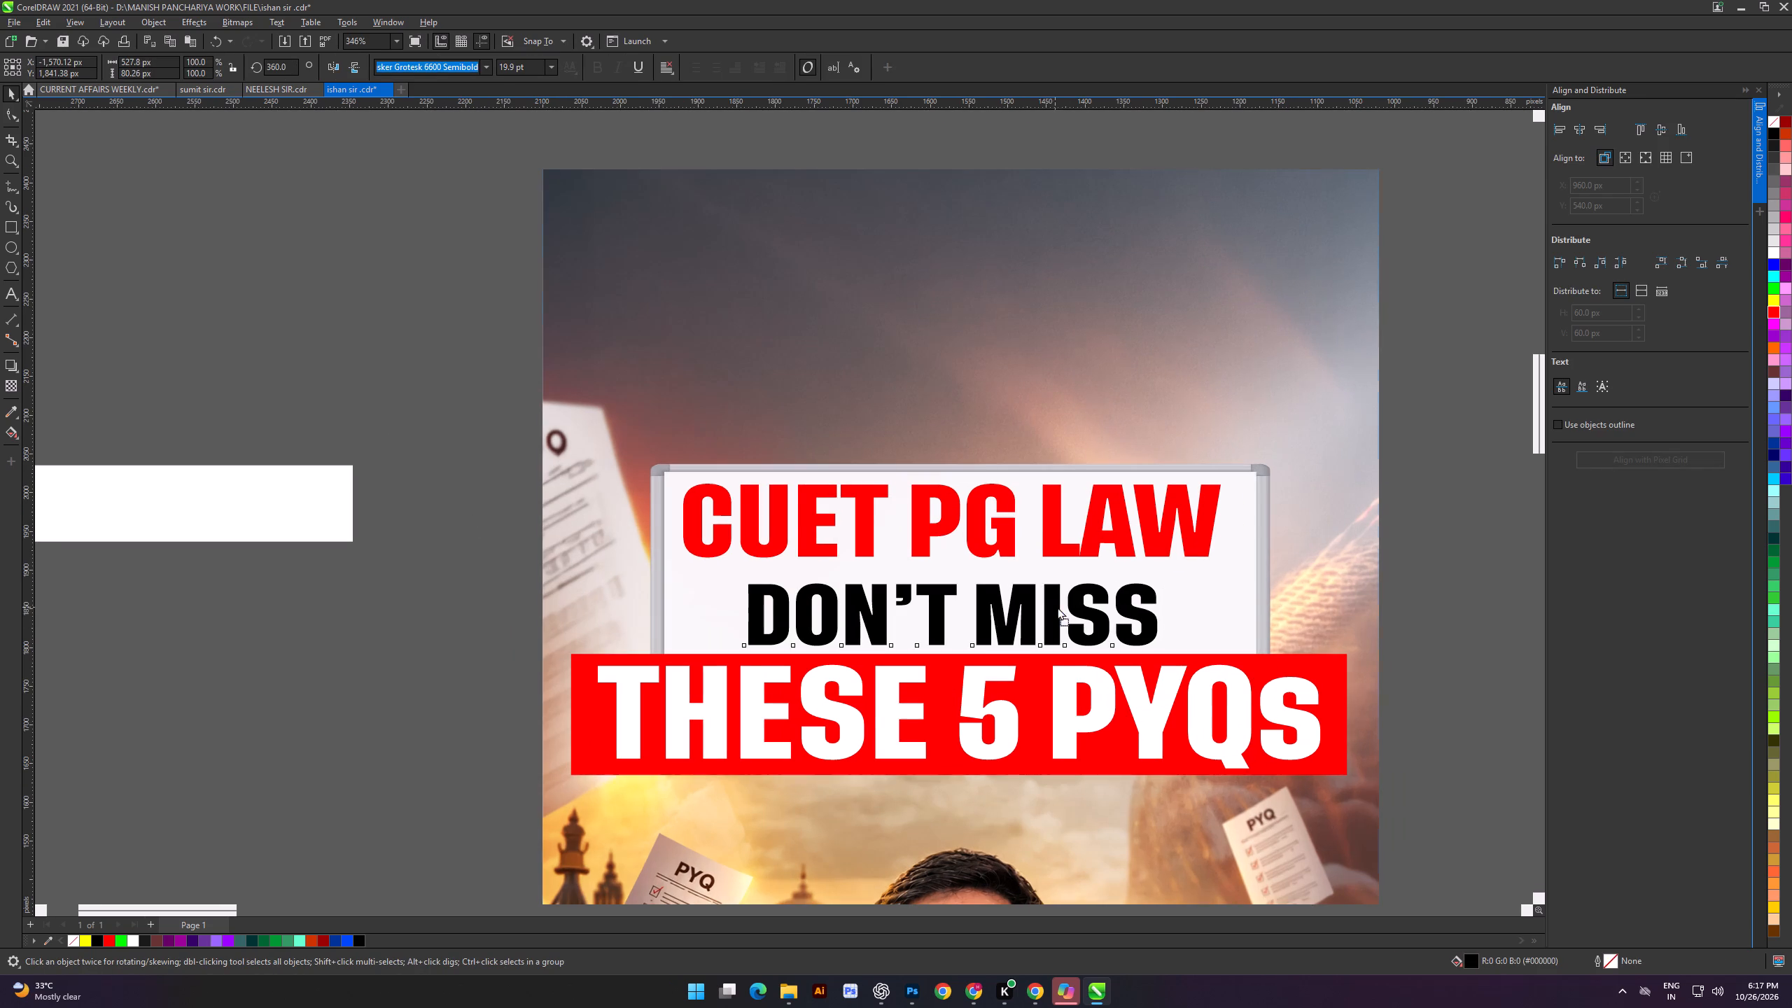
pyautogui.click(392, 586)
# Select the whiteboard with the headline lines and red bar, and skew them slightly sideways and upward for a slanted look.
pyautogui.keyDown('alt'); pyautogui.scroll(-8, 709, 560); pyautogui.keyUp('alt')
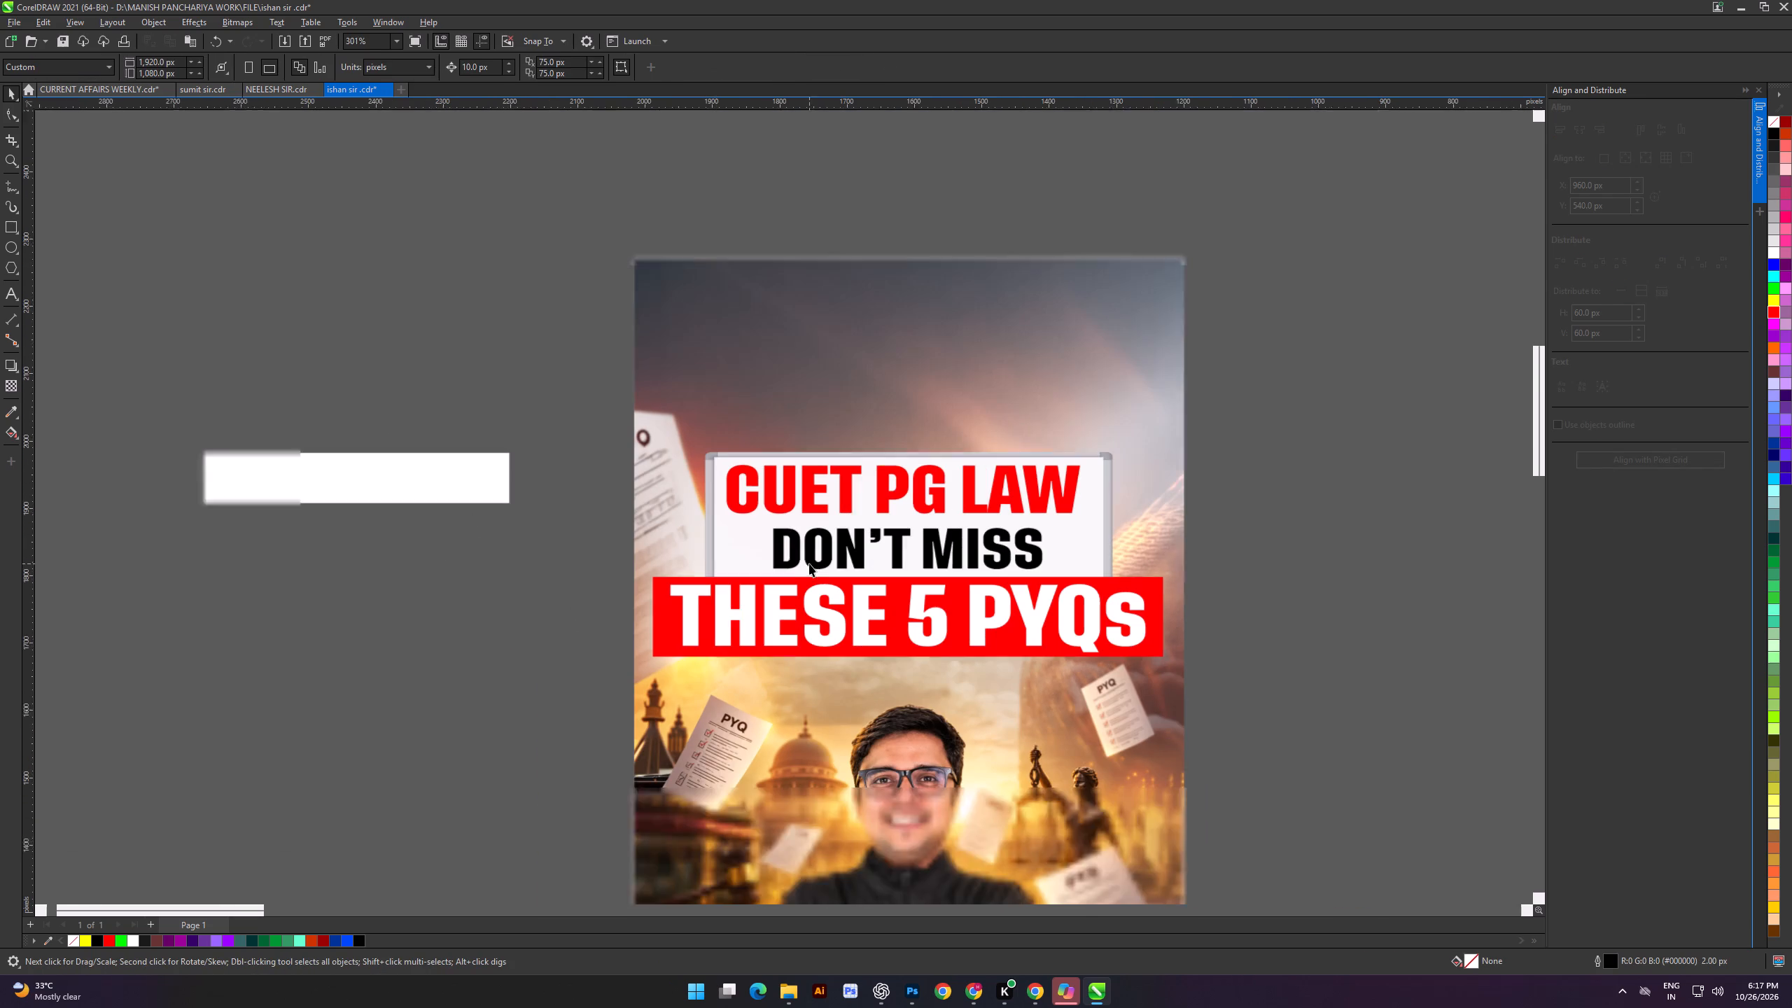
pyautogui.click(554, 377)
pyautogui.moveTo(566, 404); pyautogui.dragTo(1257, 719)
pyautogui.click(948, 520)
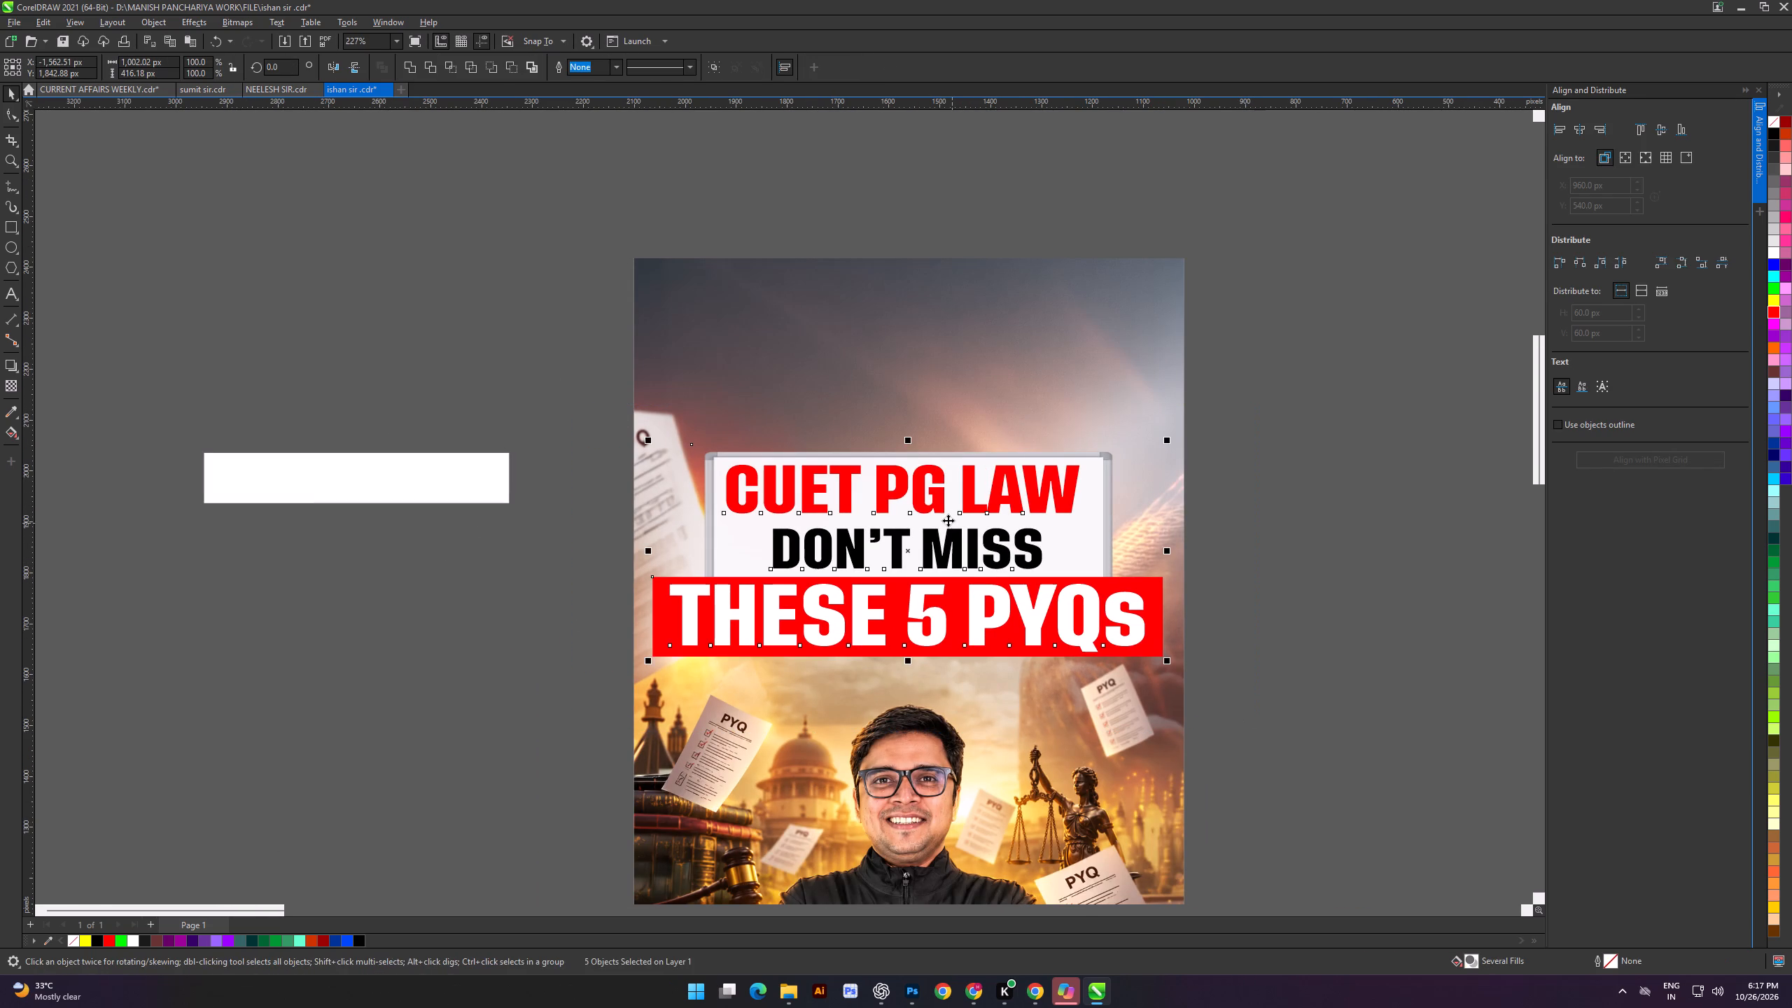
pyautogui.moveTo(910, 439); pyautogui.dragTo(918, 441)
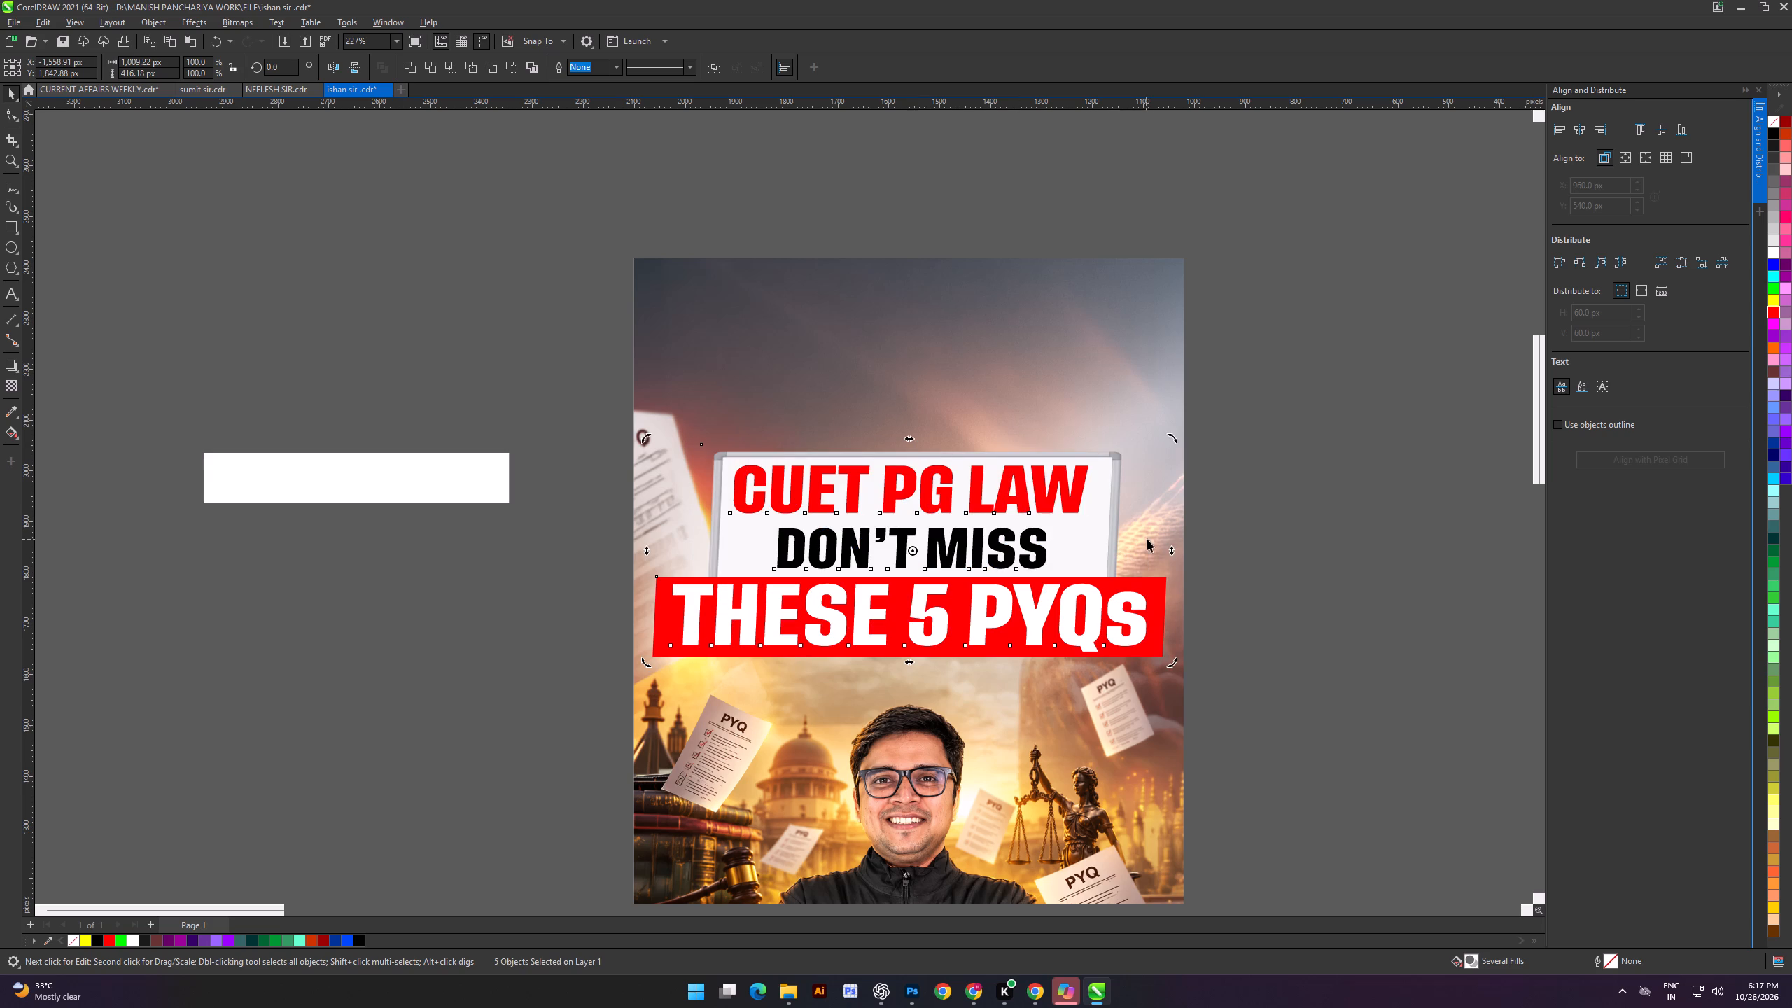
pyautogui.moveTo(1173, 549); pyautogui.dragTo(1169, 540)
pyautogui.click(1282, 467)
# Examine the slanted headline block against the whole cover, both close up and from afar.
pyautogui.keyDown('shift'); pyautogui.scroll(2, 1238, 475); pyautogui.keyUp('shift')
pyautogui.click(1324, 428)
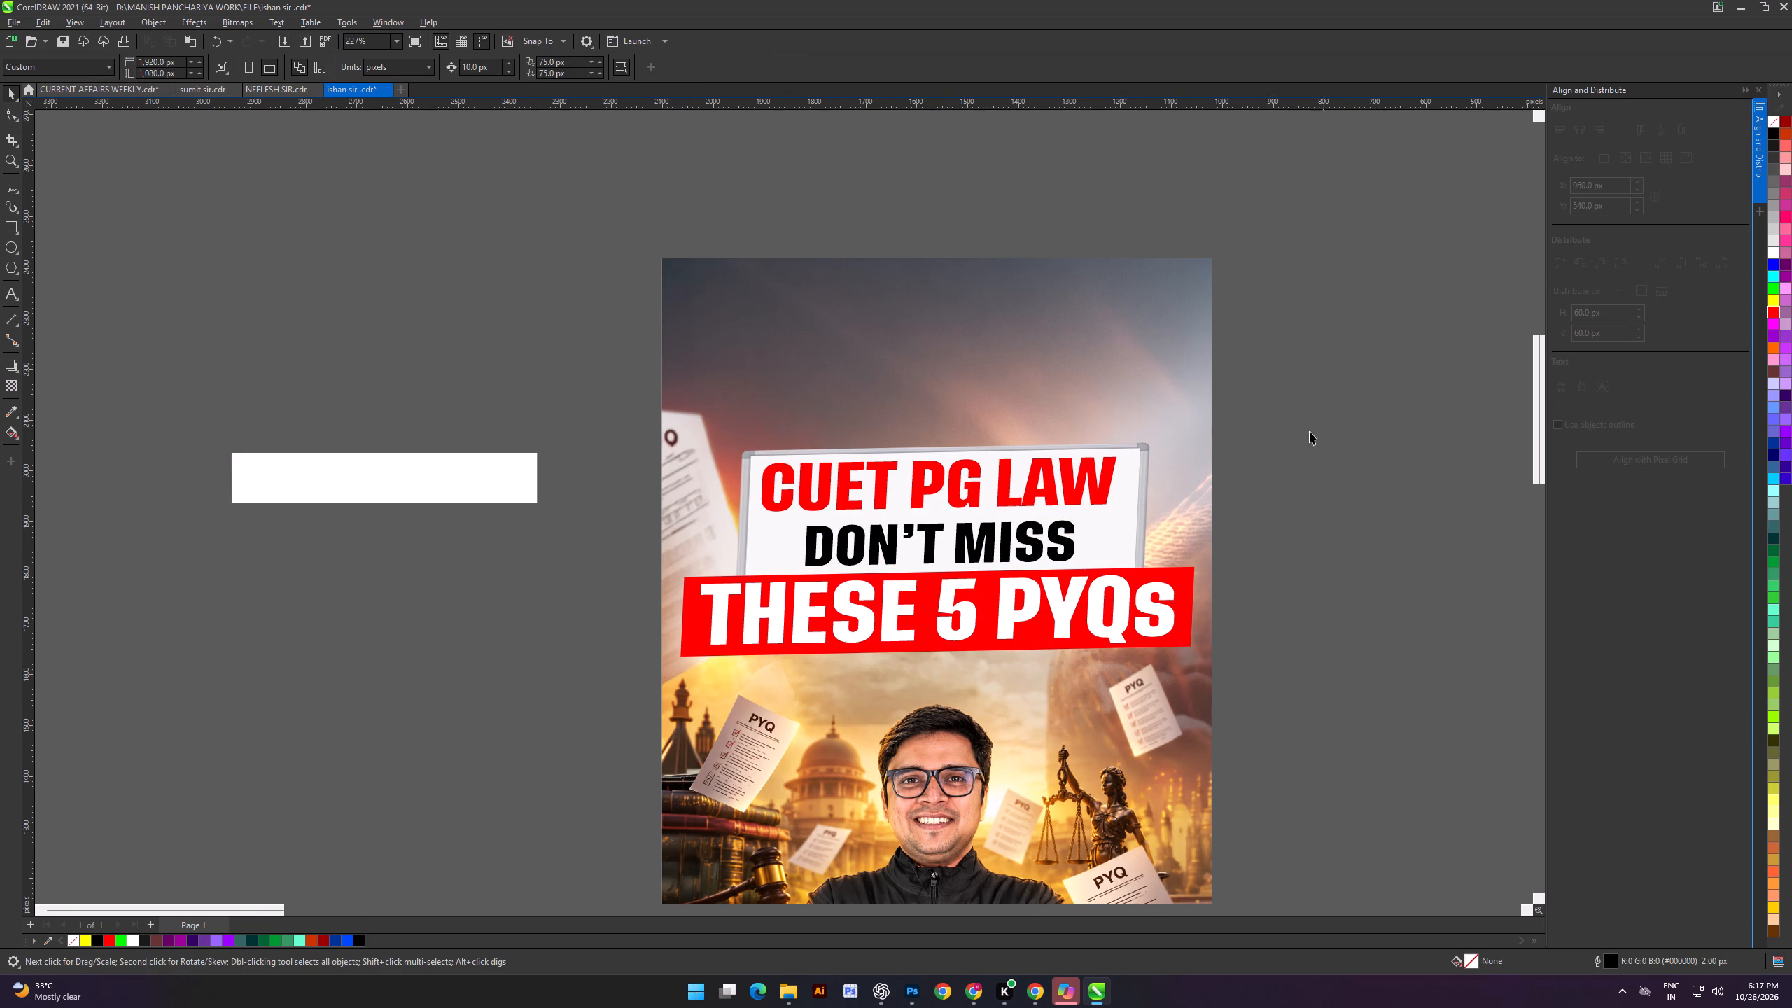
pyautogui.scroll(-2, 1044, 524)
pyautogui.click(682, 542)
pyautogui.keyDown('shift'); pyautogui.scroll(4, 827, 559); pyautogui.keyUp('shift')
pyautogui.keyDown('alt'); pyautogui.scroll(-2, 761, 575); pyautogui.keyUp('alt')
pyautogui.click(711, 570)
pyautogui.scroll(2, 1065, 457)
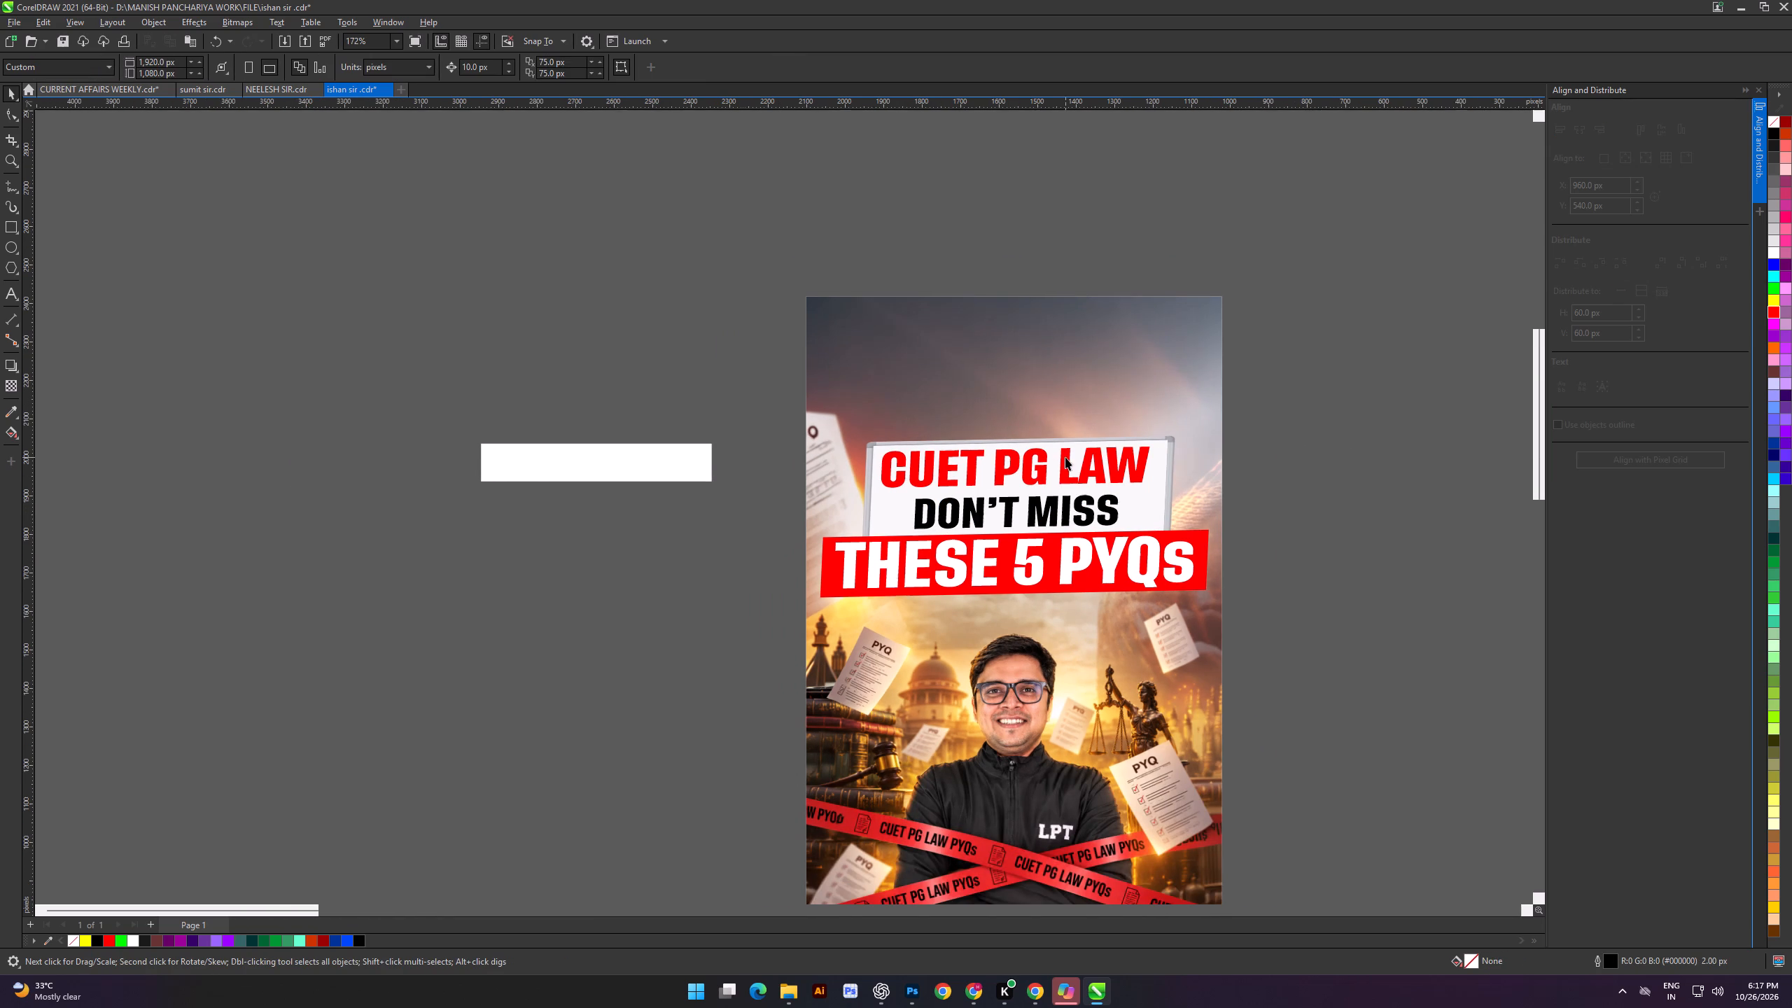
pyautogui.click(521, 539)
pyautogui.keyDown('alt'); pyautogui.scroll(-2, 549, 526); pyautogui.keyUp('alt')
pyautogui.scroll(3, 990, 392)
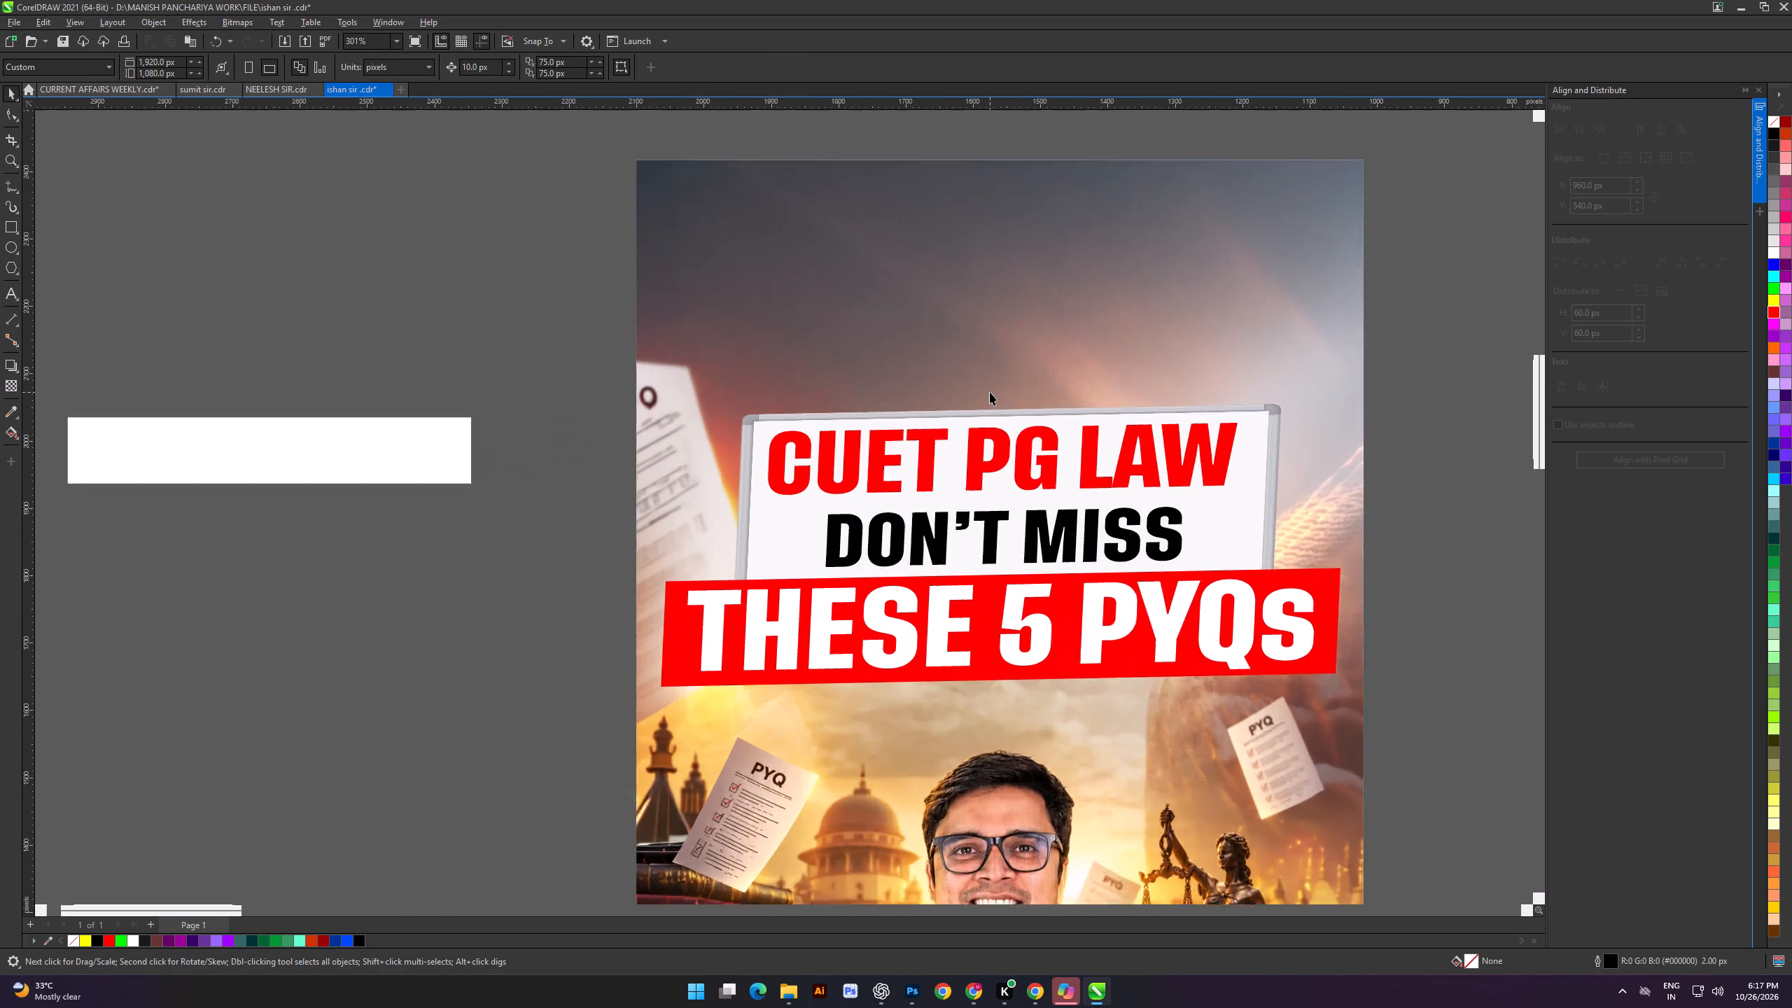
# Sample the red of the crossed PYQs tape (#E32827) and apply it to CUET PG LAW and the bar behind THESE 5 PYQs.
pyautogui.click(1025, 465)
pyautogui.scroll(-5, 1076, 464)
pyautogui.keyDown('alt'); pyautogui.scroll(-2, 948, 487); pyautogui.keyUp('alt')
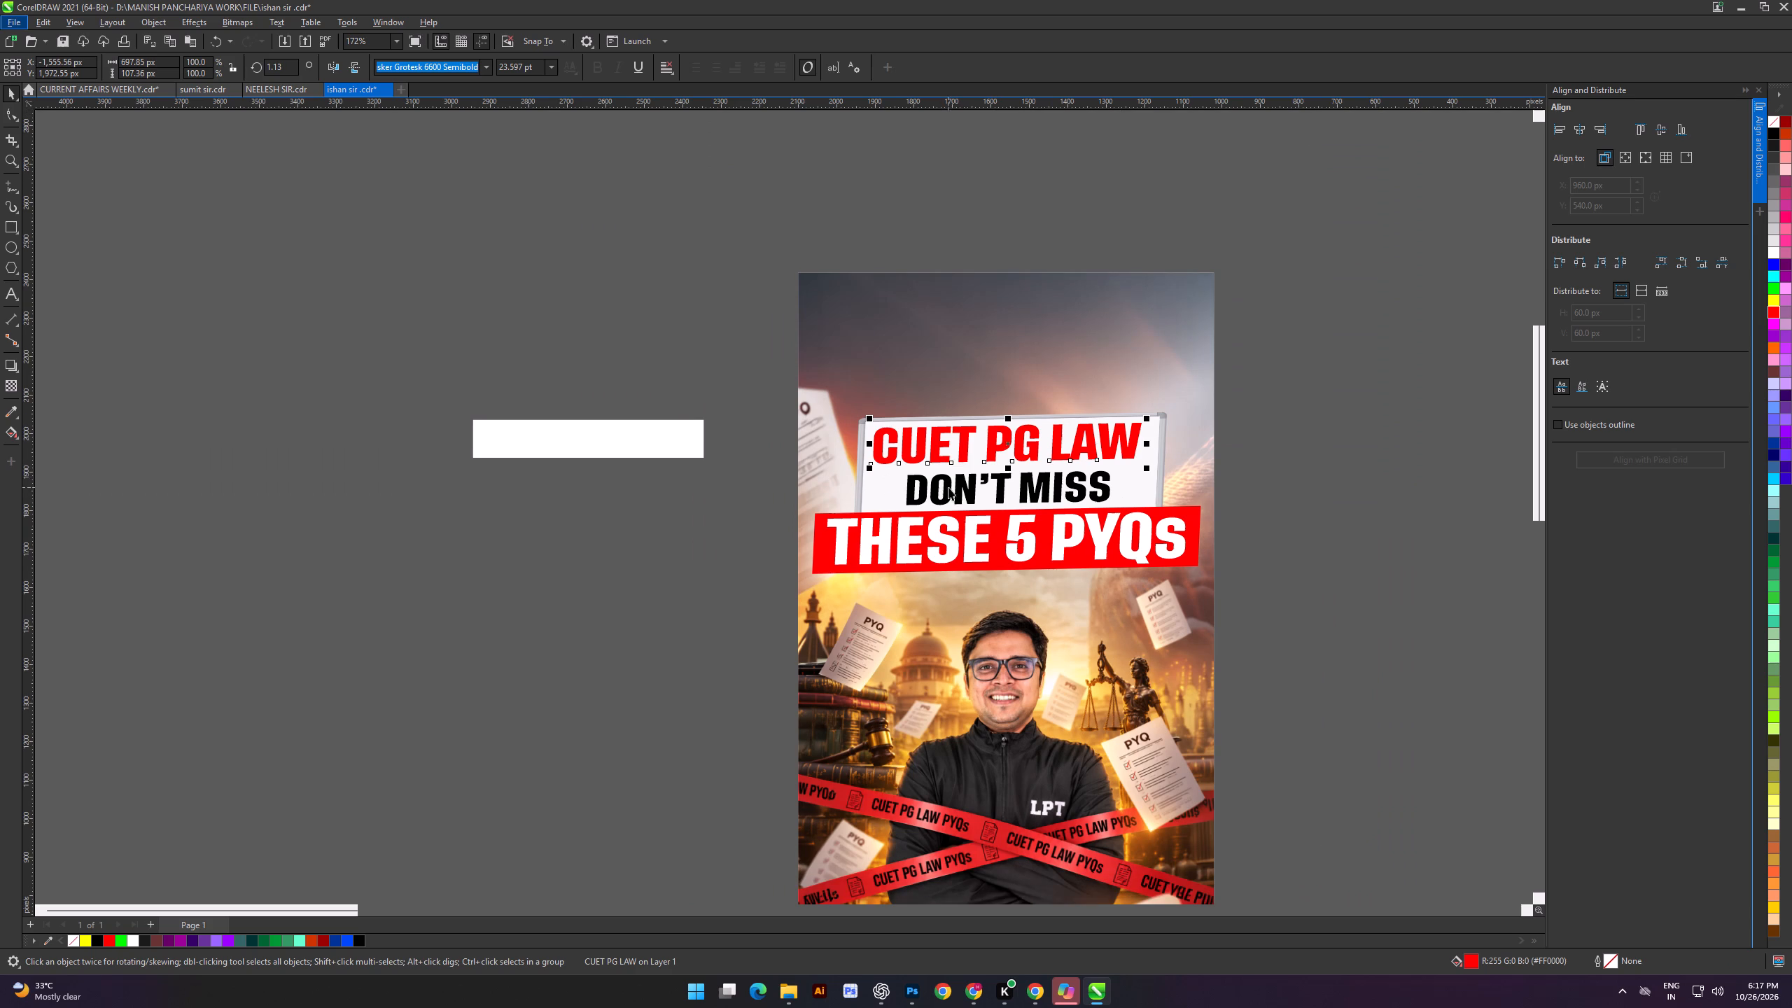
pyautogui.click(11, 412)
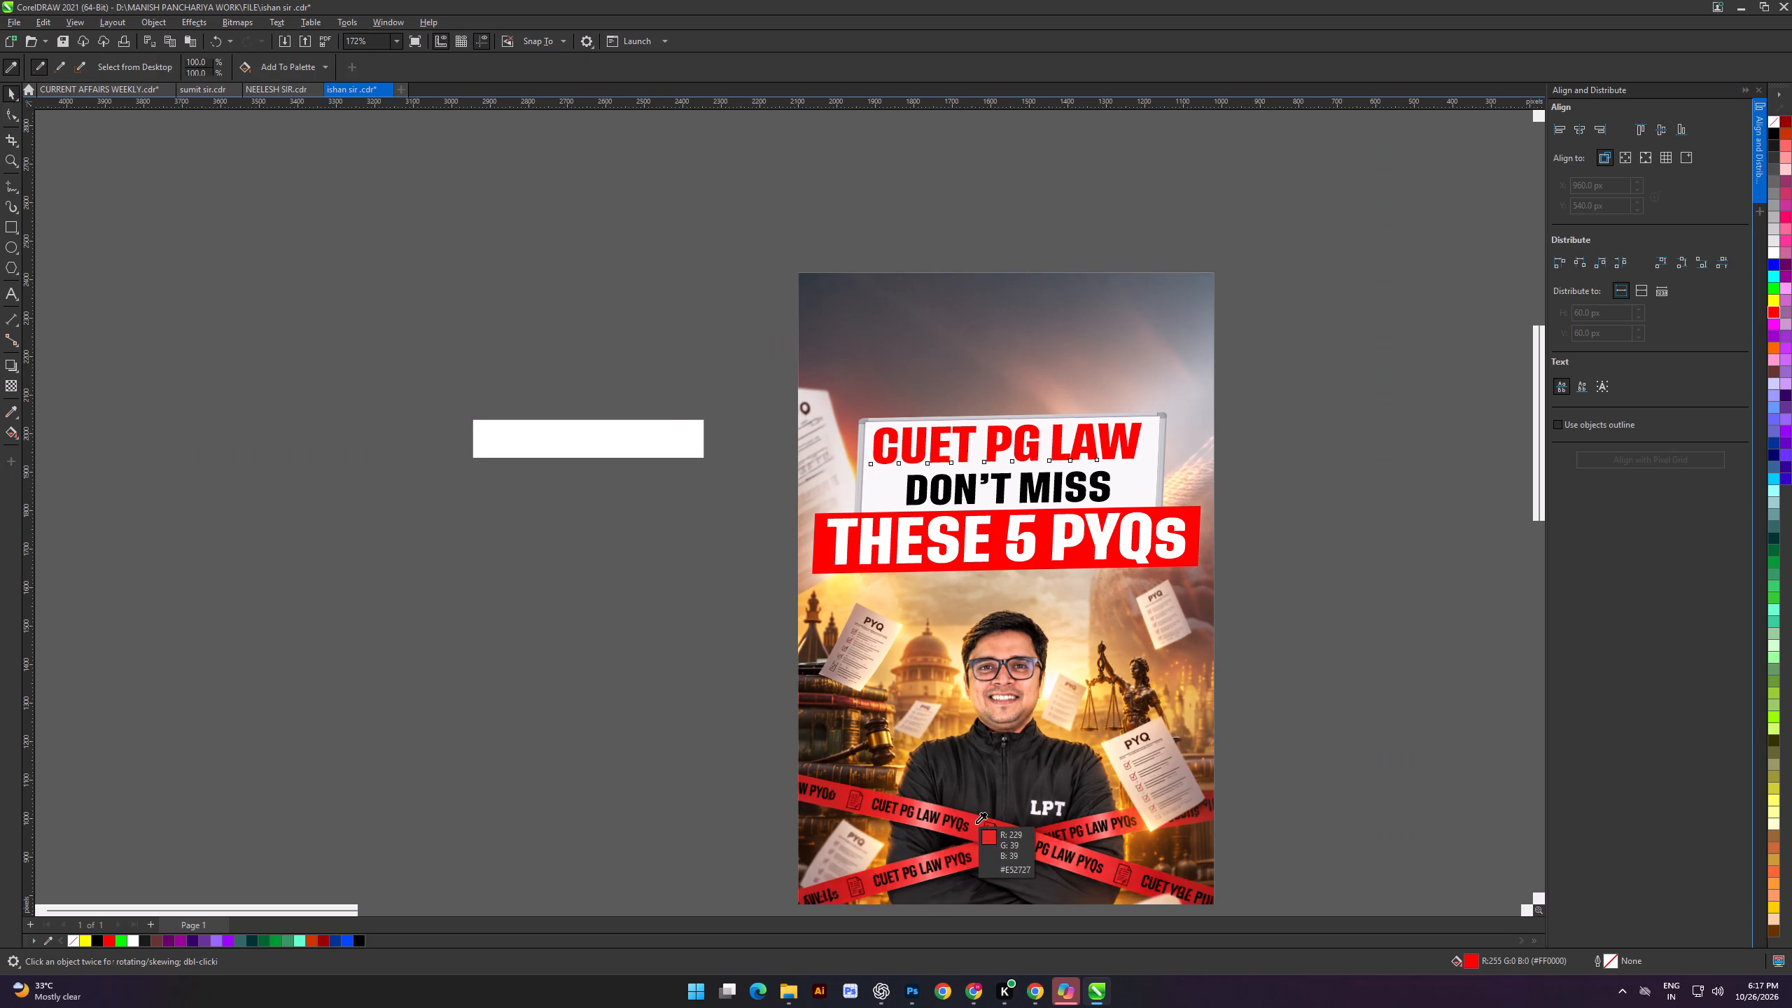
pyautogui.click(977, 823)
pyautogui.scroll(12, 1044, 446)
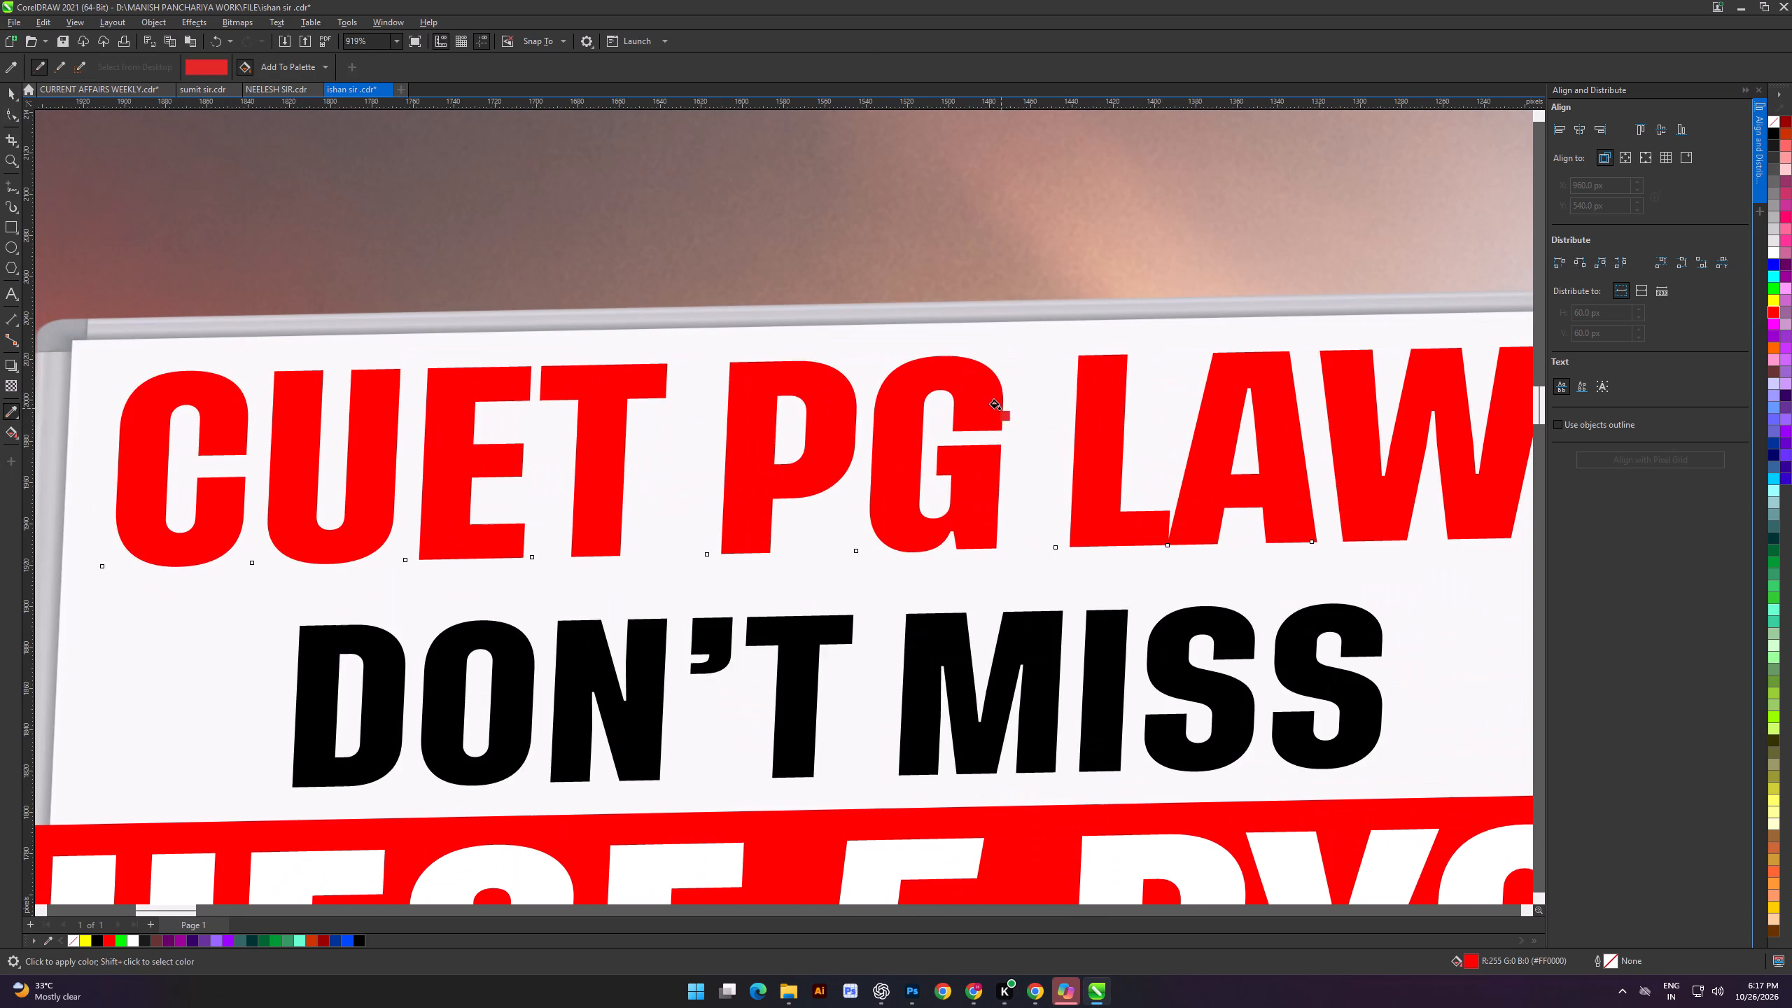
pyautogui.click(988, 384)
pyautogui.scroll(-7, 995, 427)
pyautogui.scroll(5, 958, 640)
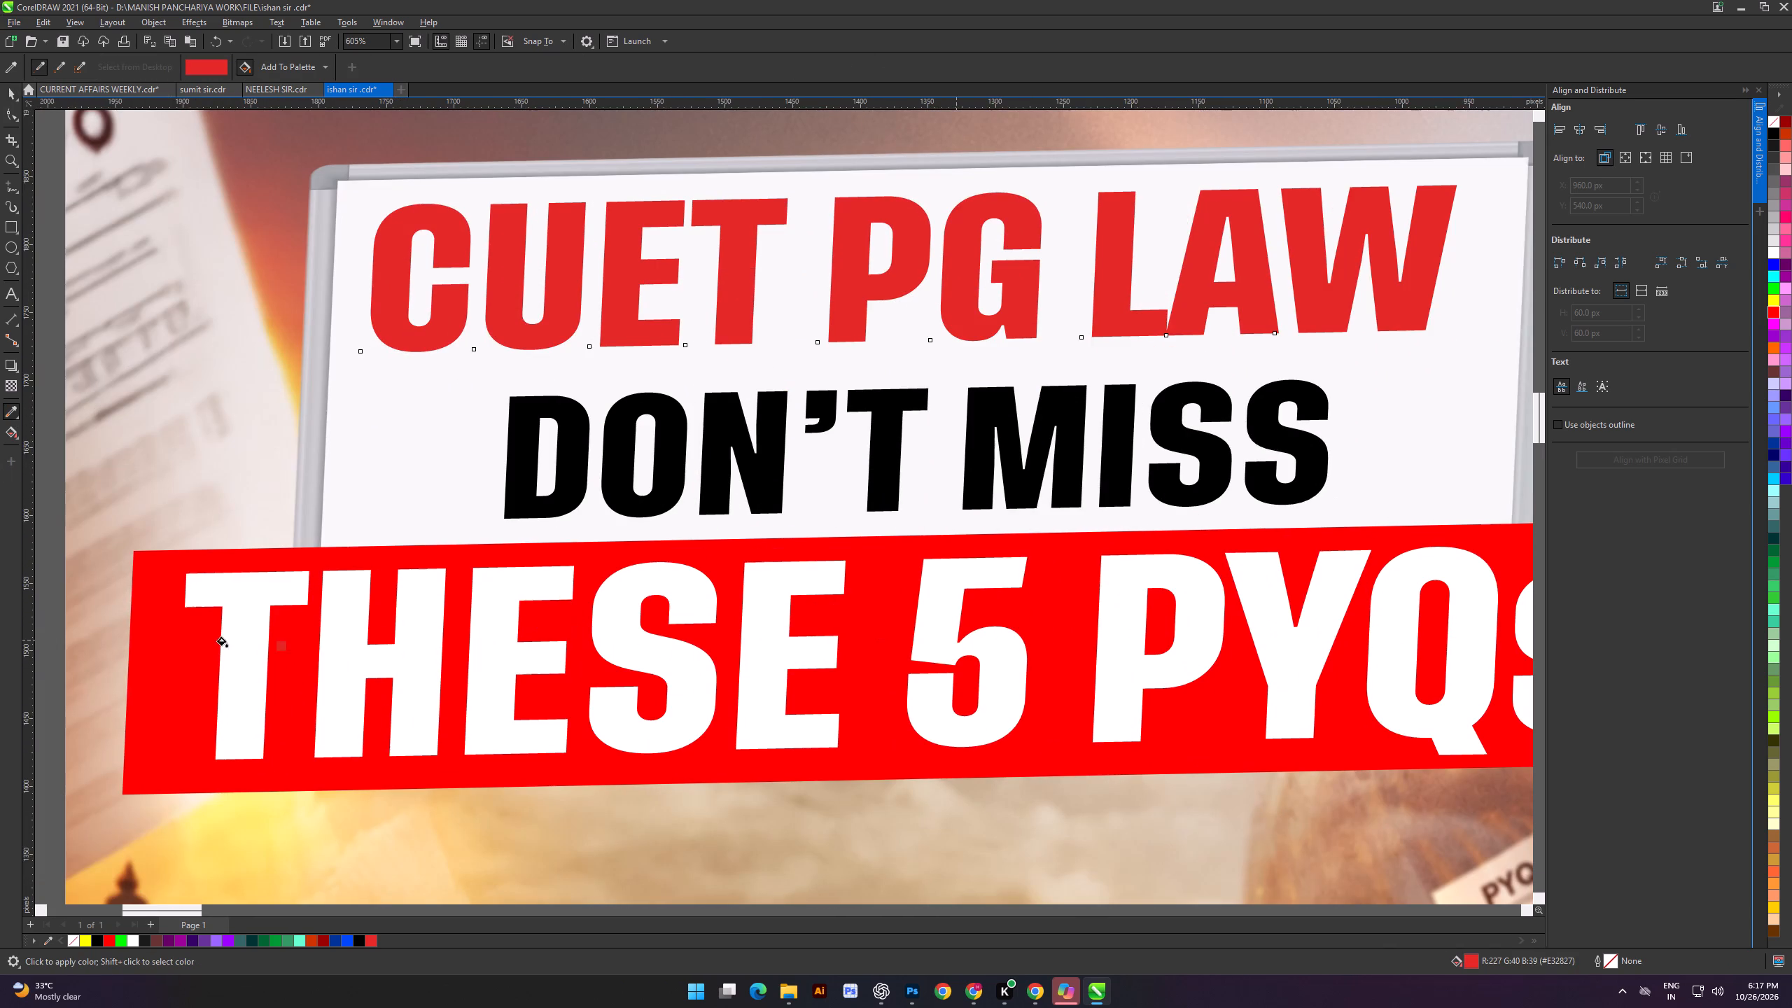
pyautogui.click(155, 657)
pyautogui.scroll(-7, 523, 670)
pyautogui.click(14, 91)
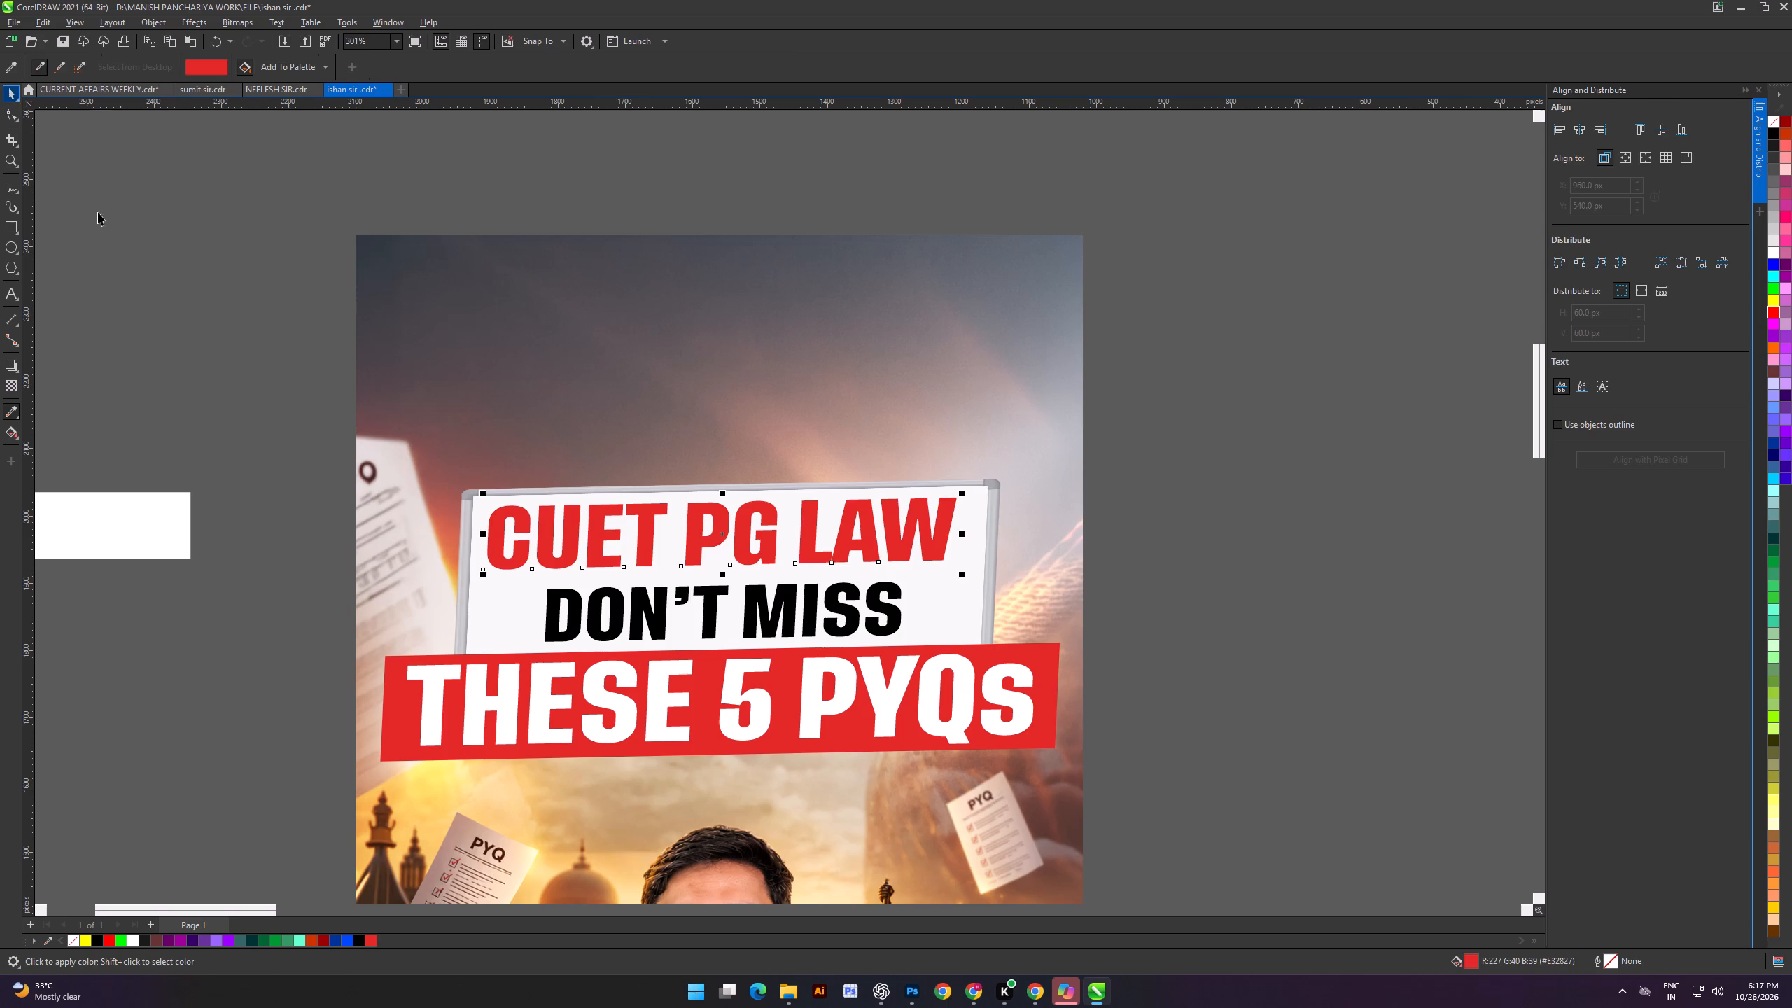
pyautogui.click(195, 329)
# Examine the recoloured headline block's look and placement on the cover.
pyautogui.scroll(-3, 343, 378)
pyautogui.keyDown('shift'); pyautogui.scroll(13, 372, 395); pyautogui.keyUp('shift')
pyautogui.click(426, 359)
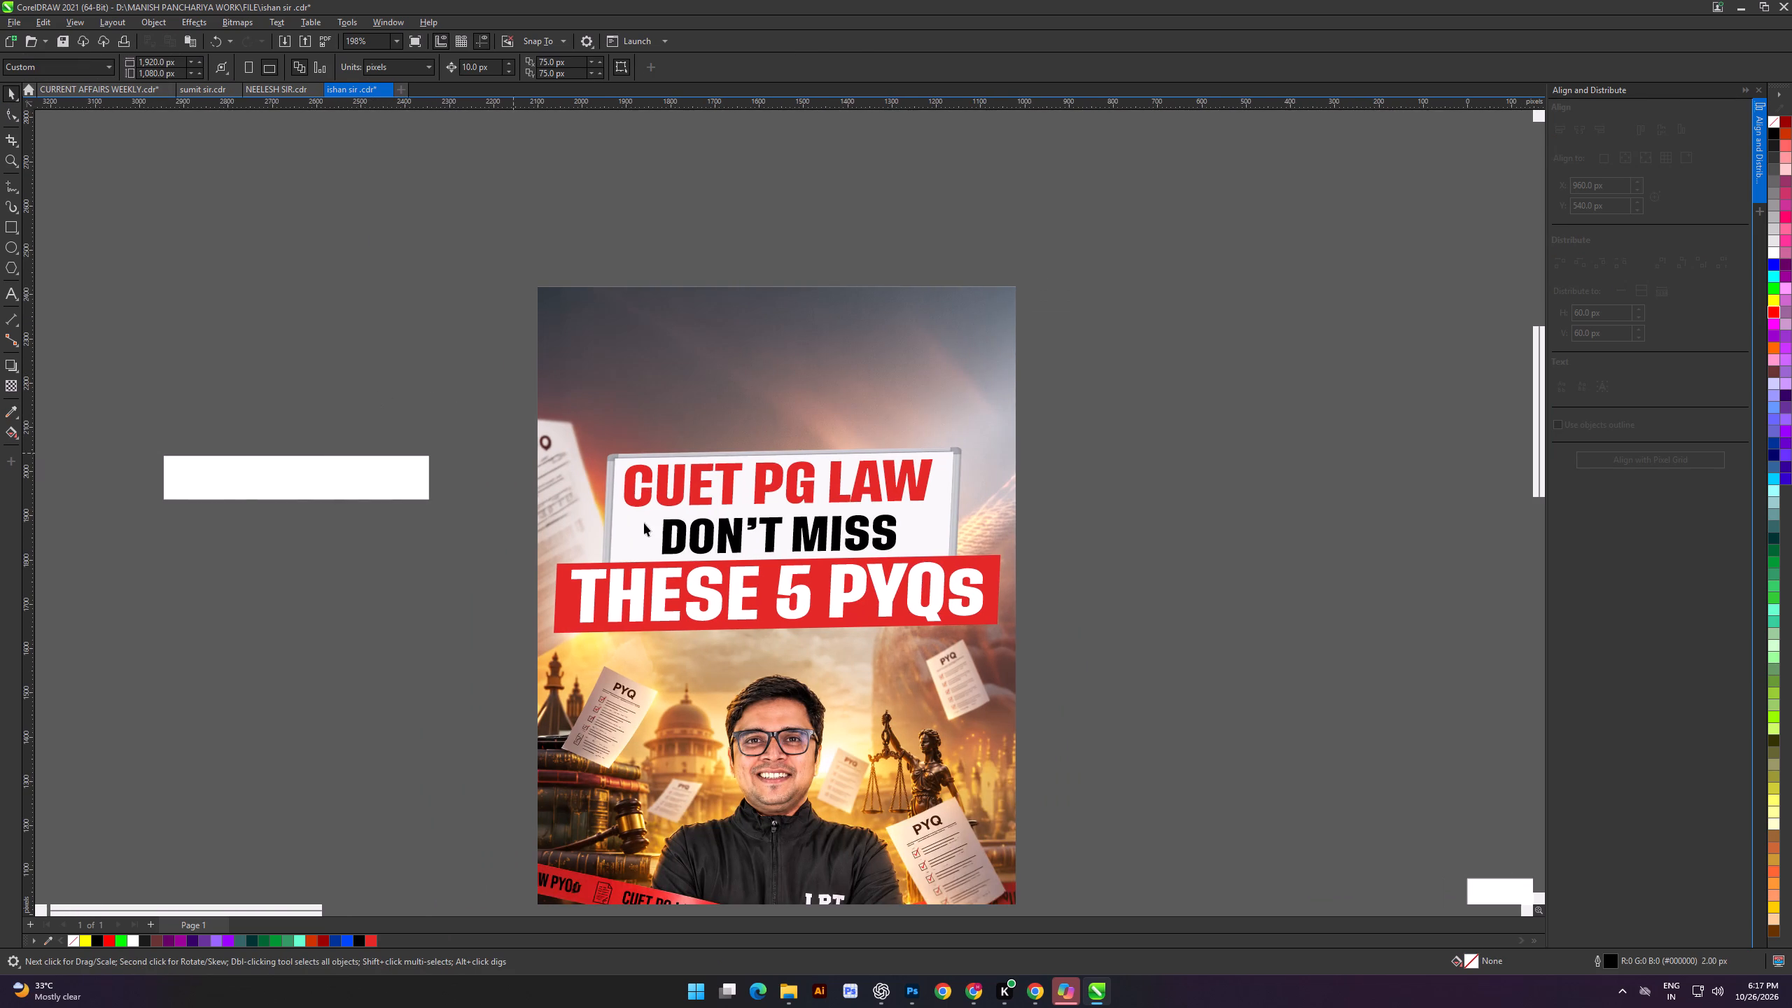
pyautogui.keyDown('shift'); pyautogui.scroll(6, 708, 562); pyautogui.keyUp('shift')
pyautogui.moveTo(384, 294); pyautogui.dragTo(391, 307)
pyautogui.keyDown('shift'); pyautogui.scroll(4, 681, 543); pyautogui.keyUp('shift')
pyautogui.click(527, 674)
pyautogui.keyDown('shift'); pyautogui.scroll(3, 537, 656); pyautogui.keyUp('shift')
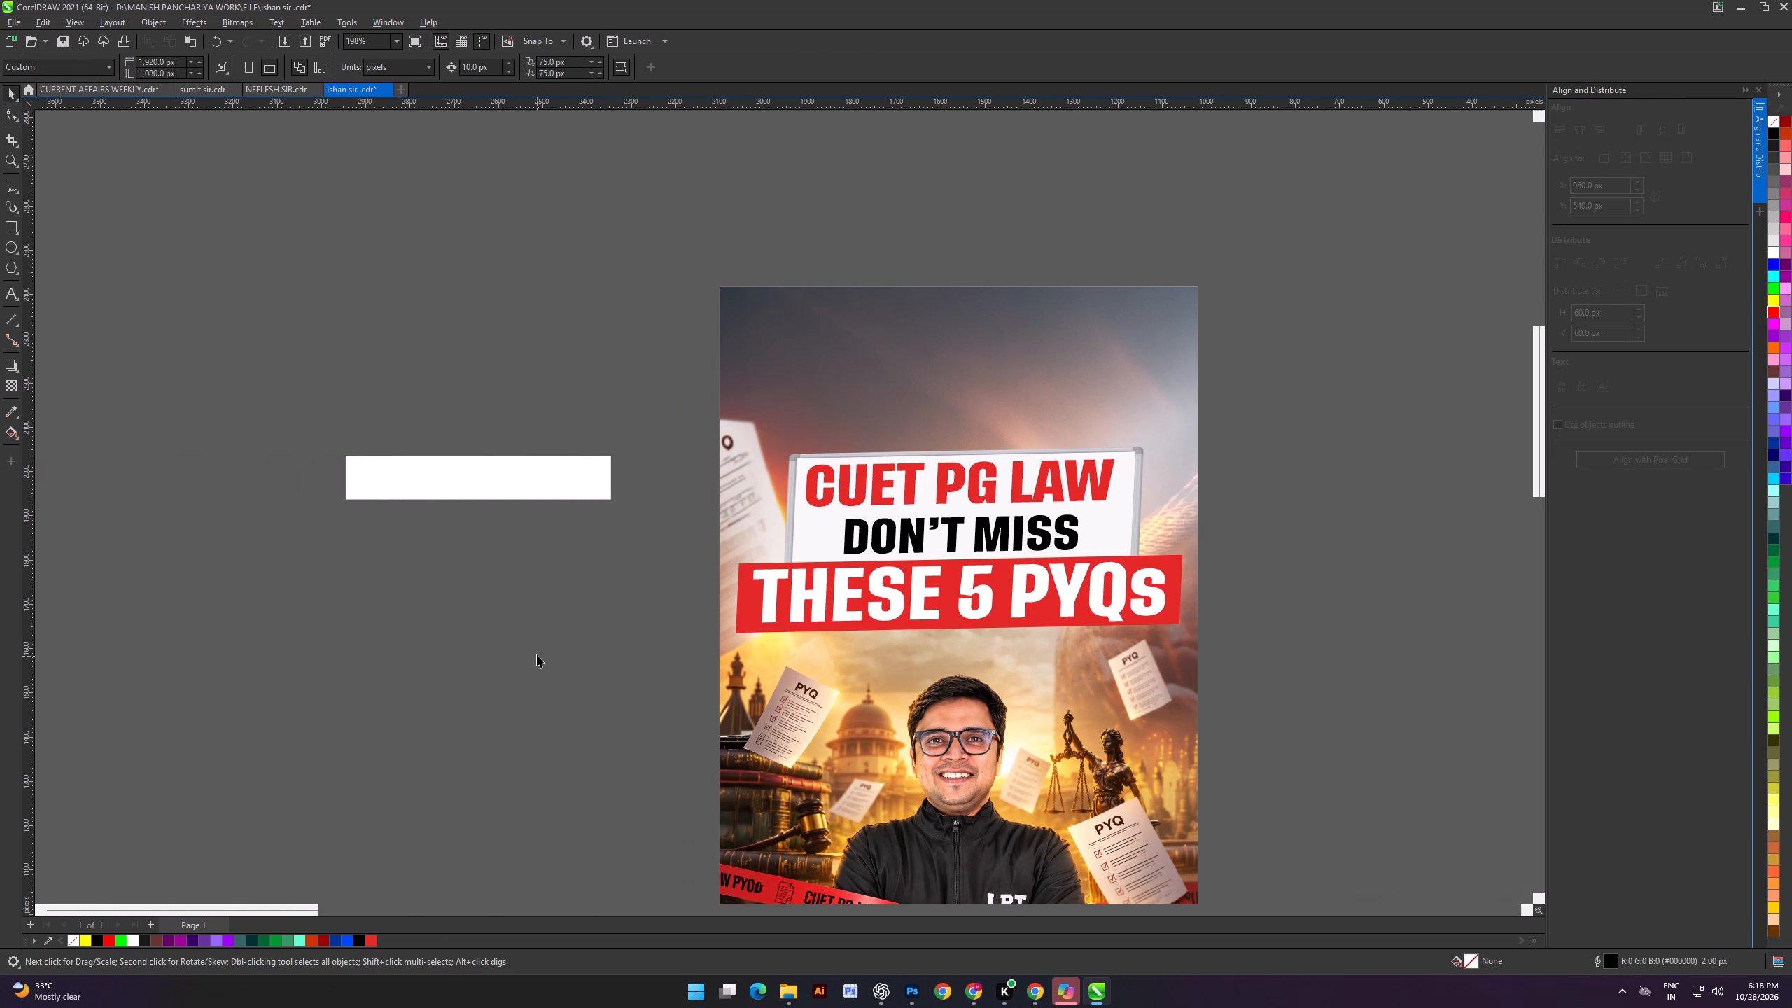
pyautogui.keyDown('shift'); pyautogui.scroll(3, 513, 647); pyautogui.keyUp('shift')
pyautogui.click(393, 660)
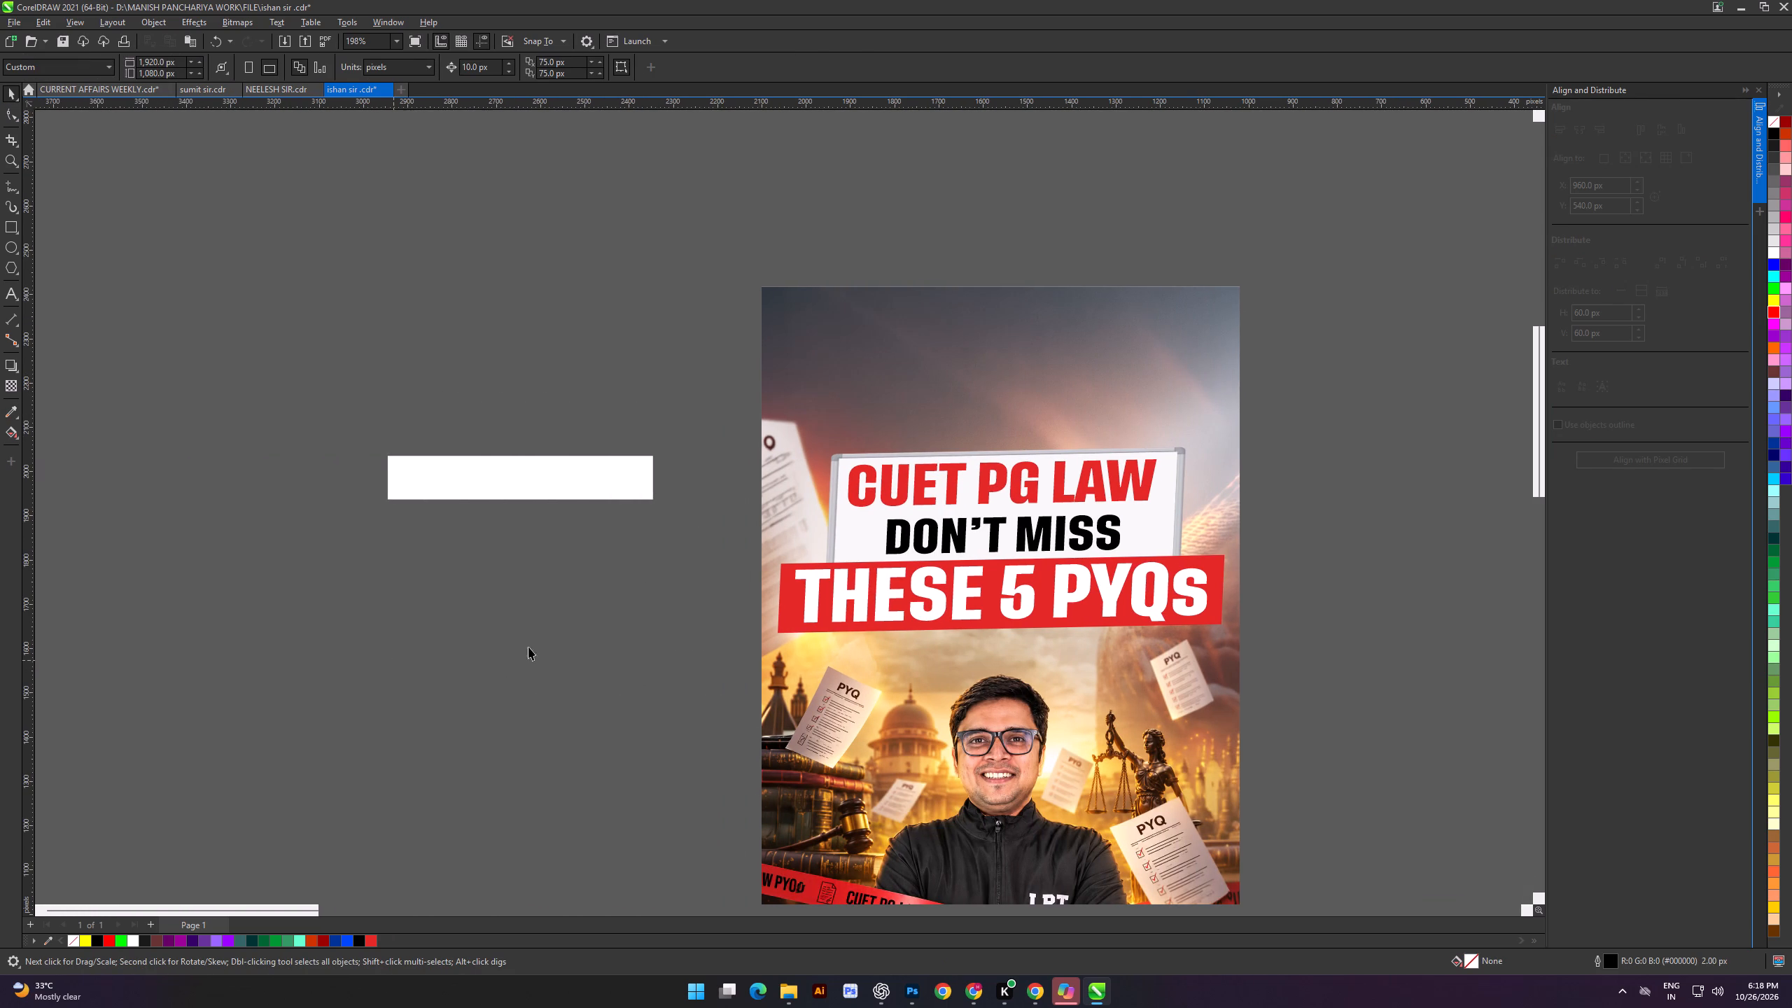
pyautogui.scroll(1, 1018, 526)
pyautogui.click(525, 556)
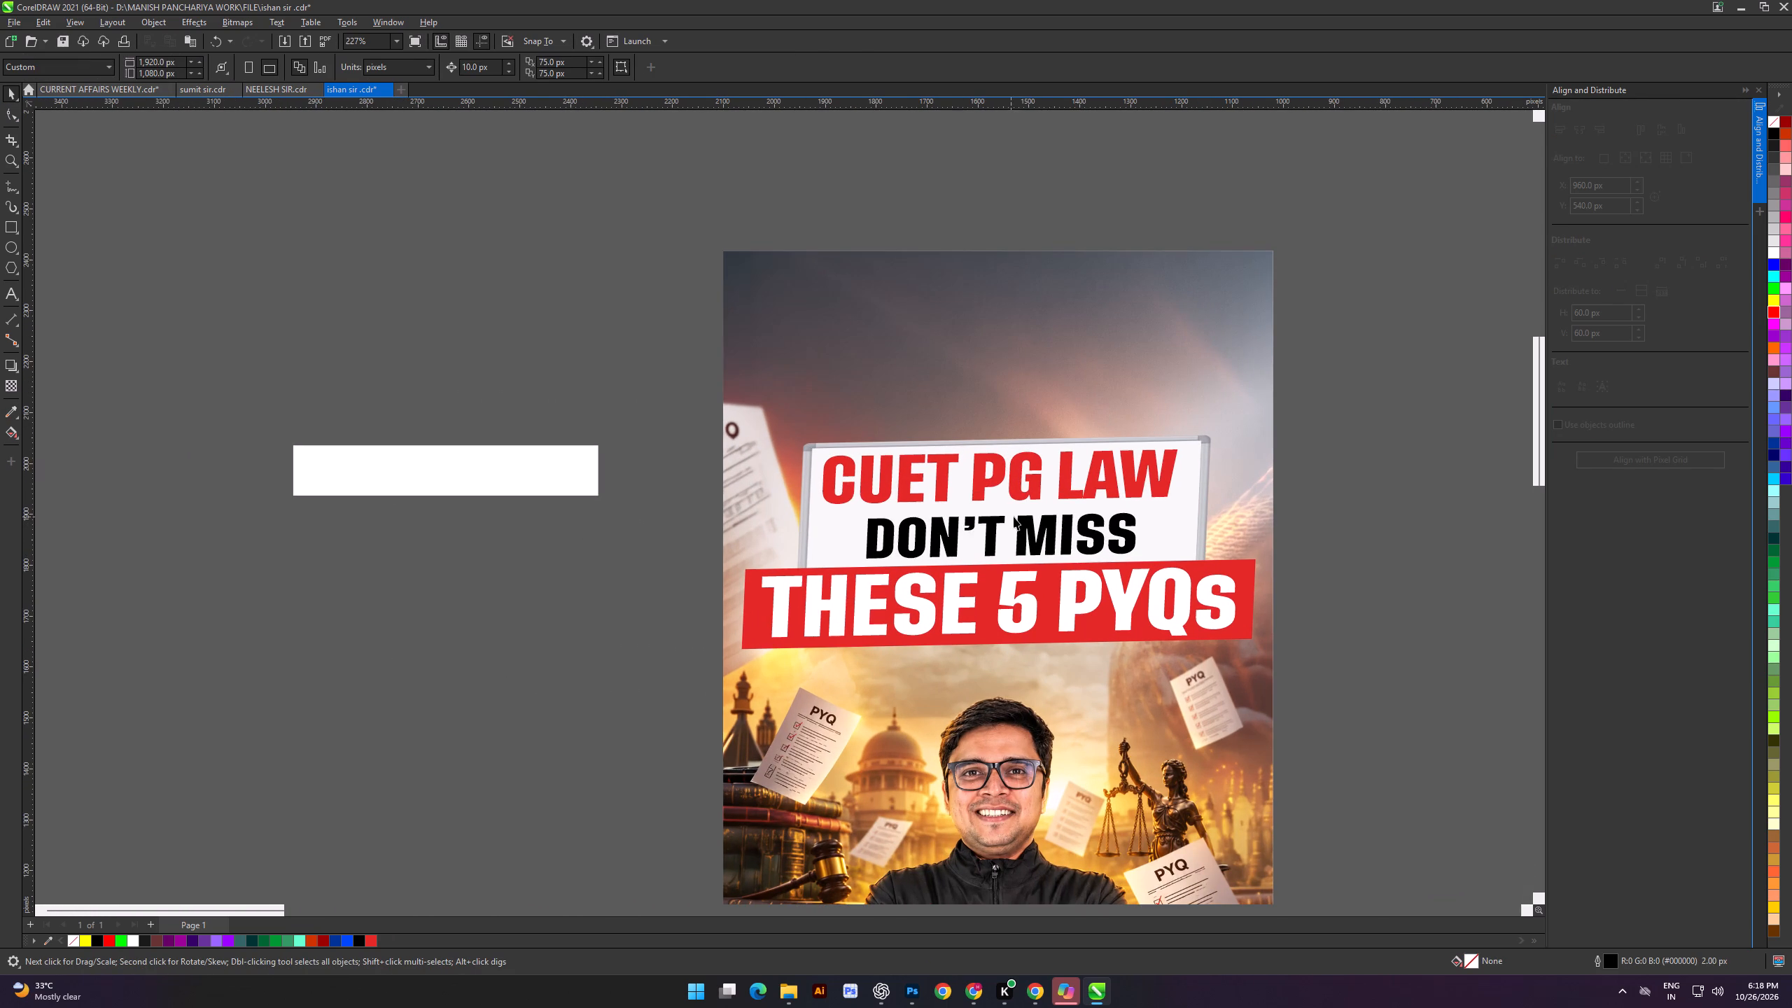
pyautogui.scroll(2, 1014, 517)
pyautogui.moveTo(511, 556); pyautogui.dragTo(526, 559)
pyautogui.scroll(-4, 958, 638)
pyautogui.keyDown('shift'); pyautogui.scroll(2, 976, 605); pyautogui.keyUp('shift')
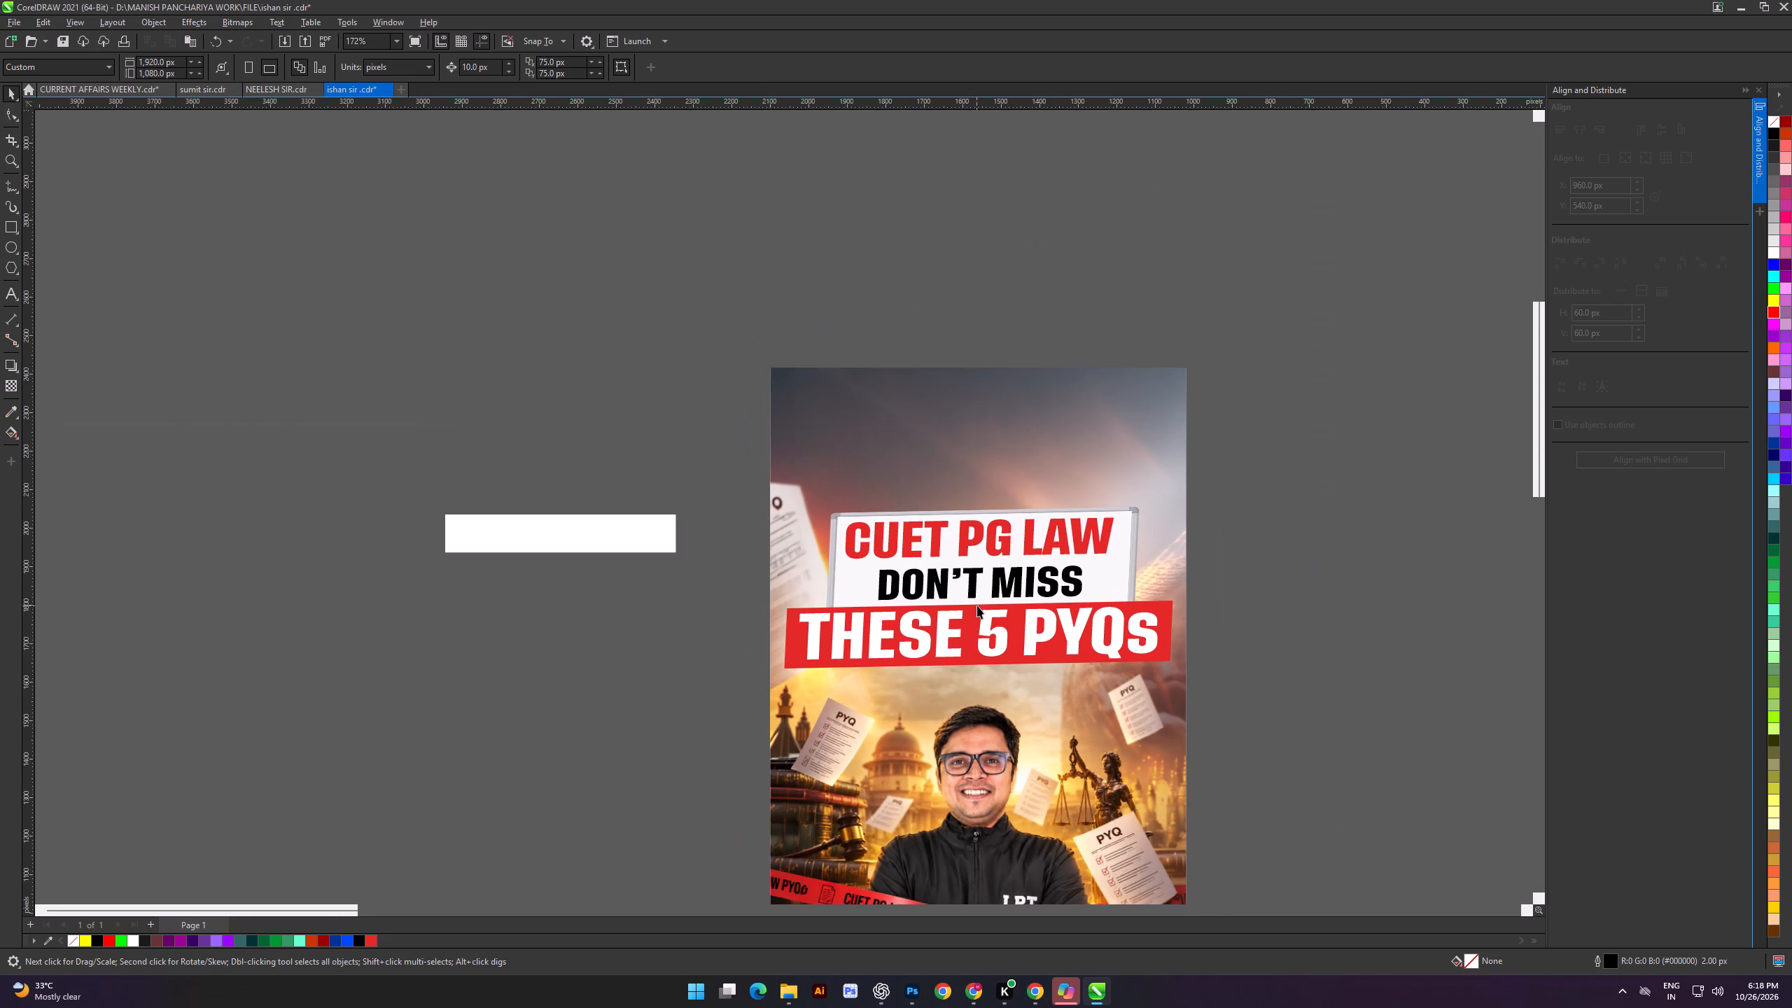
# Select the whiteboard and whole headline block and nudge it down to about Y 1,772 px, just above the presenter's head.
pyautogui.keyDown('shift'); pyautogui.scroll(2, 977, 605); pyautogui.keyUp('shift')
pyautogui.keyDown('alt'); pyautogui.scroll(-3, 917, 630); pyautogui.keyUp('alt')
pyautogui.scroll(2, 965, 547)
pyautogui.moveTo(748, 412); pyautogui.dragTo(1428, 715)
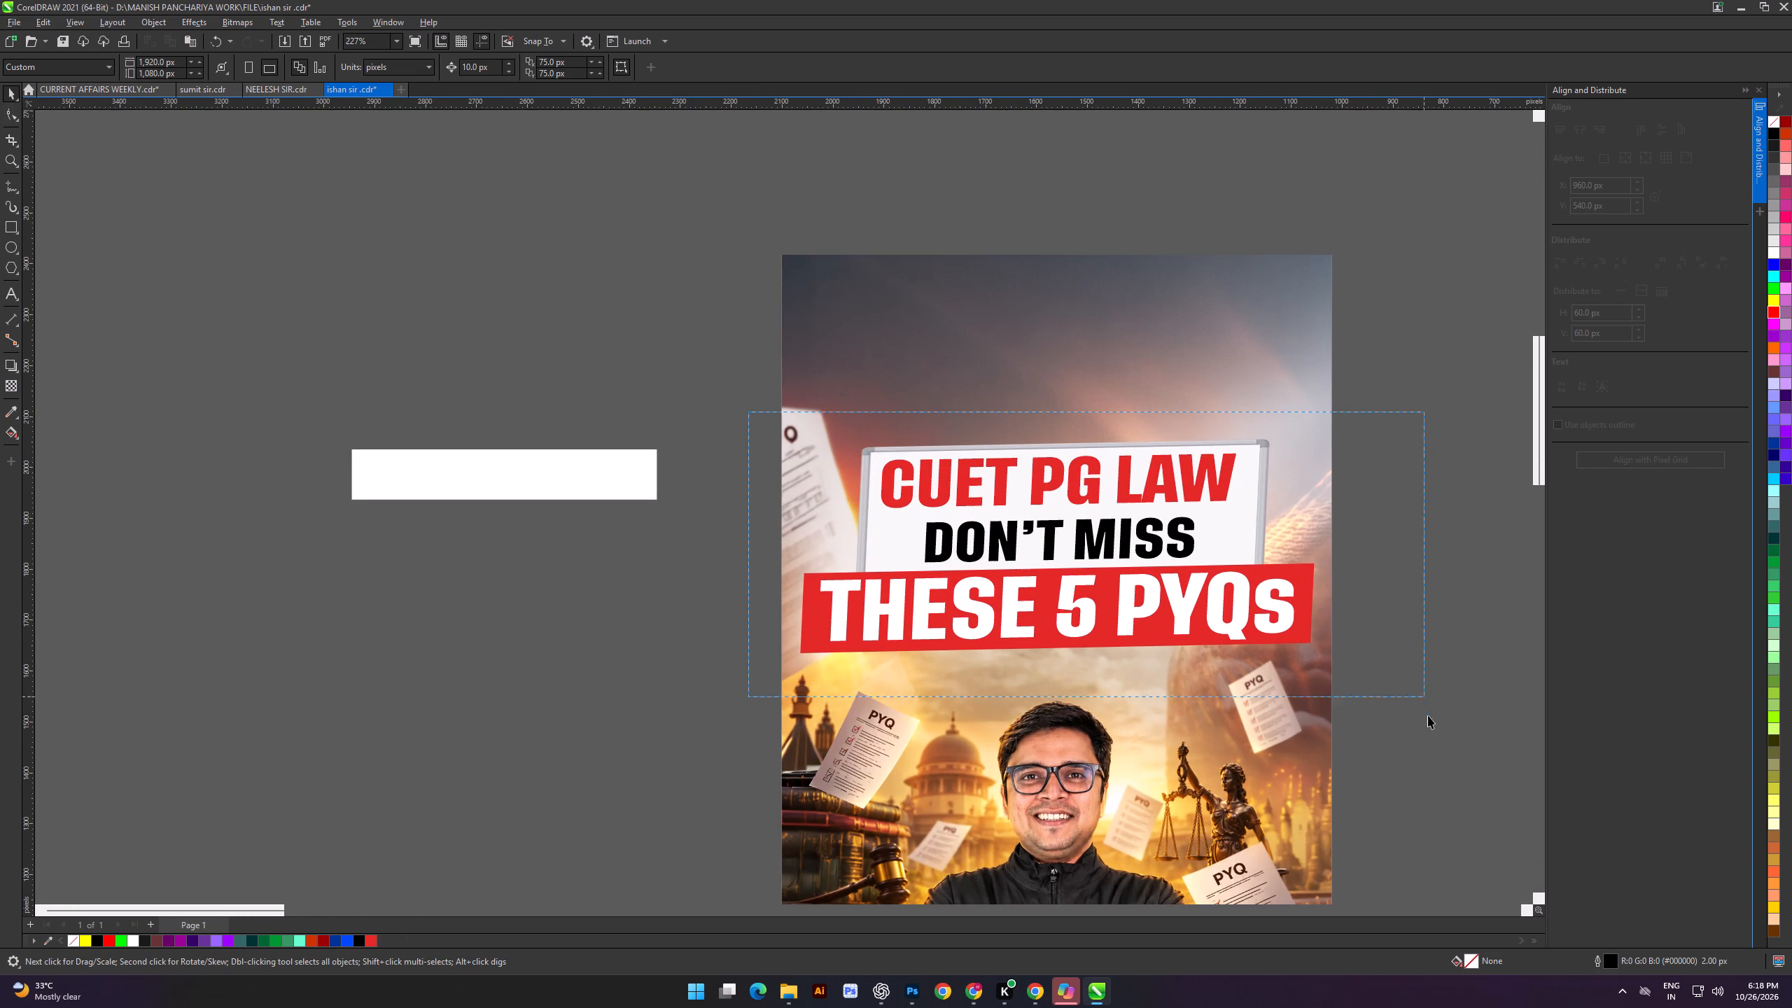
pyautogui.moveTo(1428, 715); pyautogui.dragTo(1429, 738)
pyautogui.press('Down')
pyautogui.press('Down')
pyautogui.press('Down')
pyautogui.press('Down')
pyautogui.press('Down')
pyautogui.press('Down')
pyautogui.press('Down')
pyautogui.press('Down')
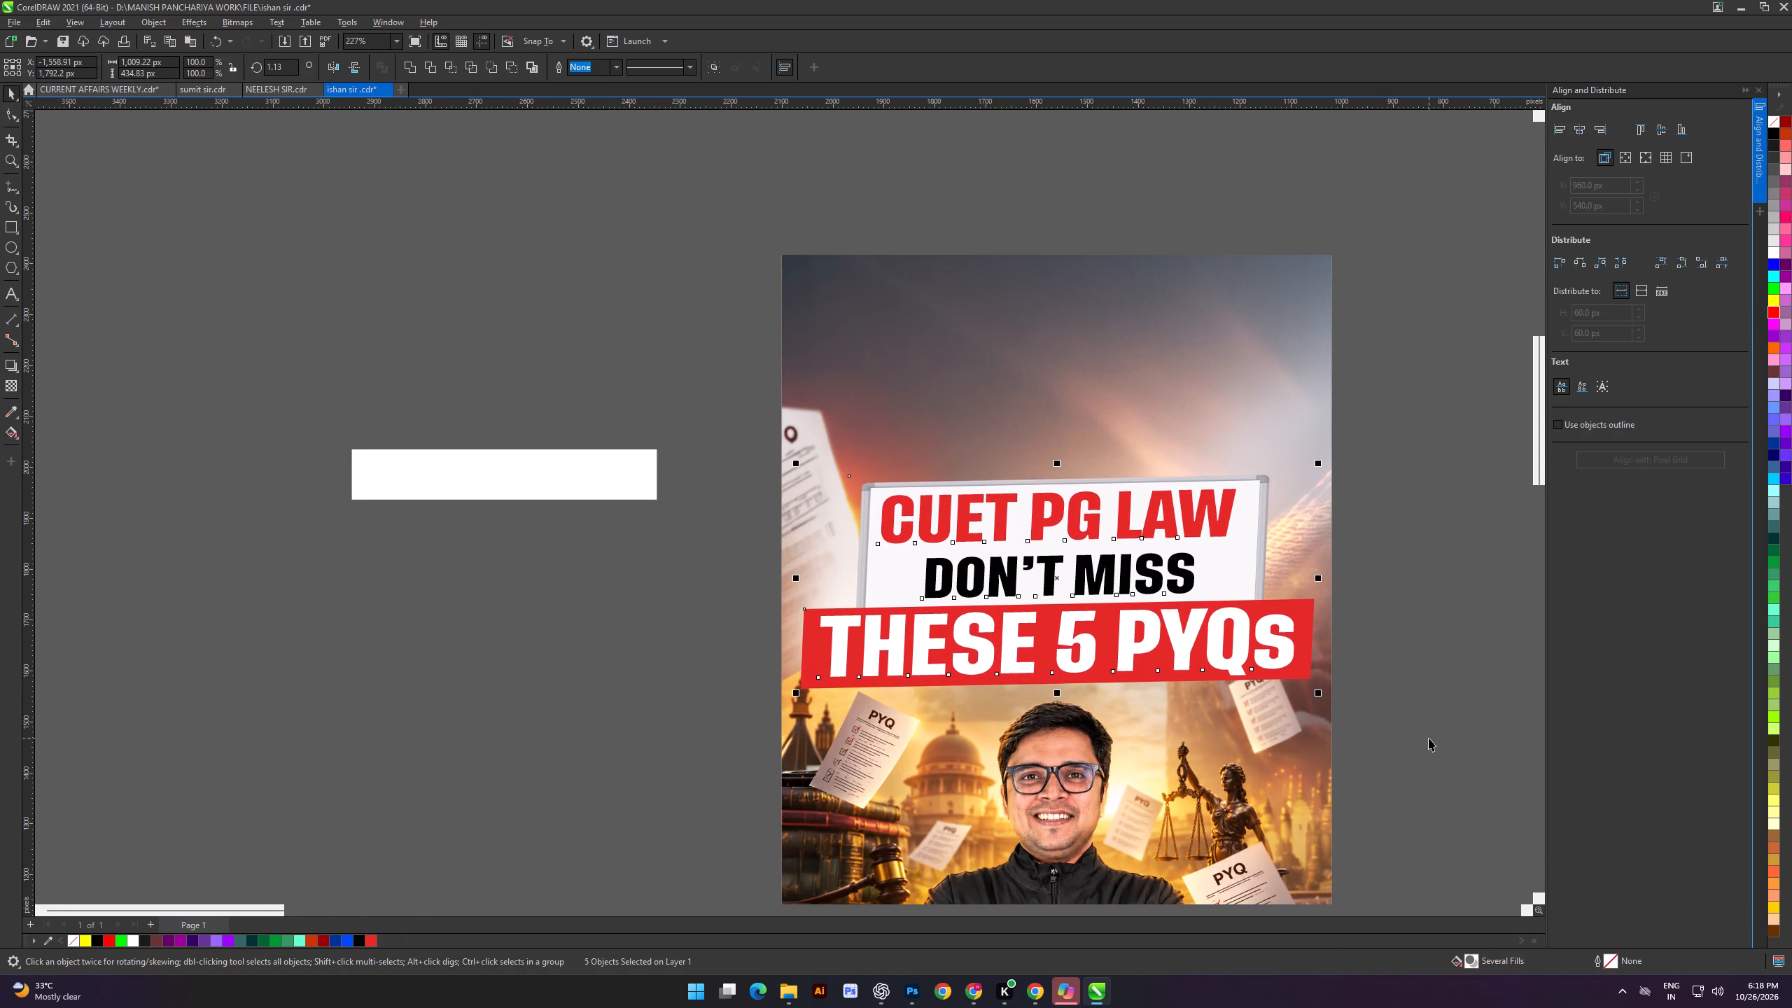
pyautogui.click(535, 678)
# Add a black Multiply drop shadow to the whiteboard, cast from its left side to its right, with opacity about 72 and feather 15.
pyautogui.click(871, 533)
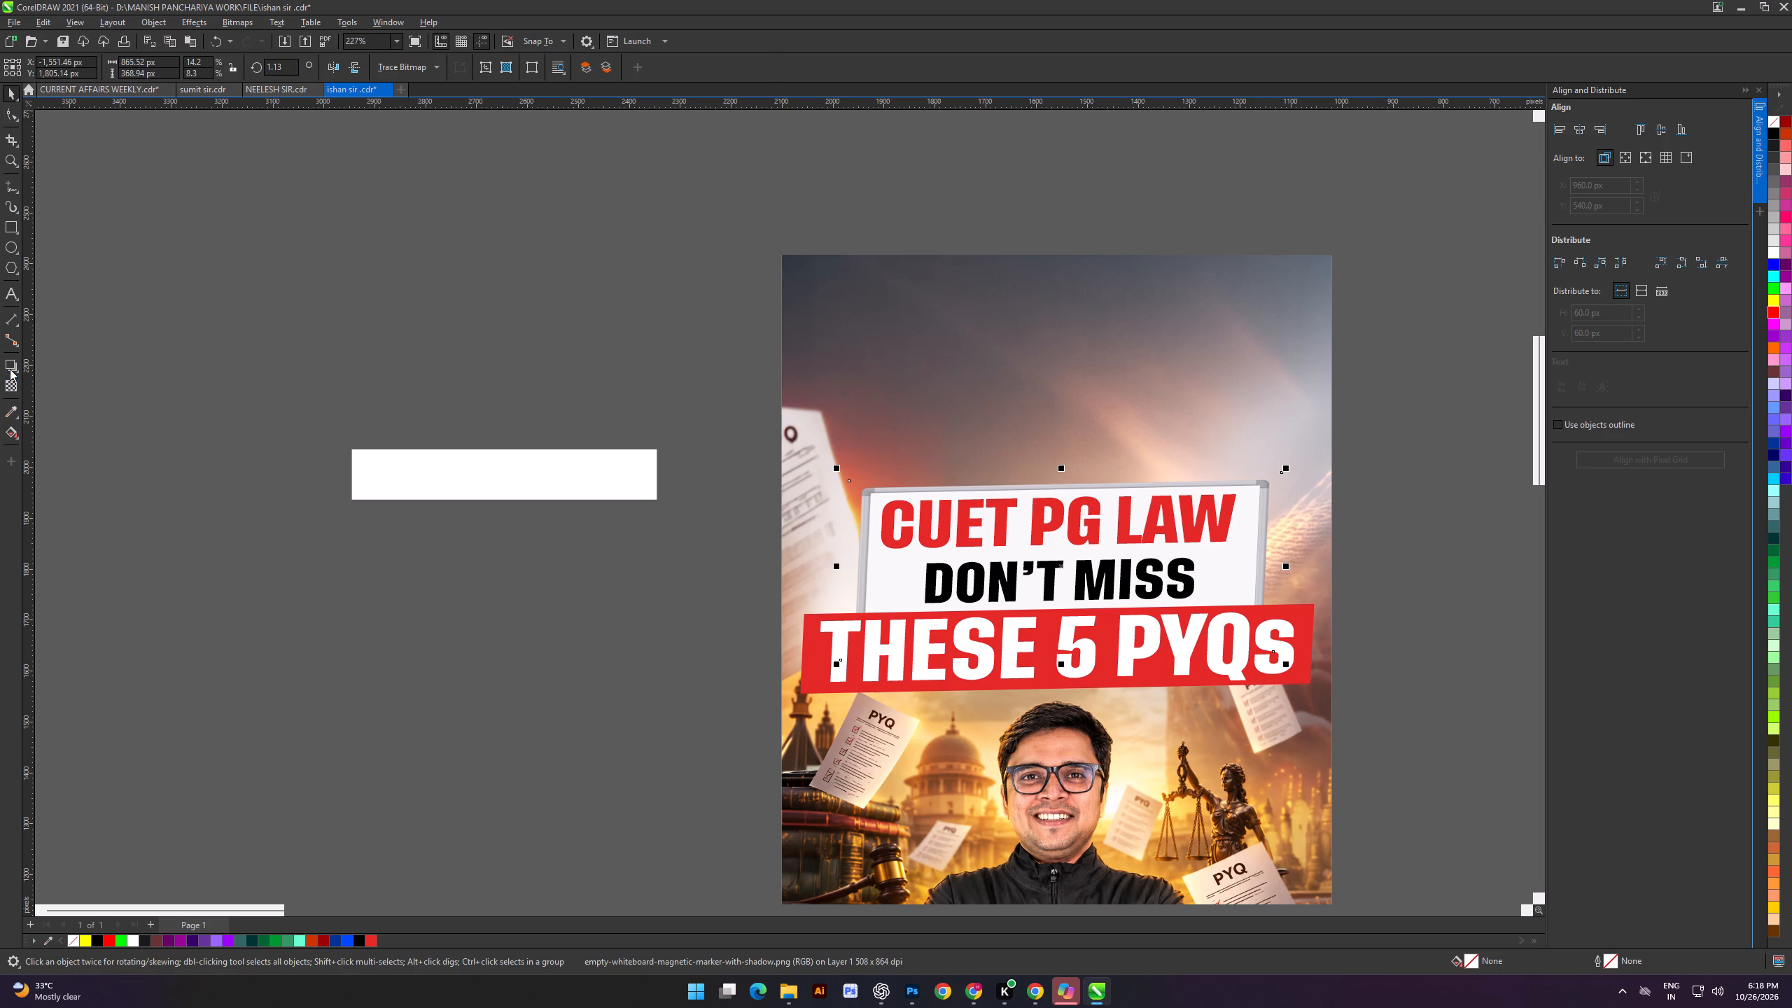
pyautogui.click(10, 369)
pyautogui.moveTo(853, 512); pyautogui.dragTo(1289, 575)
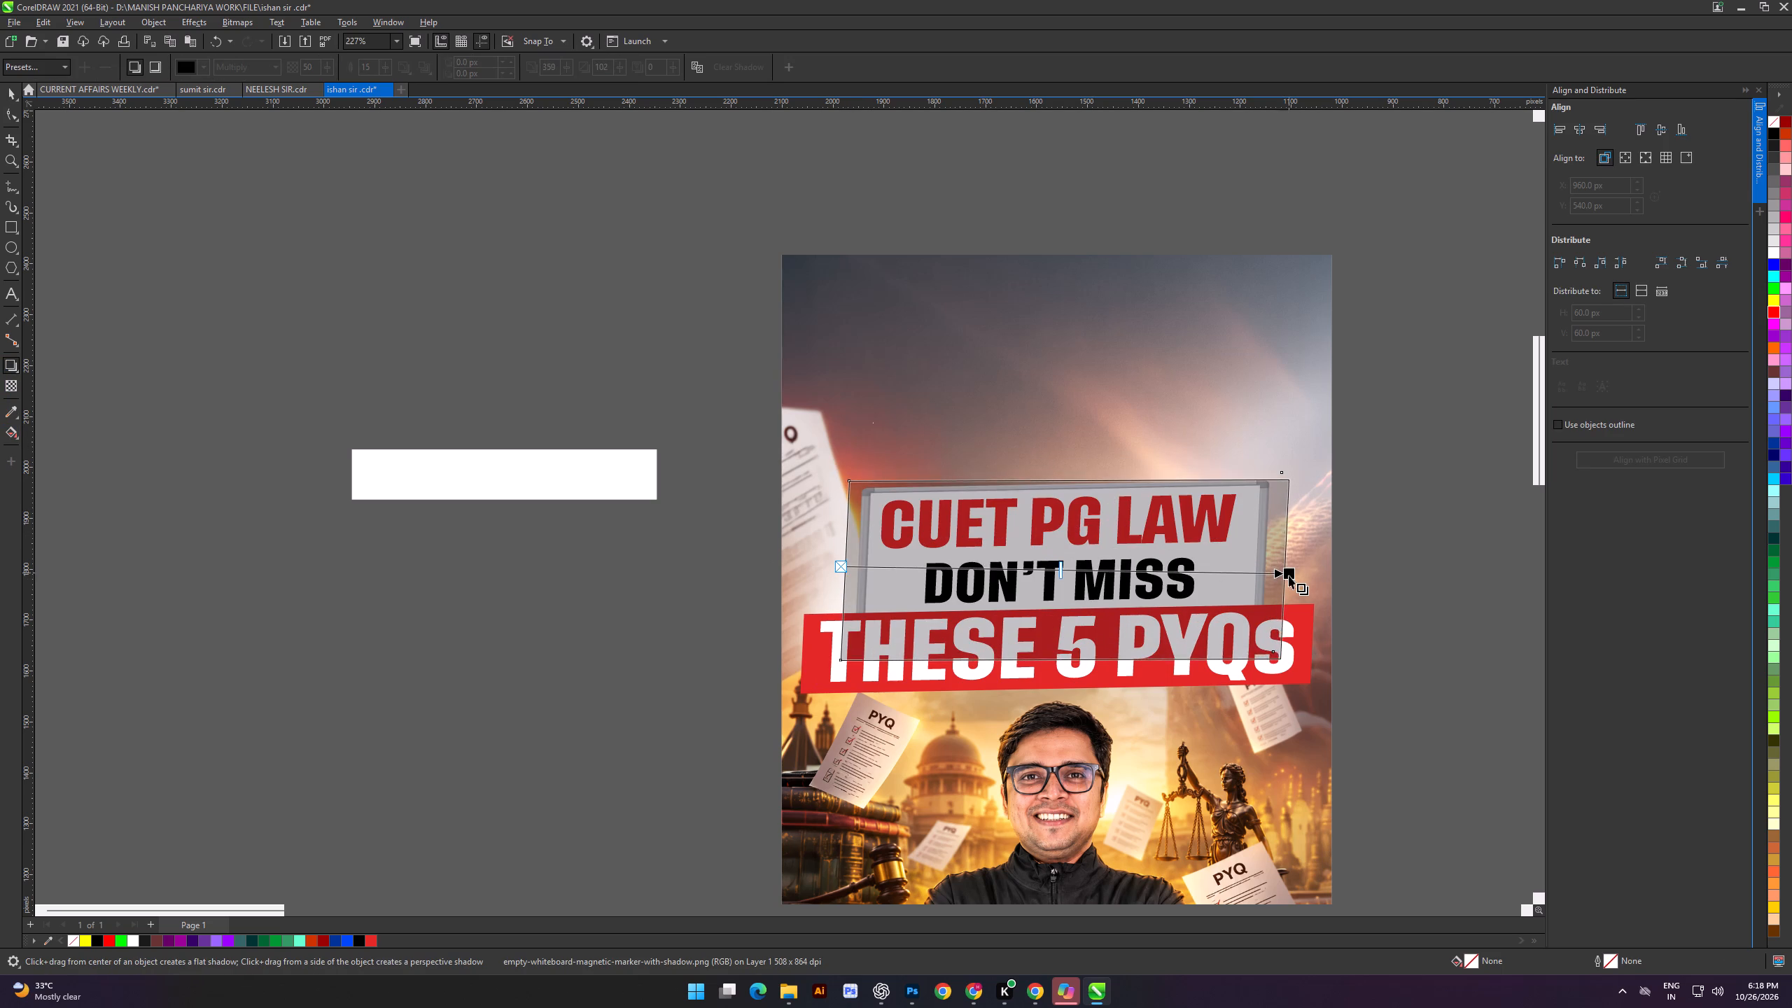
pyautogui.moveTo(1289, 575); pyautogui.dragTo(1284, 578)
pyautogui.moveTo(1060, 575); pyautogui.dragTo(1151, 586)
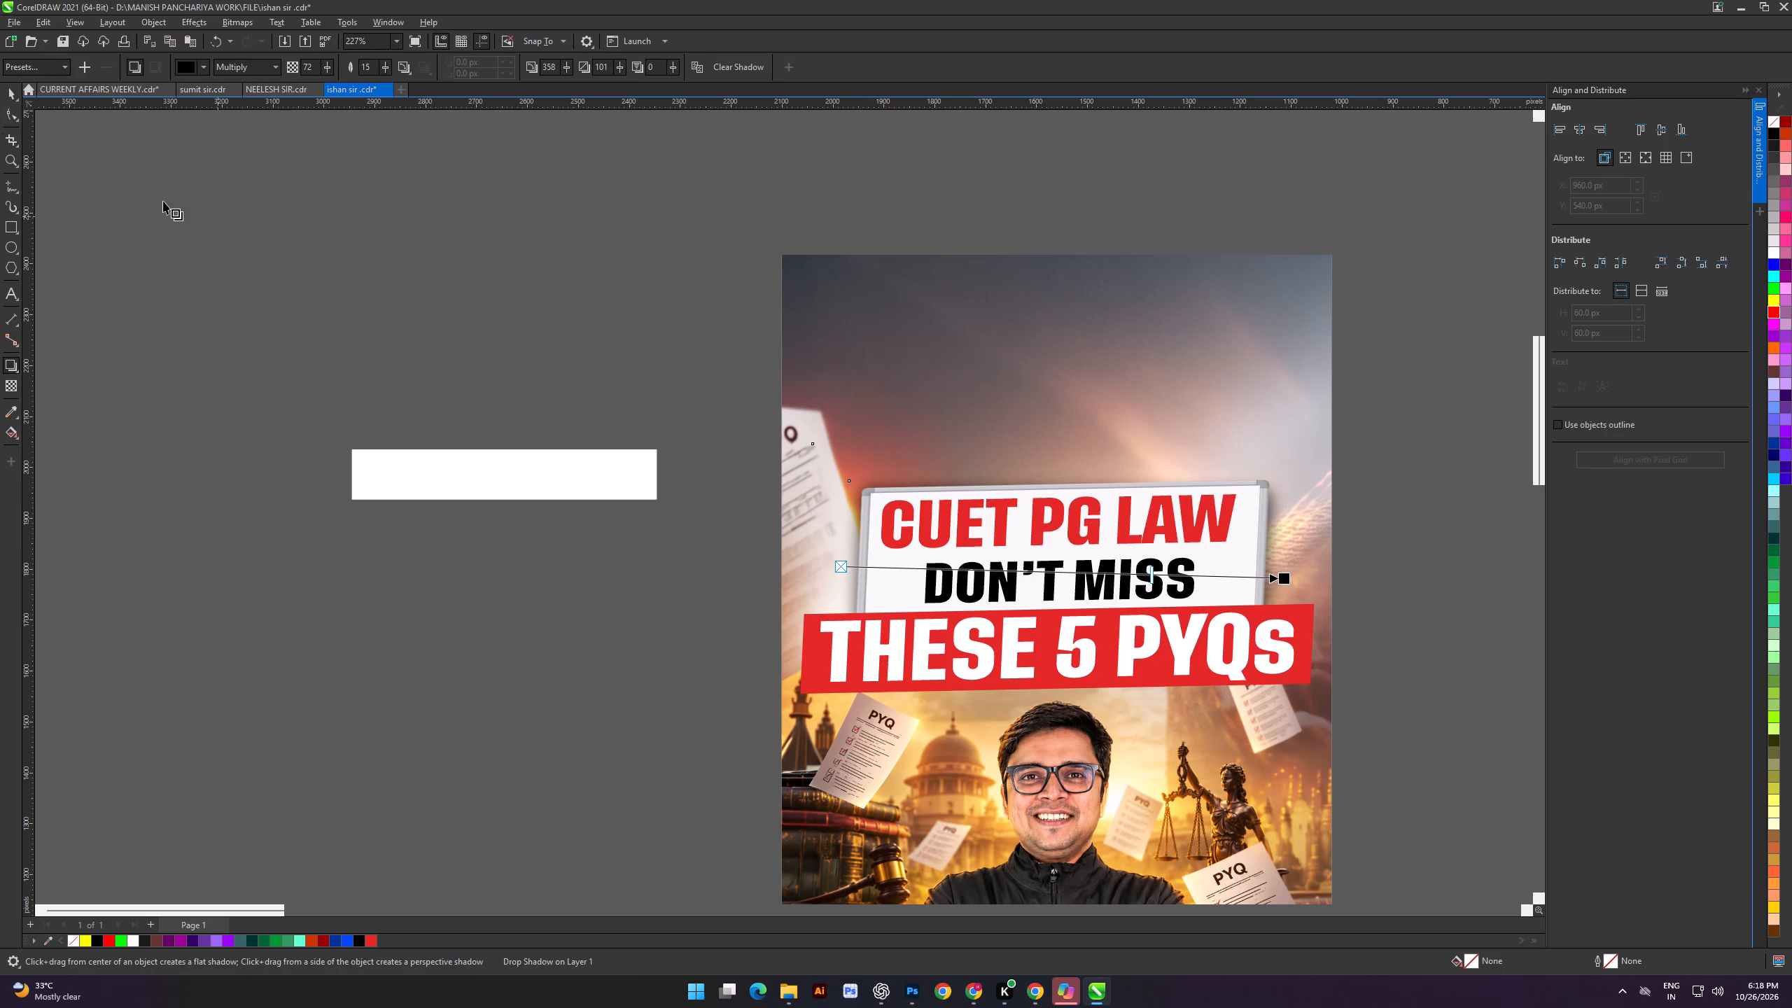
# Add a black Multiply drop shadow to the red bar behind THESE 5 PYQs, cast from its left side to its right, with opacity 50 and feather 15.
pyautogui.click(6, 90)
pyautogui.moveTo(279, 260); pyautogui.dragTo(304, 276)
pyautogui.click(815, 644)
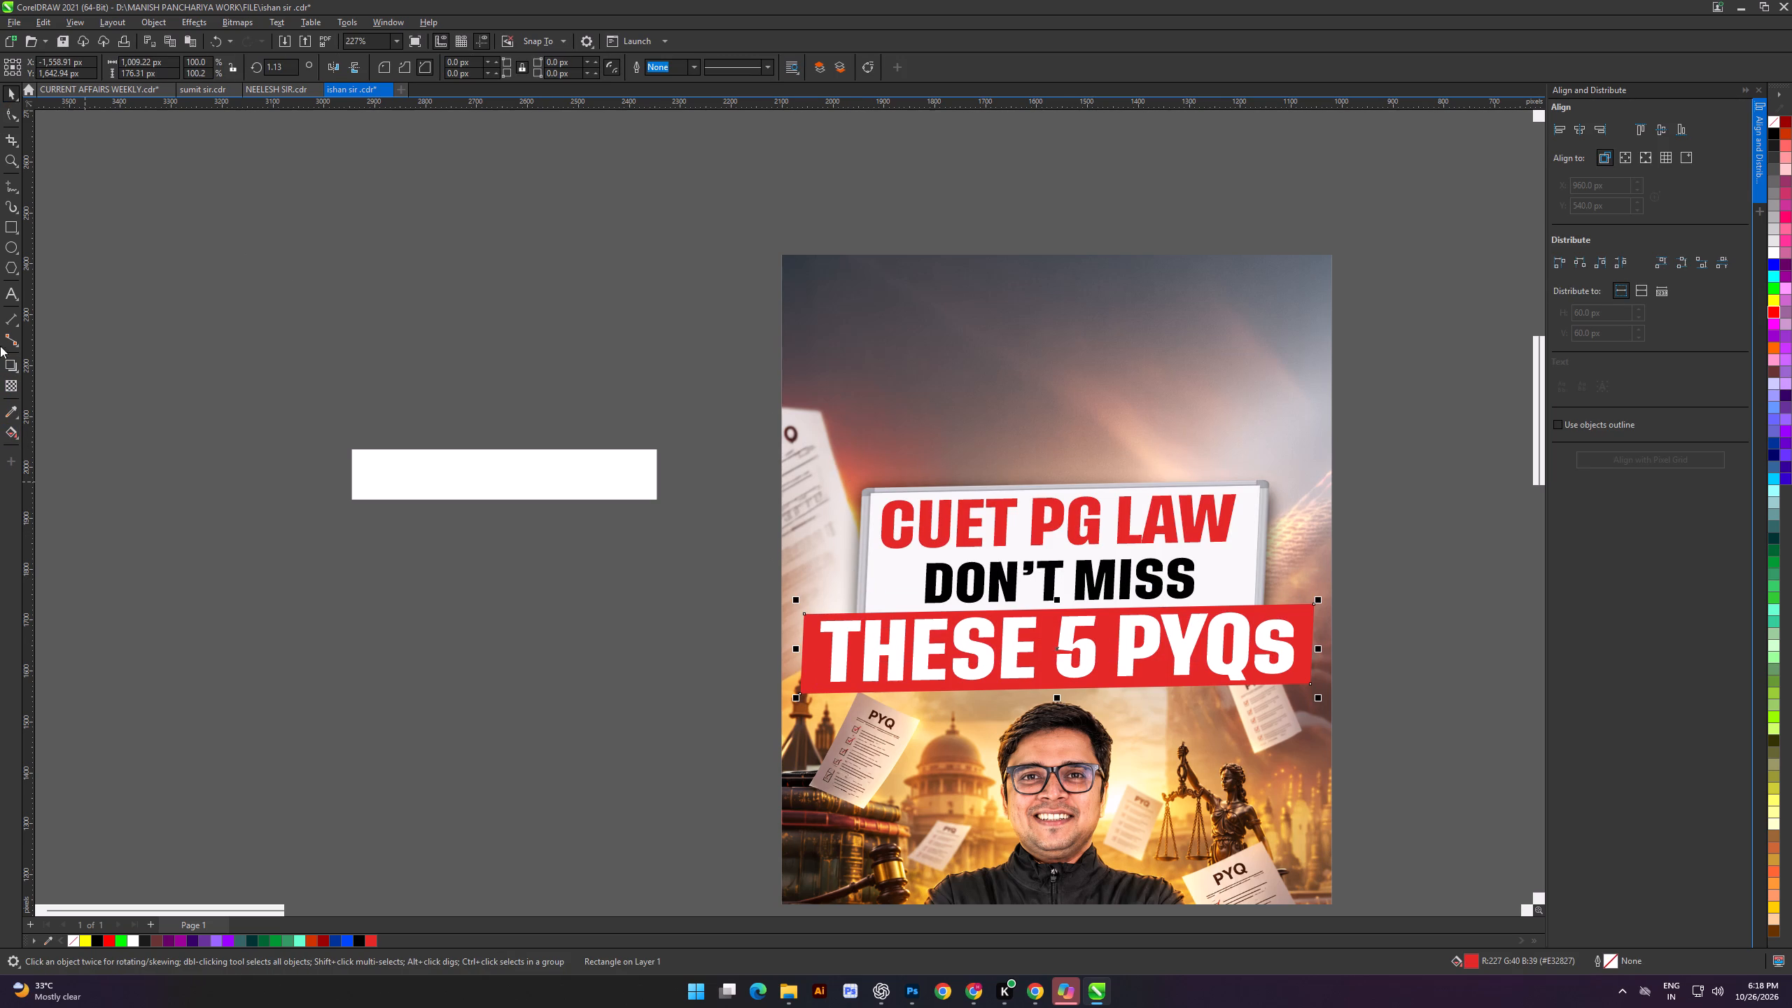
pyautogui.click(7, 367)
pyautogui.moveTo(811, 662); pyautogui.dragTo(1318, 657)
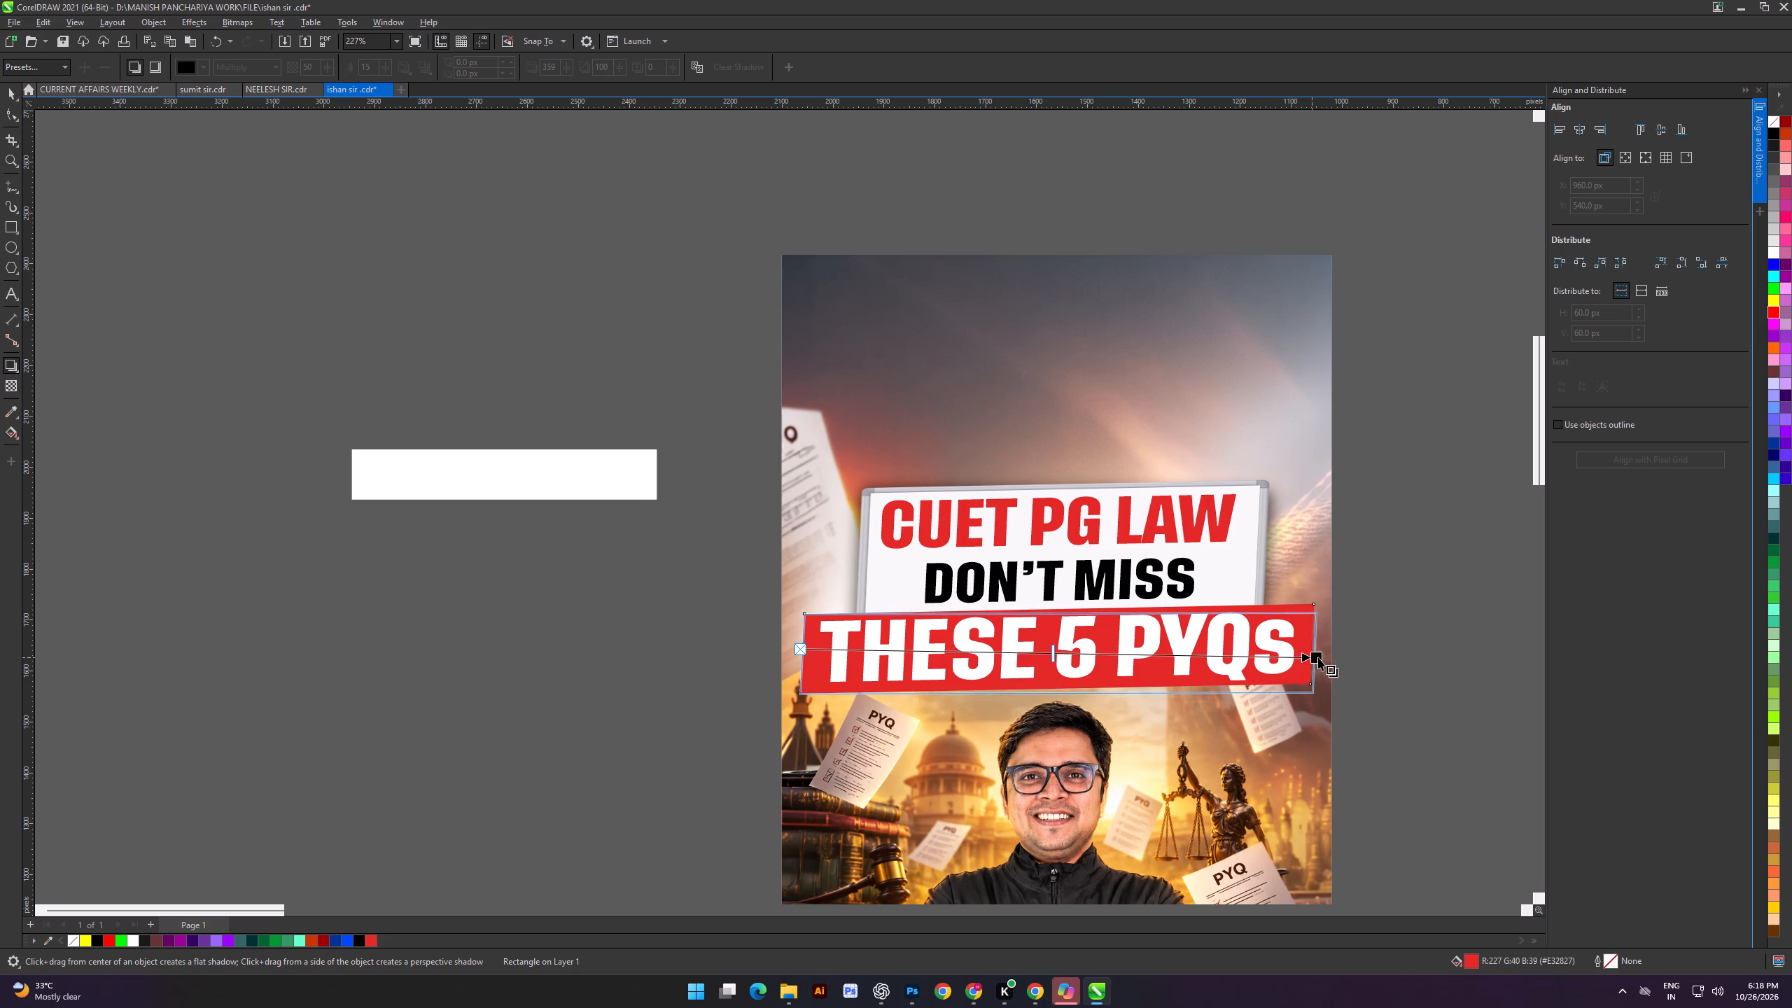
pyautogui.moveTo(1318, 657); pyautogui.dragTo(1324, 656)
pyautogui.click(4, 94)
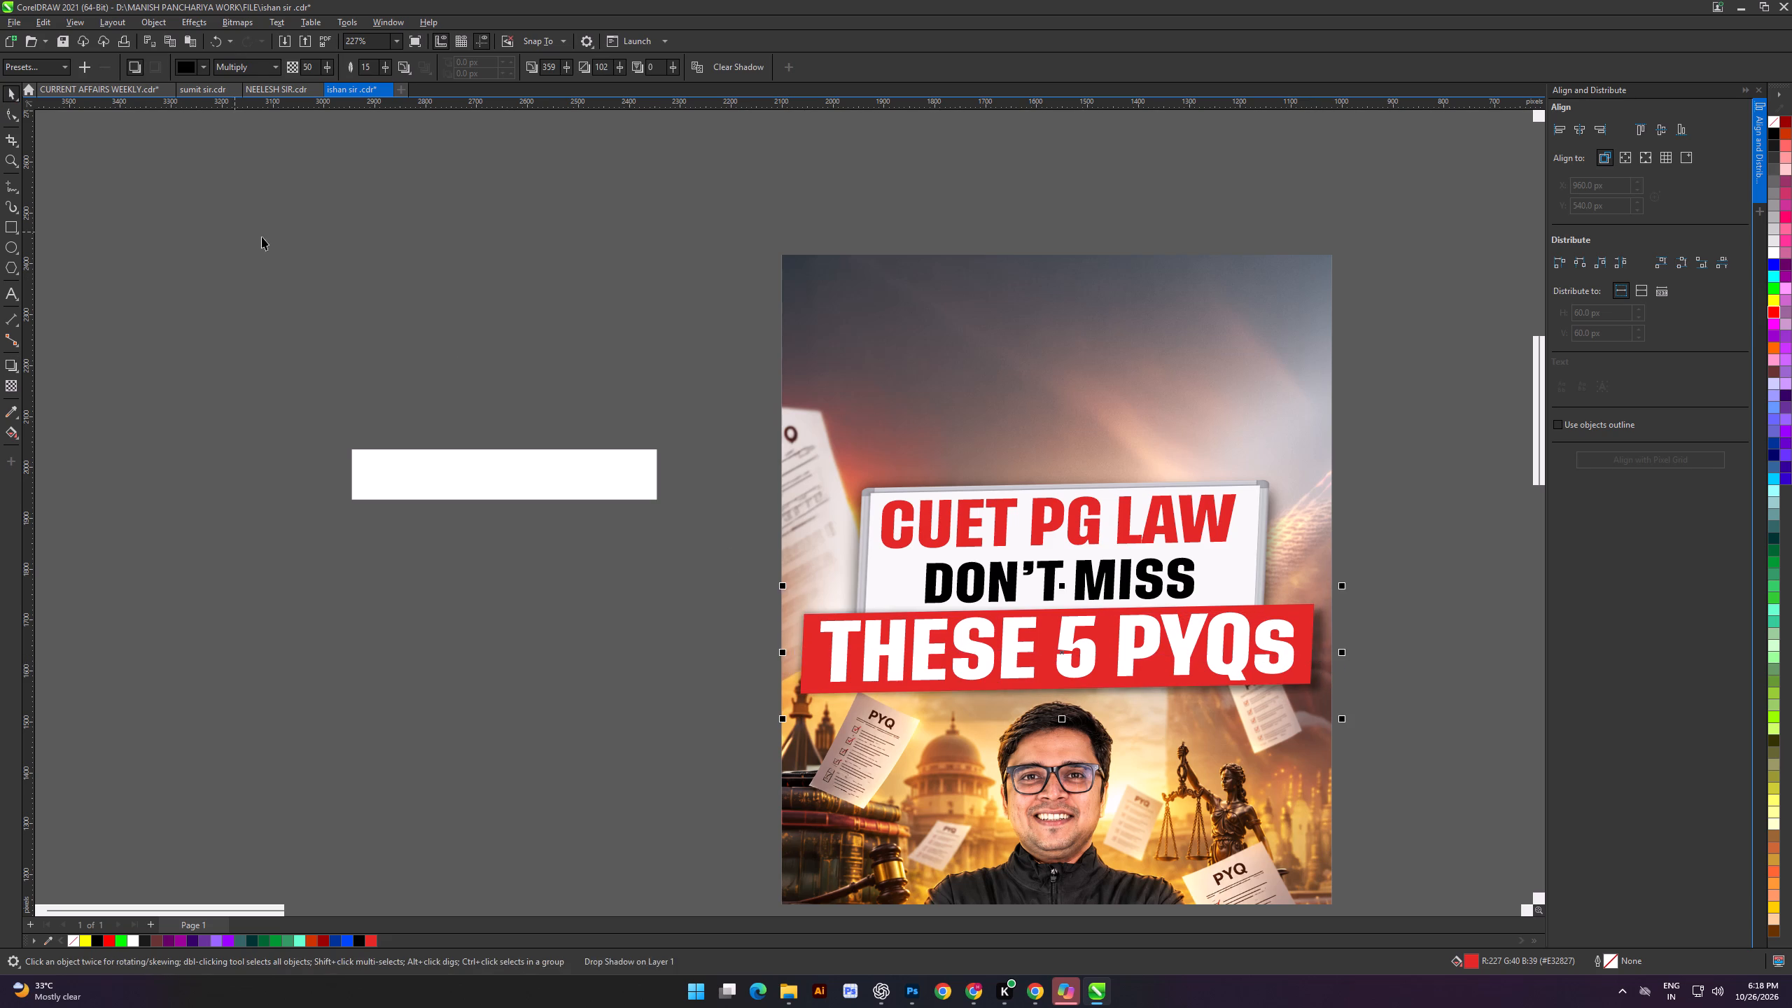
pyautogui.click(262, 237)
# Break the red bar's drop shadow apart and move it a couple of levels back in the stacking order, directly behind the bar.
pyautogui.click(1322, 673)
pyautogui.rightClick(1323, 673)
pyautogui.click(1366, 684)
pyautogui.click(1383, 572)
pyautogui.click(1315, 643)
pyautogui.click(1324, 645)
pyautogui.hotkey('ctrl', 'pagedown')
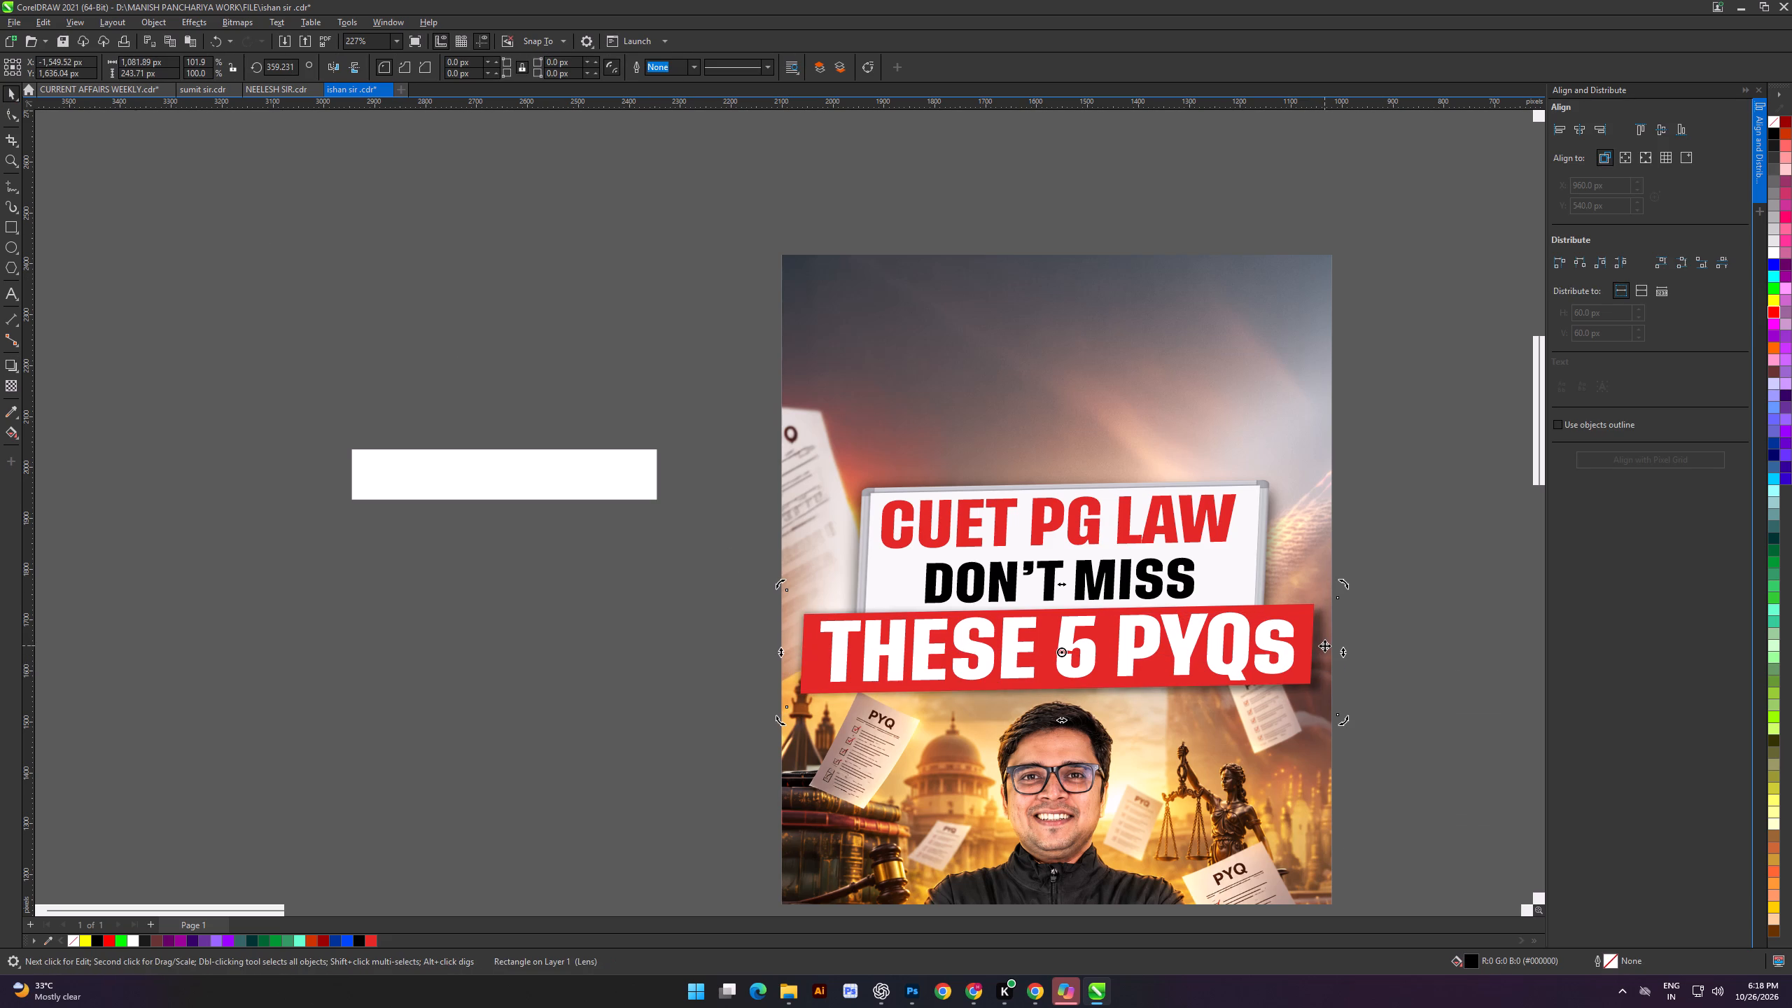
pyautogui.hotkey('ctrl', 'pagedown')
pyautogui.hotkey('ctrl', 'pagedown')
pyautogui.hotkey('ctrl', 'pagedown')
pyautogui.hotkey('ctrl', 'pageup')
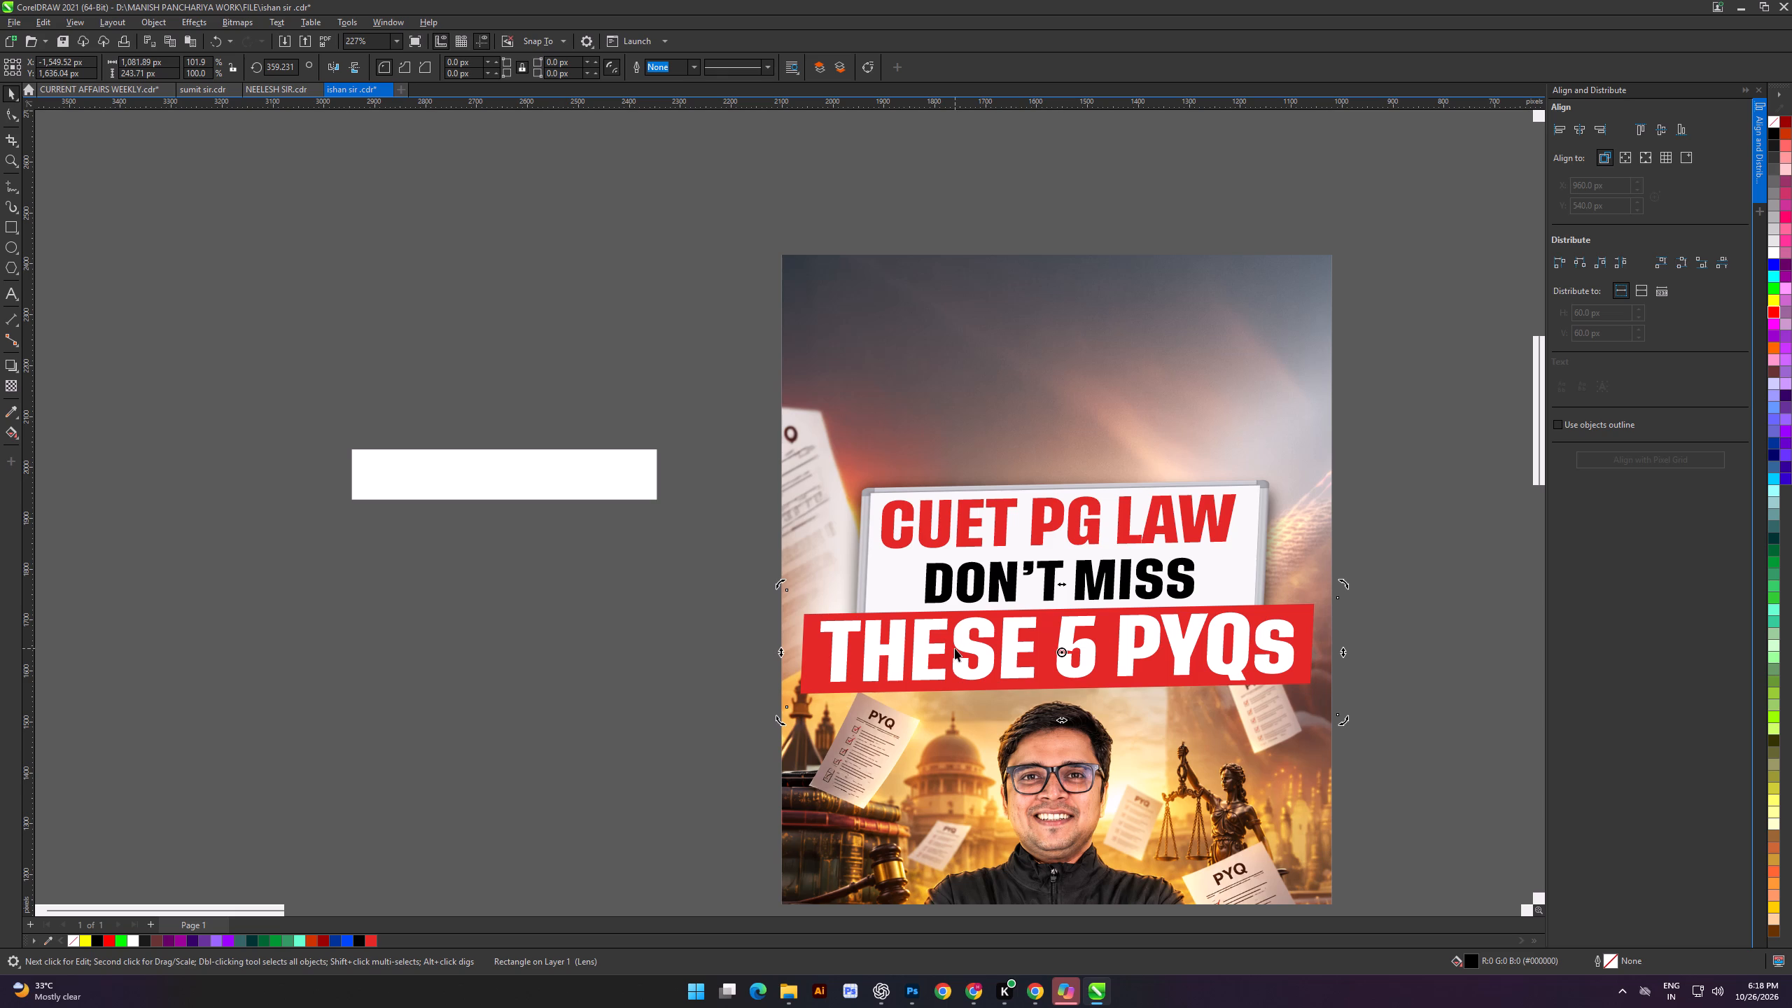
pyautogui.hotkey('ctrl', 'pageup')
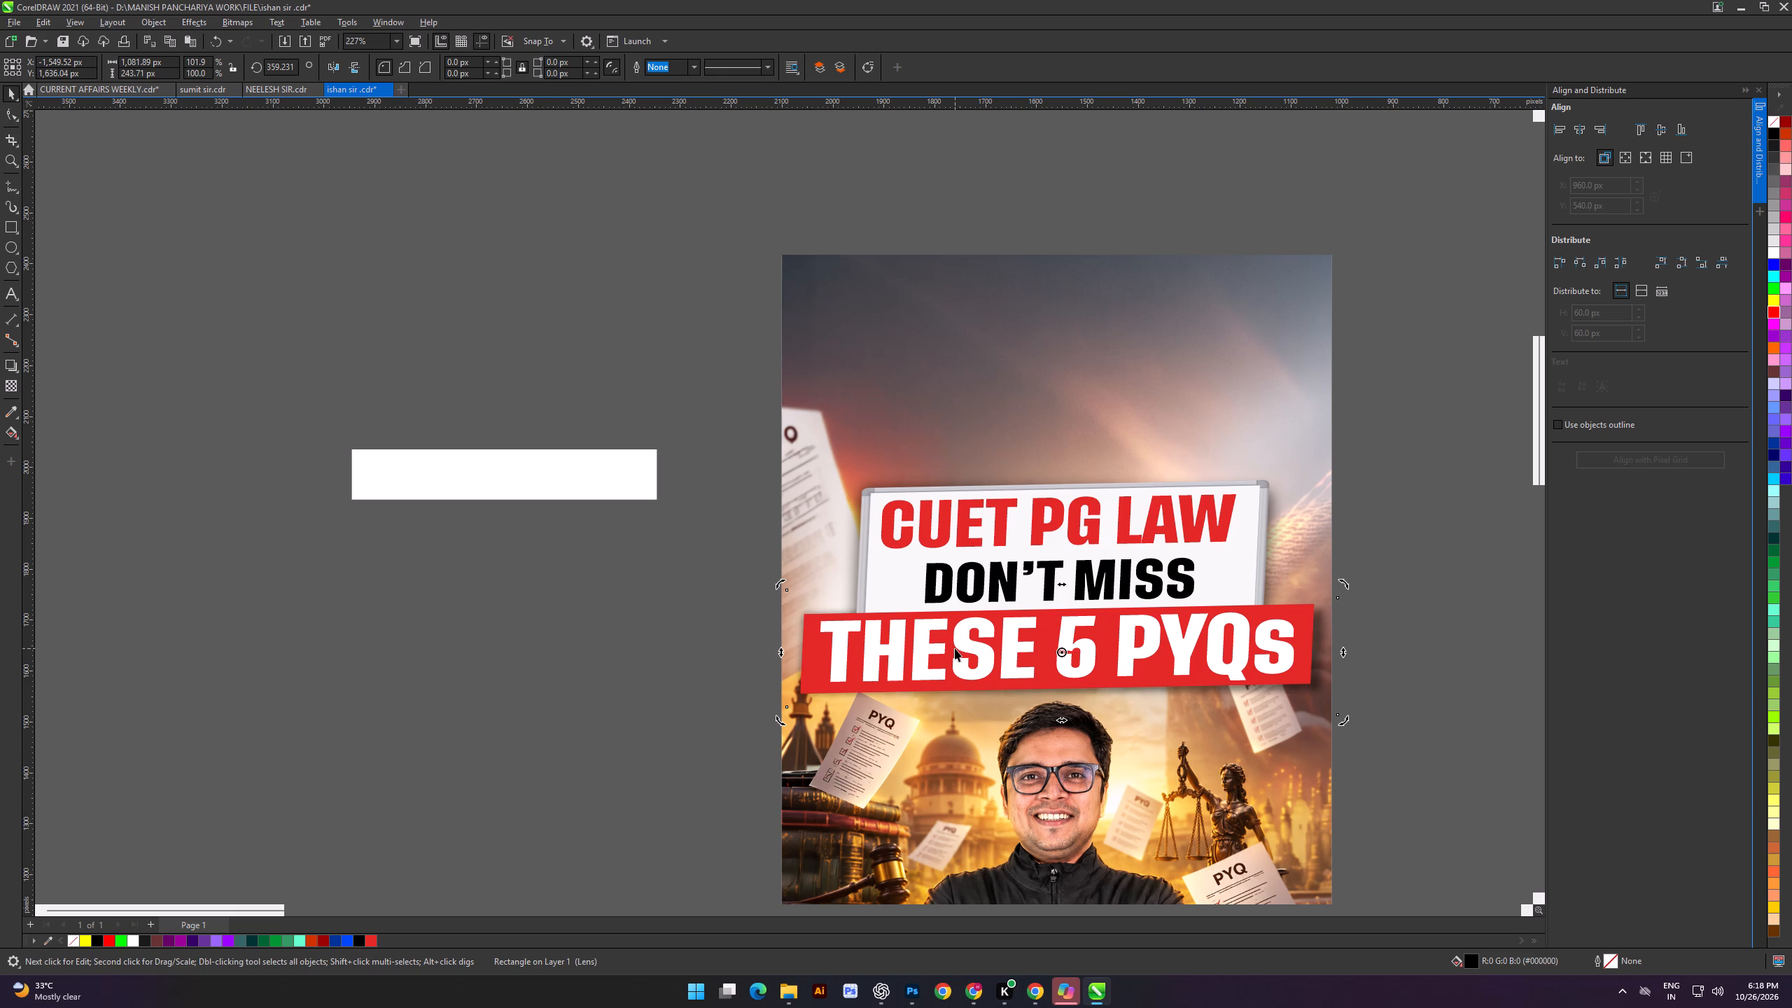
pyautogui.click(587, 613)
# Examine the shadowed headline block's look and placement on the whole cover.
pyautogui.keyDown('shift'); pyautogui.scroll(-6, 598, 626); pyautogui.keyUp('shift')
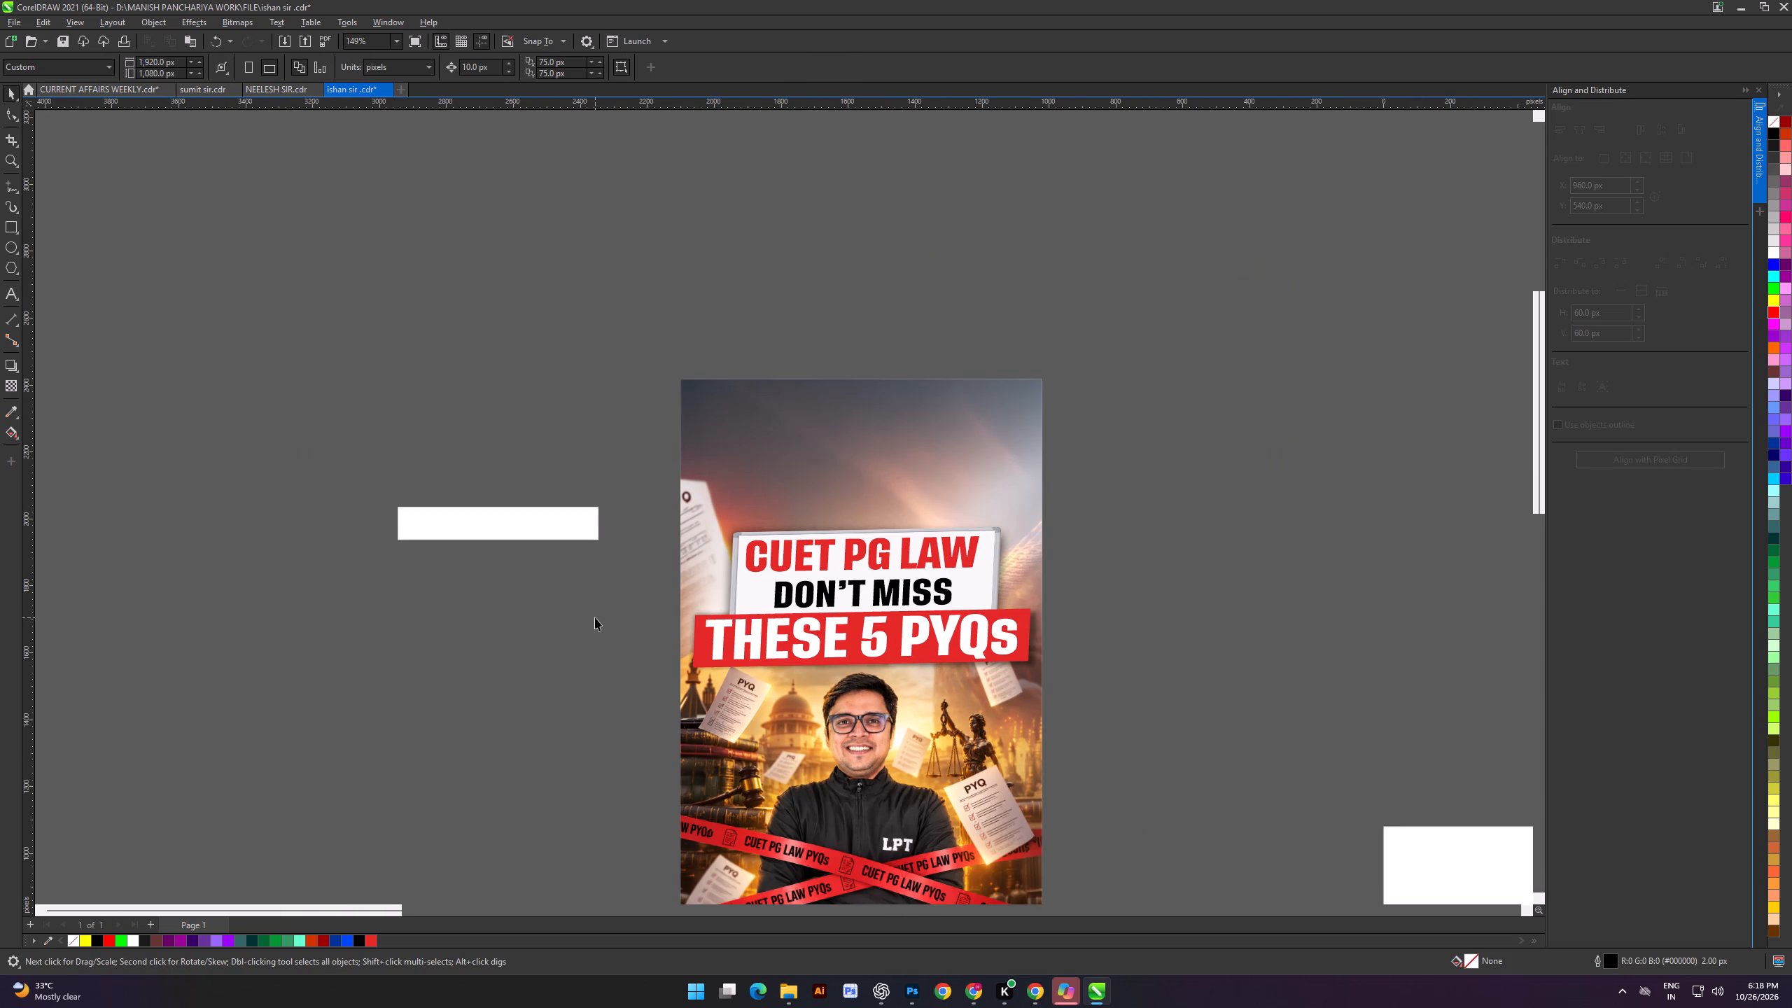
pyautogui.keyDown('shift'); pyautogui.scroll(-3, 595, 617); pyautogui.keyUp('shift')
pyautogui.click(541, 624)
pyautogui.keyDown('shift'); pyautogui.scroll(8, 762, 642); pyautogui.keyUp('shift')
pyautogui.click(713, 432)
pyautogui.moveTo(682, 407); pyautogui.dragTo(1292, 757)
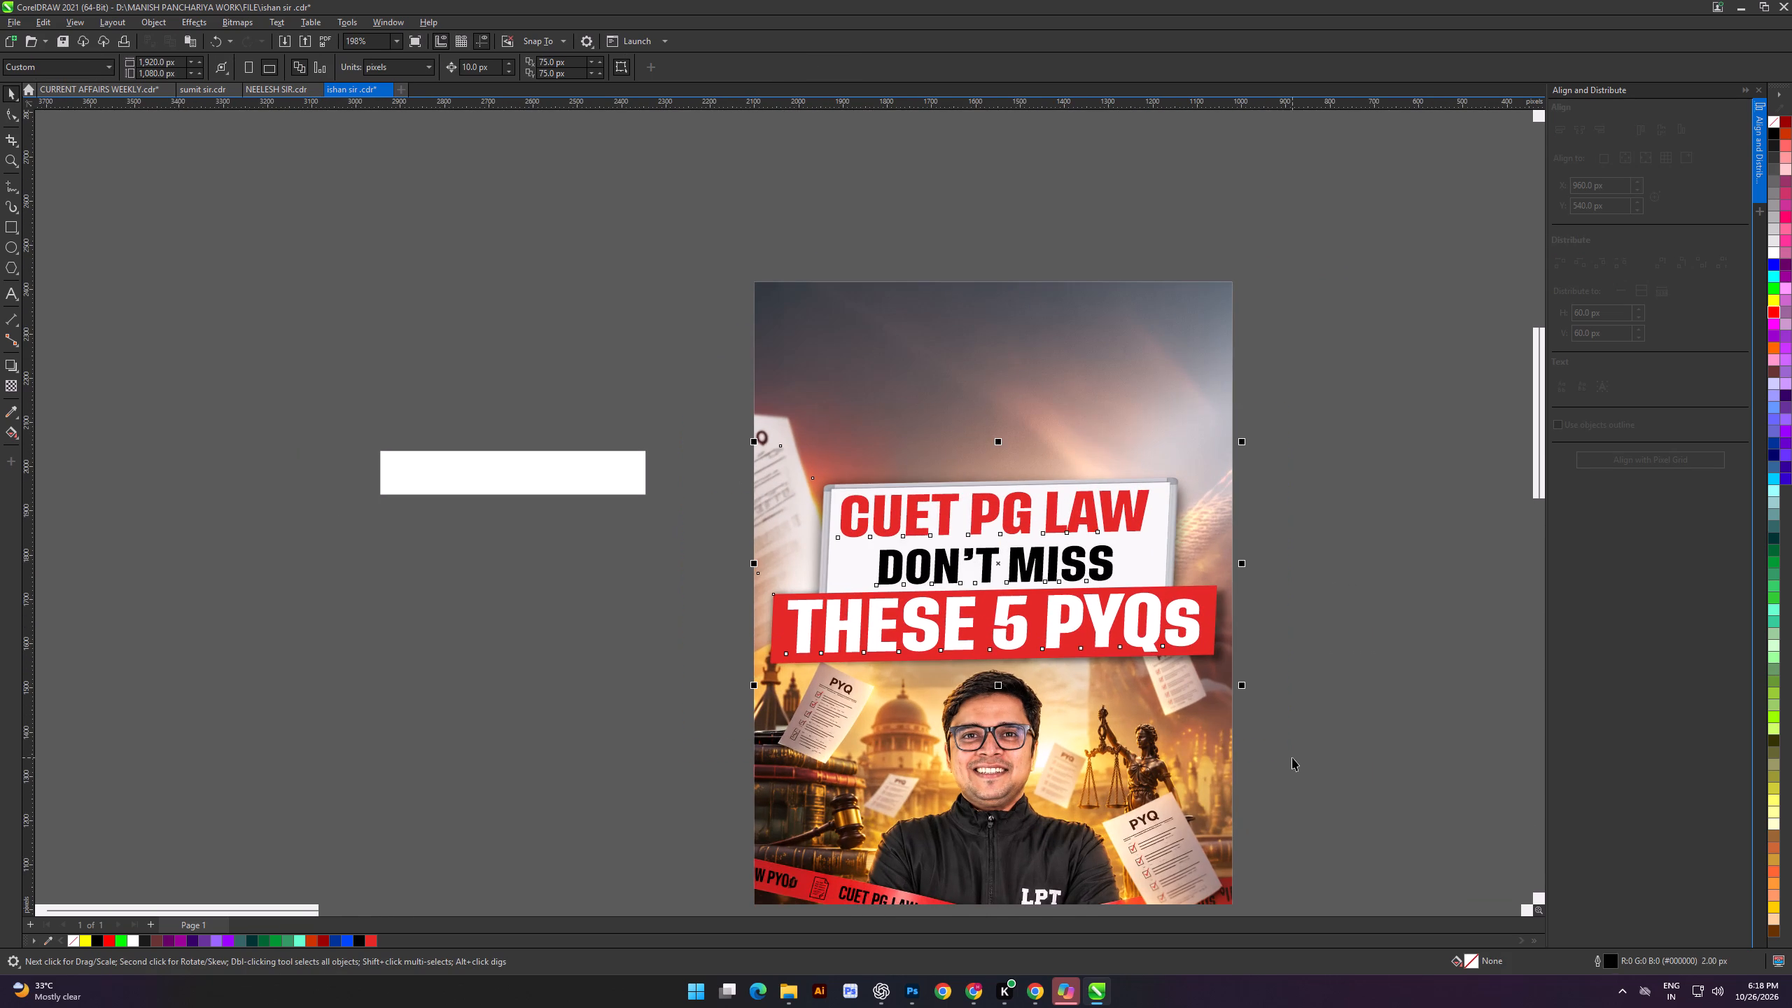
pyautogui.press('d')
pyautogui.click(1016, 727)
pyautogui.click(600, 719)
pyautogui.scroll(-3, 727, 685)
pyautogui.keyDown('shift'); pyautogui.scroll(6, 749, 685); pyautogui.keyUp('shift')
pyautogui.keyDown('alt'); pyautogui.scroll(-3, 750, 685); pyautogui.keyUp('alt')
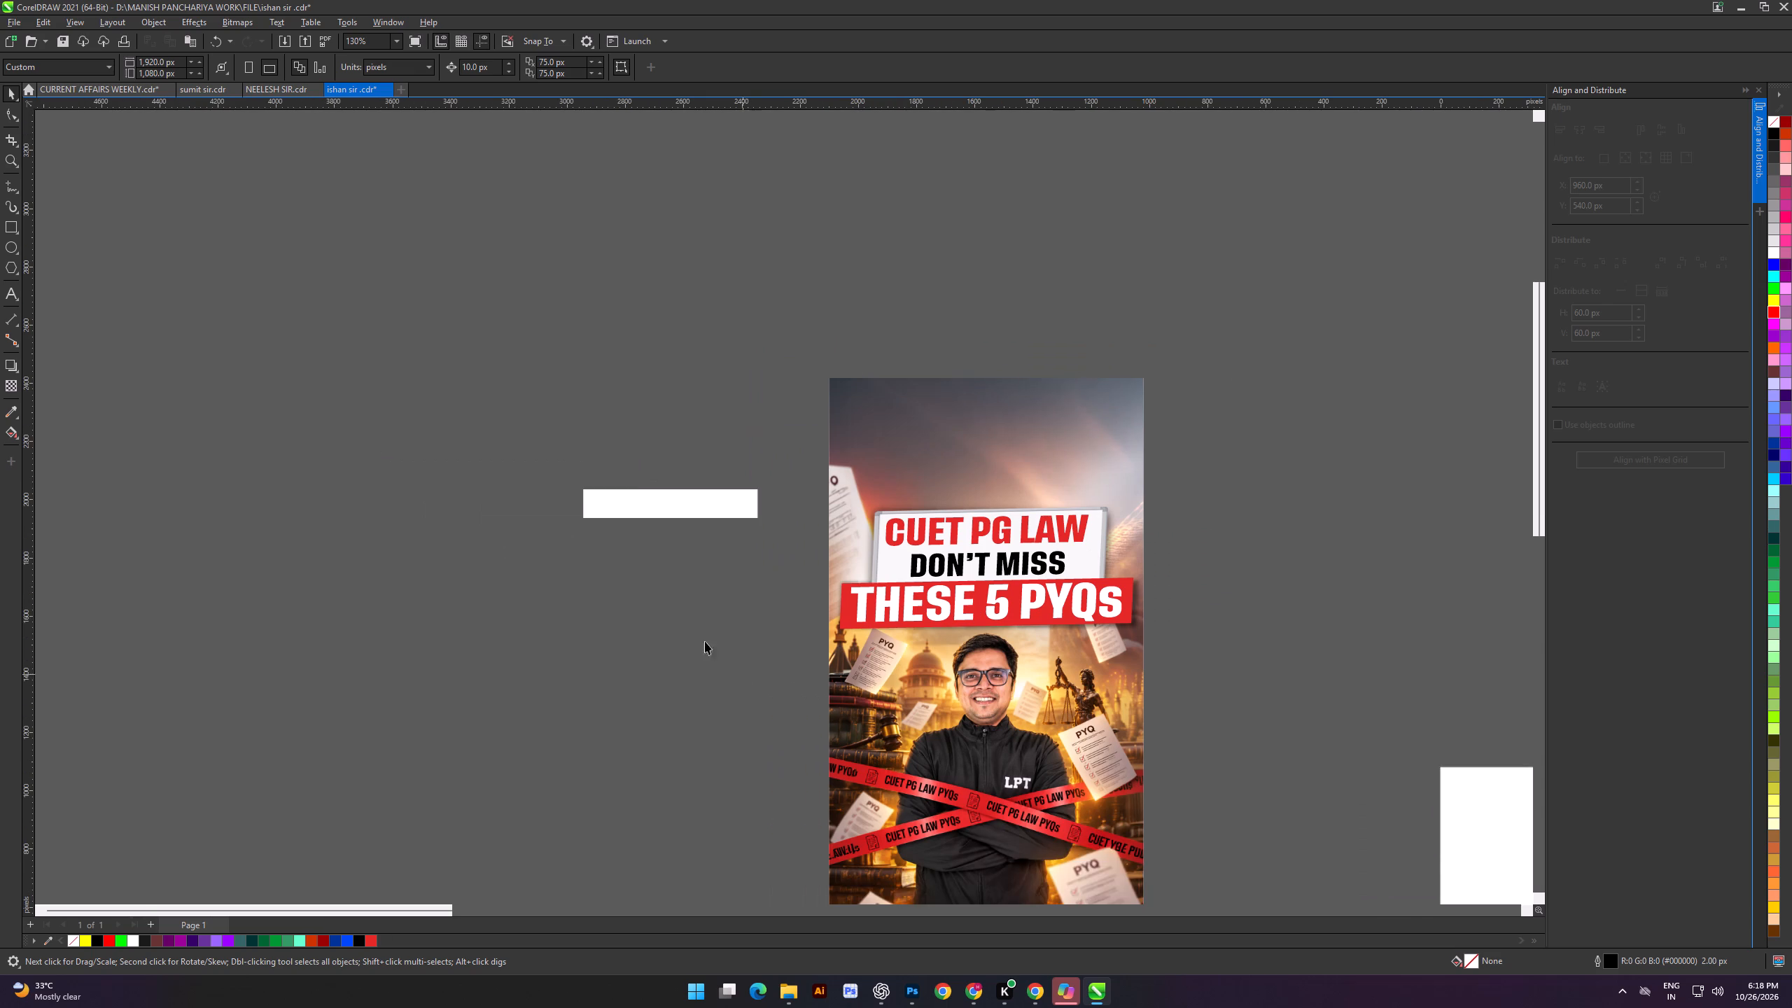
pyautogui.click(699, 638)
pyautogui.keyDown('shift'); pyautogui.scroll(4, 912, 619); pyautogui.keyUp('shift')
pyautogui.keyDown('alt'); pyautogui.scroll(-4, 920, 618); pyautogui.keyUp('alt')
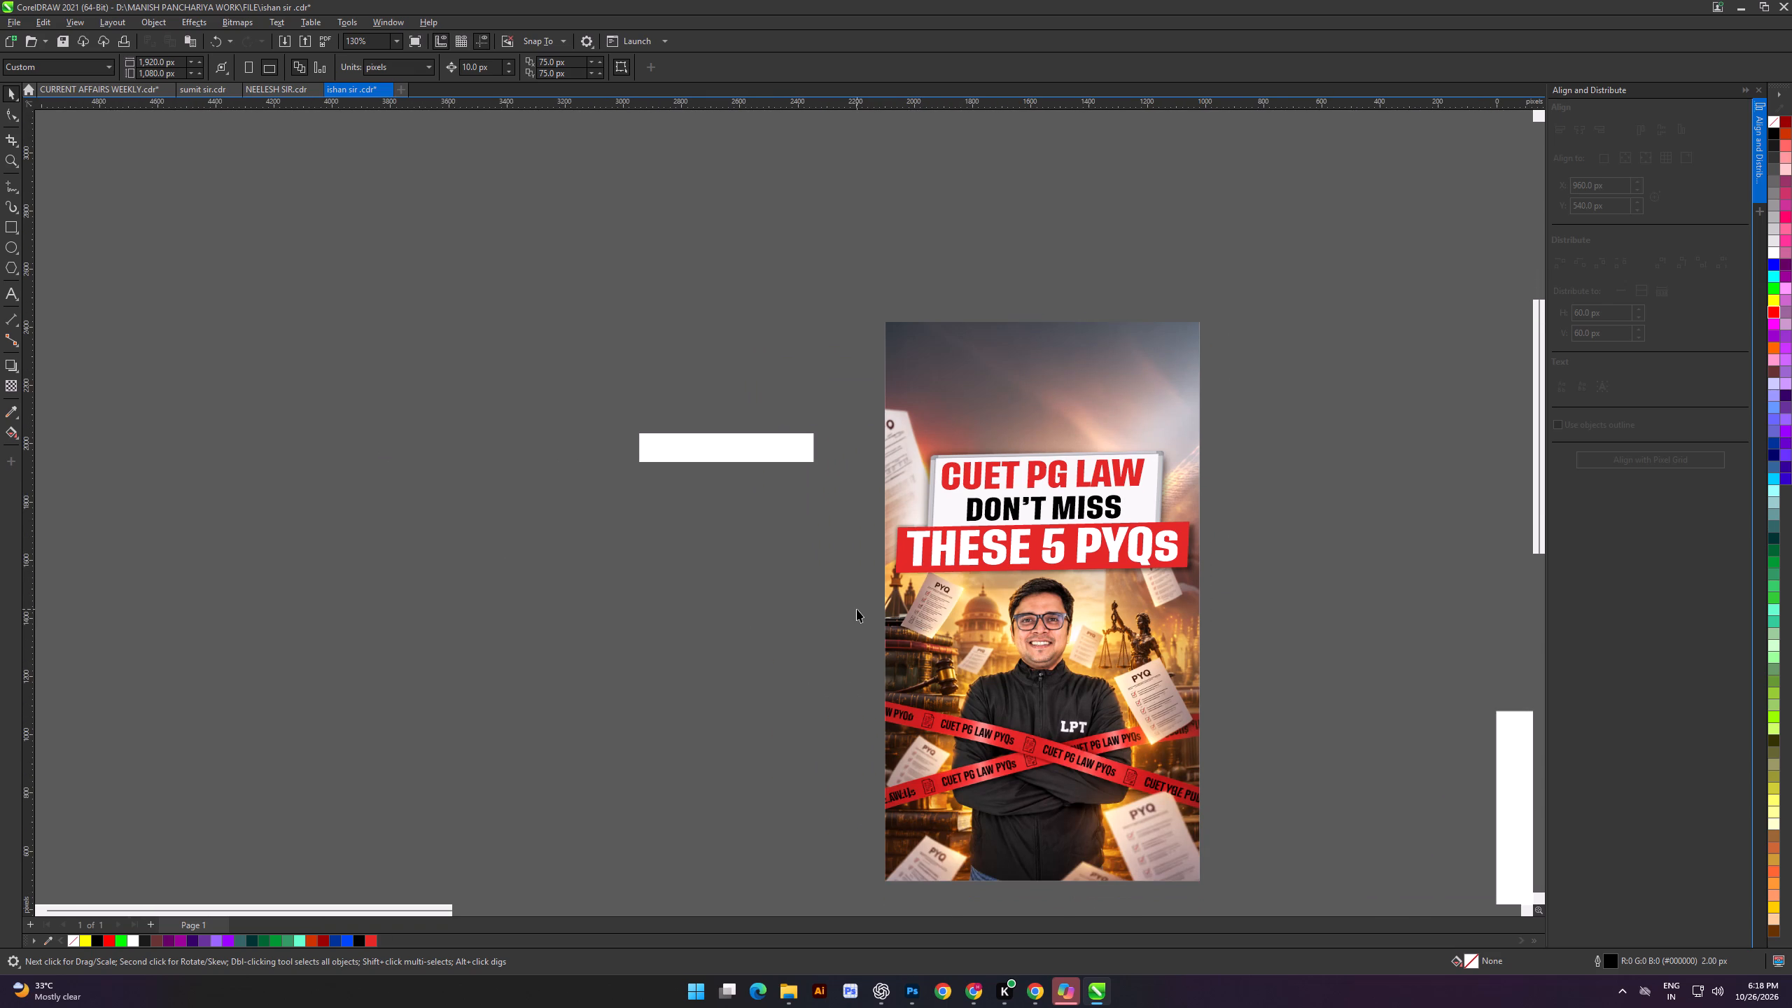
# Start importing a logo from the All Size Logos_1 folder in Downloads.
pyautogui.hotkey('ctrl', 'i')
pyautogui.click(677, 663)
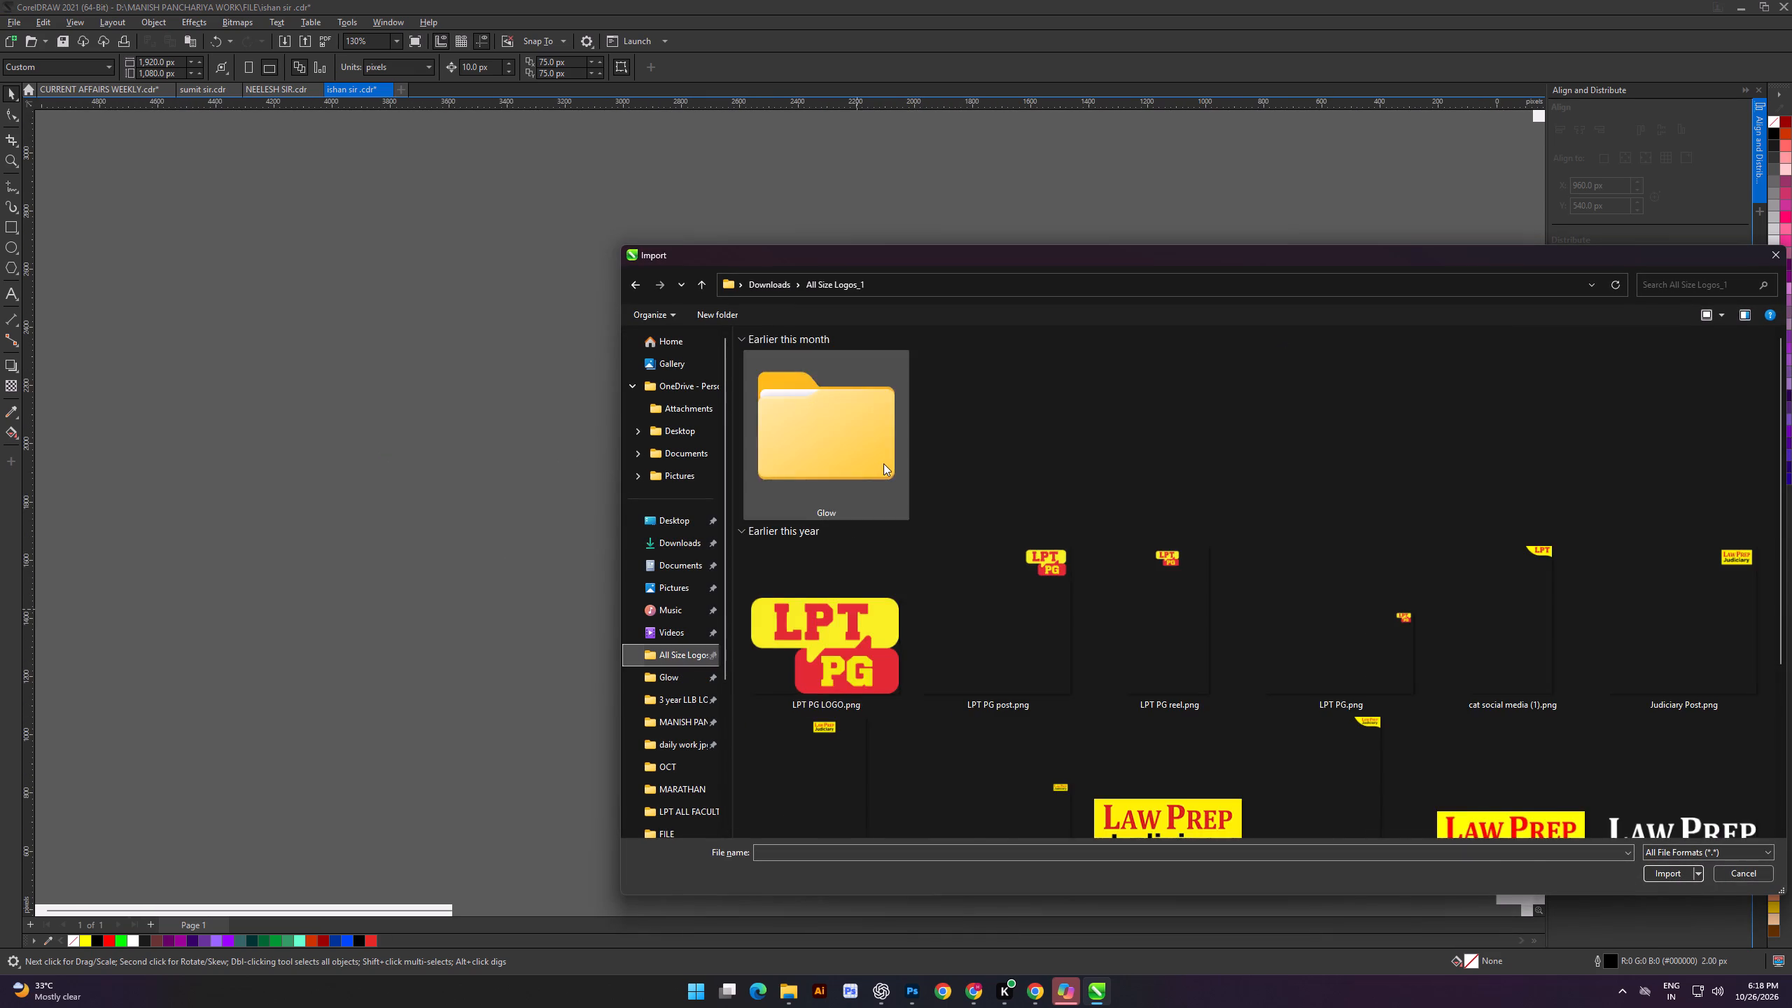
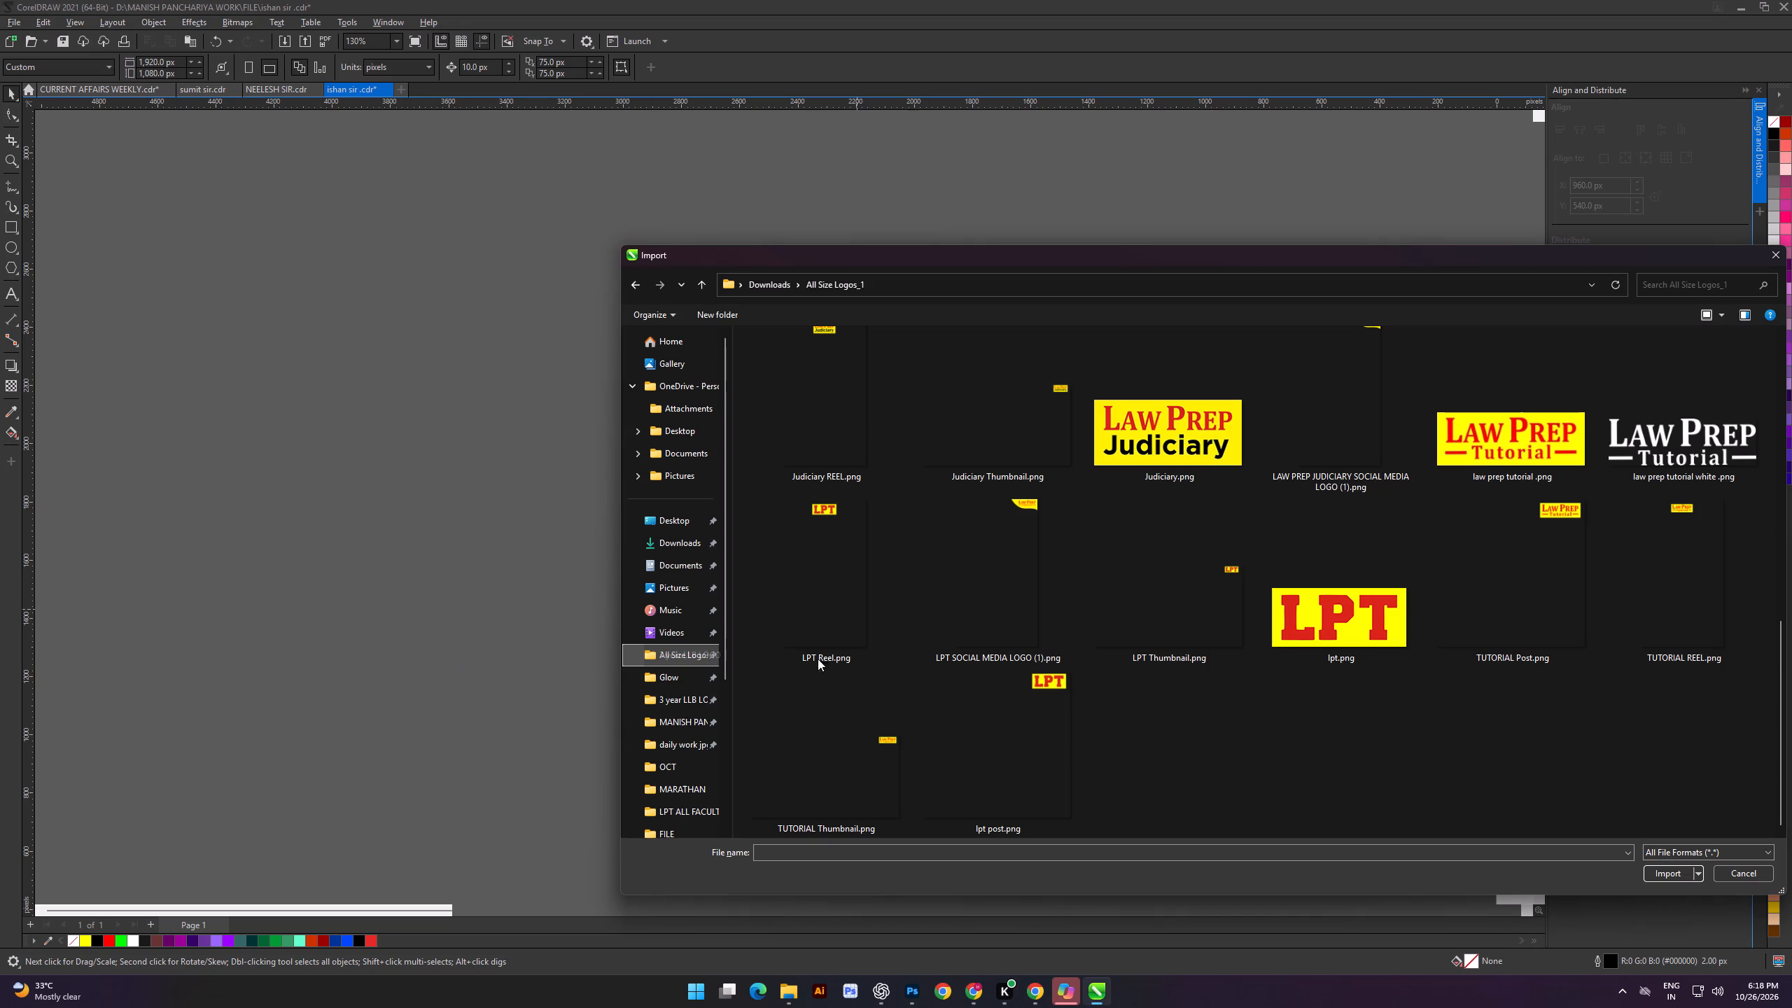
# Import the LPT PG reel.png logo from All Size Logos_1 and place it inside the cover's PowerClip frame.
pyautogui.scroll(-6, 1012, 636)
pyautogui.scroll(5, 1434, 667)
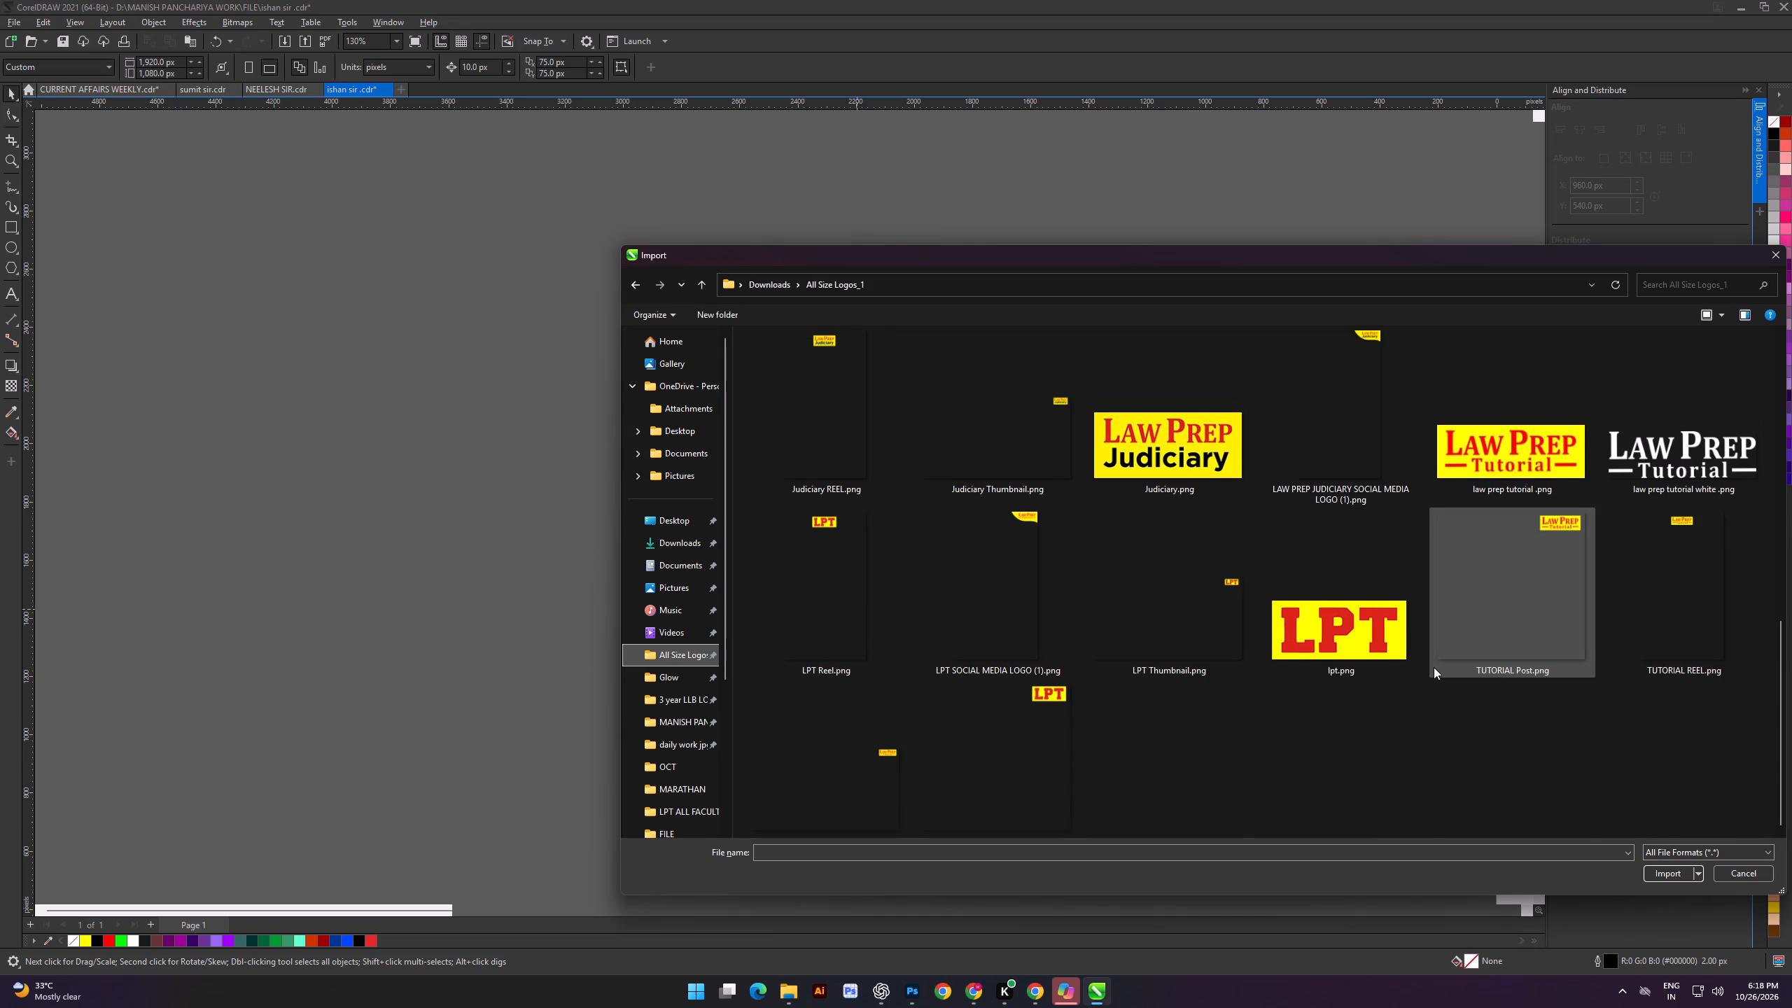
pyautogui.doubleClick(1179, 606)
pyautogui.moveTo(363, 514); pyautogui.dragTo(737, 983)
pyautogui.press('d')
# Enlarge the LPT PG logo inside the cover's PowerClip to about 1,091 × 1,940 px and finish editing the contents.
pyautogui.click(1049, 429)
pyautogui.tripleClick(1049, 419)
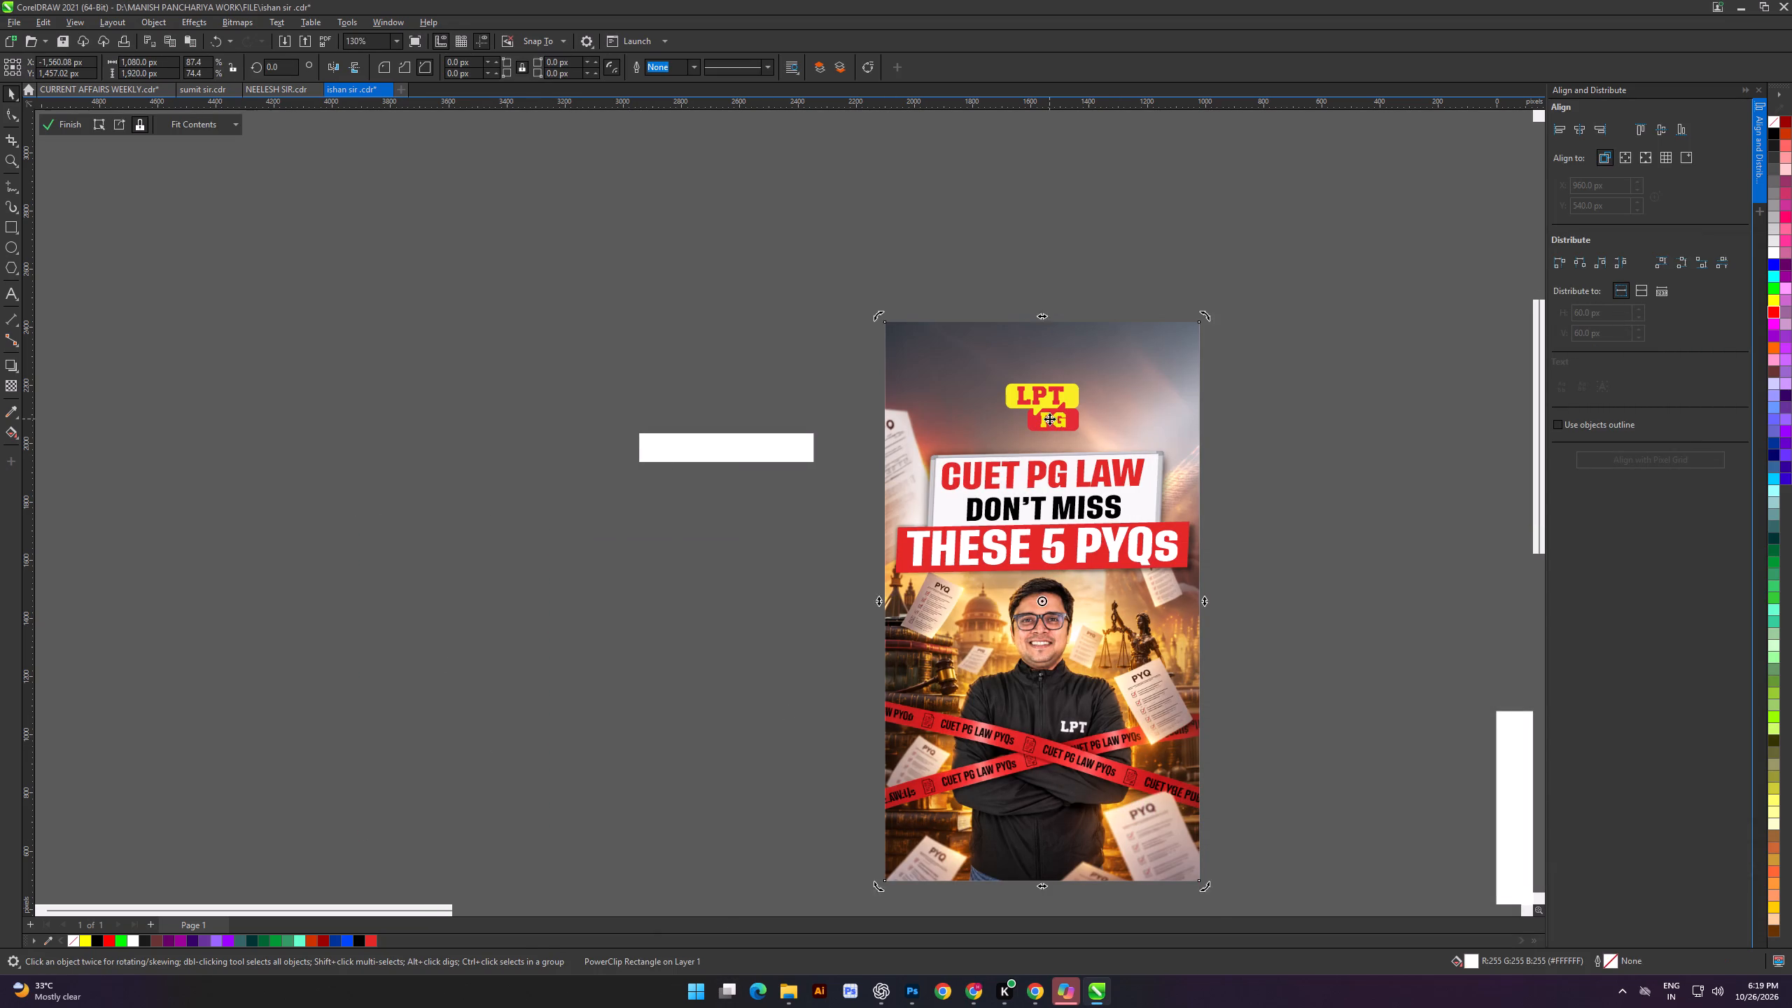
pyautogui.scroll(-4, 1157, 811)
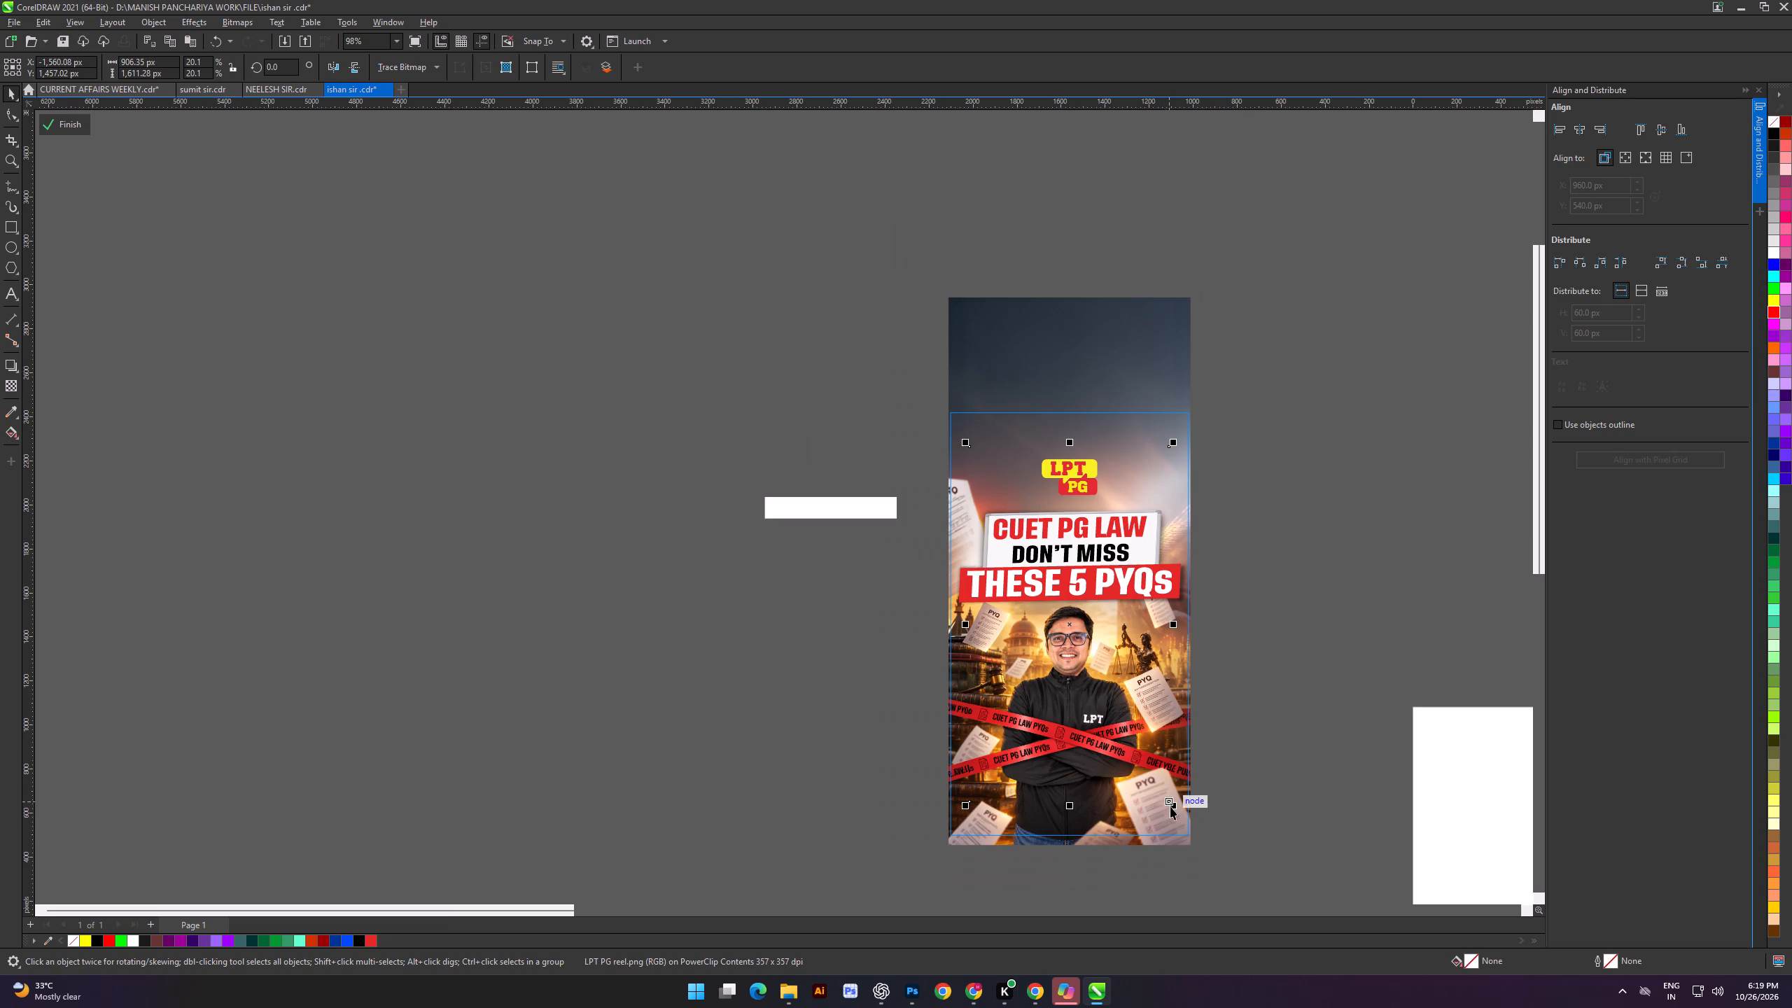
pyautogui.keyDown('shift'); pyautogui.moveTo(1172, 806); pyautogui.dragTo(1194, 843); pyautogui.keyUp('shift')
pyautogui.click(60, 125)
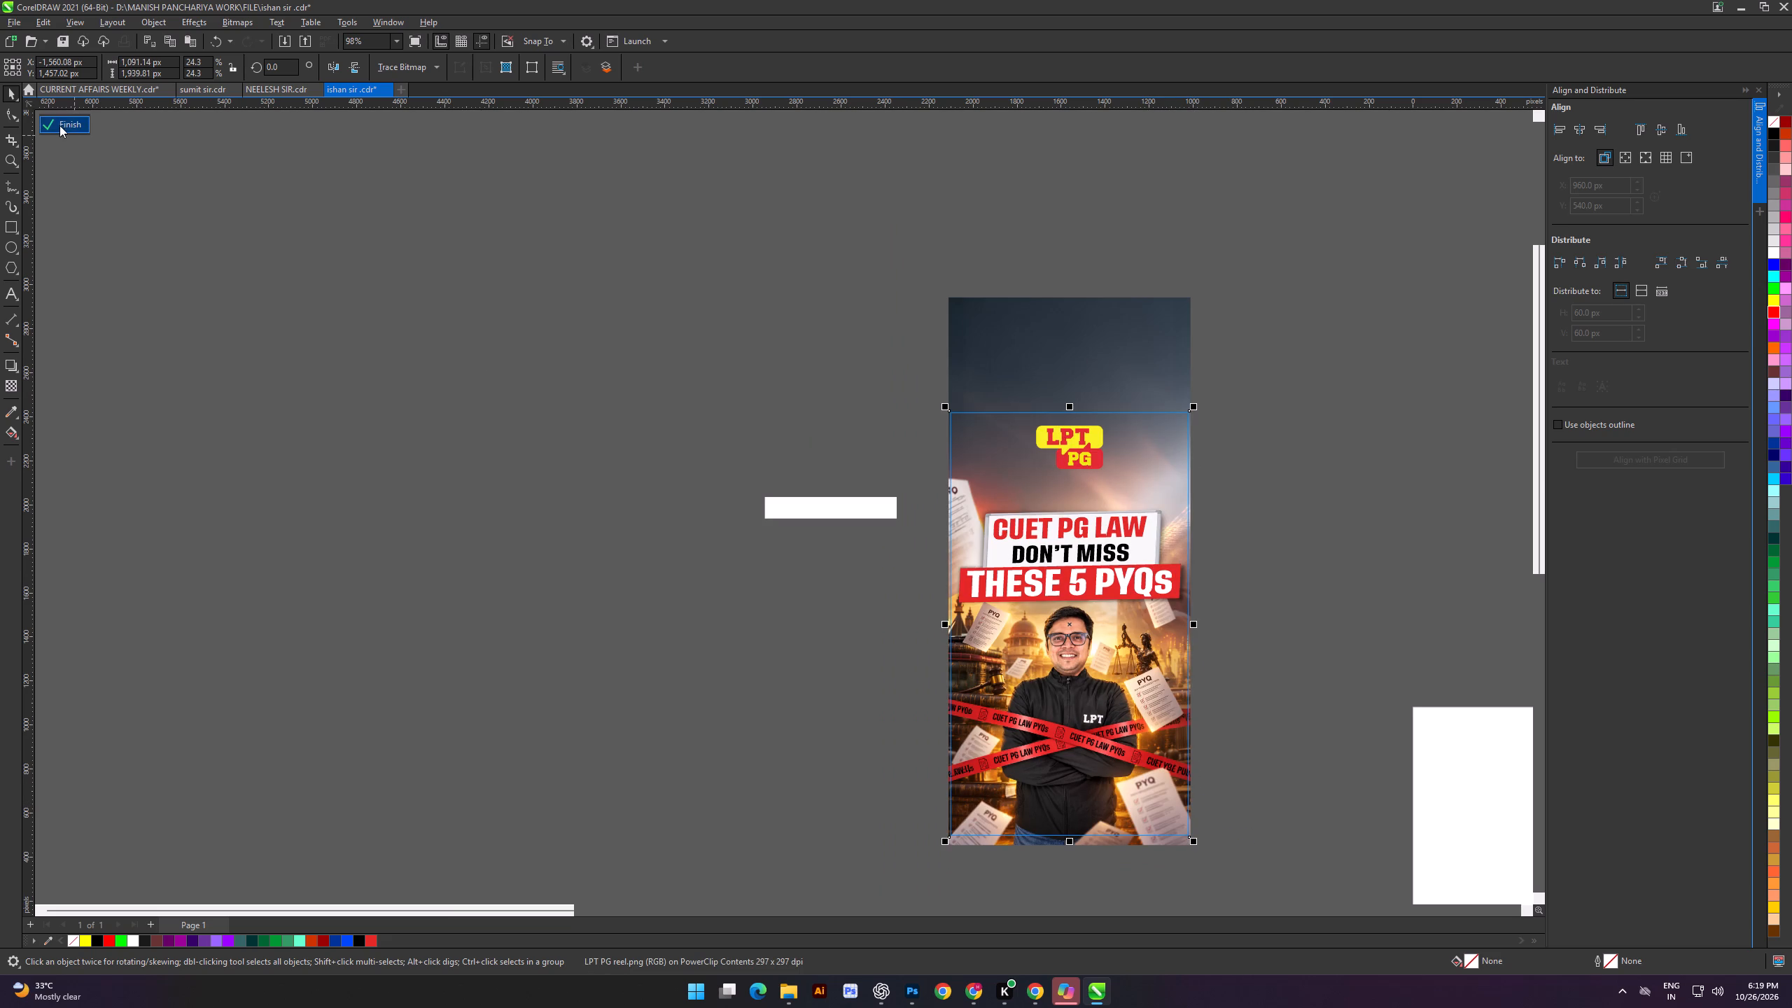
# Examine the whole cover, checking the enlarged logo's position above the headline.
pyautogui.click(393, 404)
pyautogui.keyDown('shift'); pyautogui.scroll(-2, 1082, 437); pyautogui.keyUp('shift')
pyautogui.click(1016, 230)
pyautogui.keyDown('alt'); pyautogui.scroll(-7, 1091, 371); pyautogui.keyUp('alt')
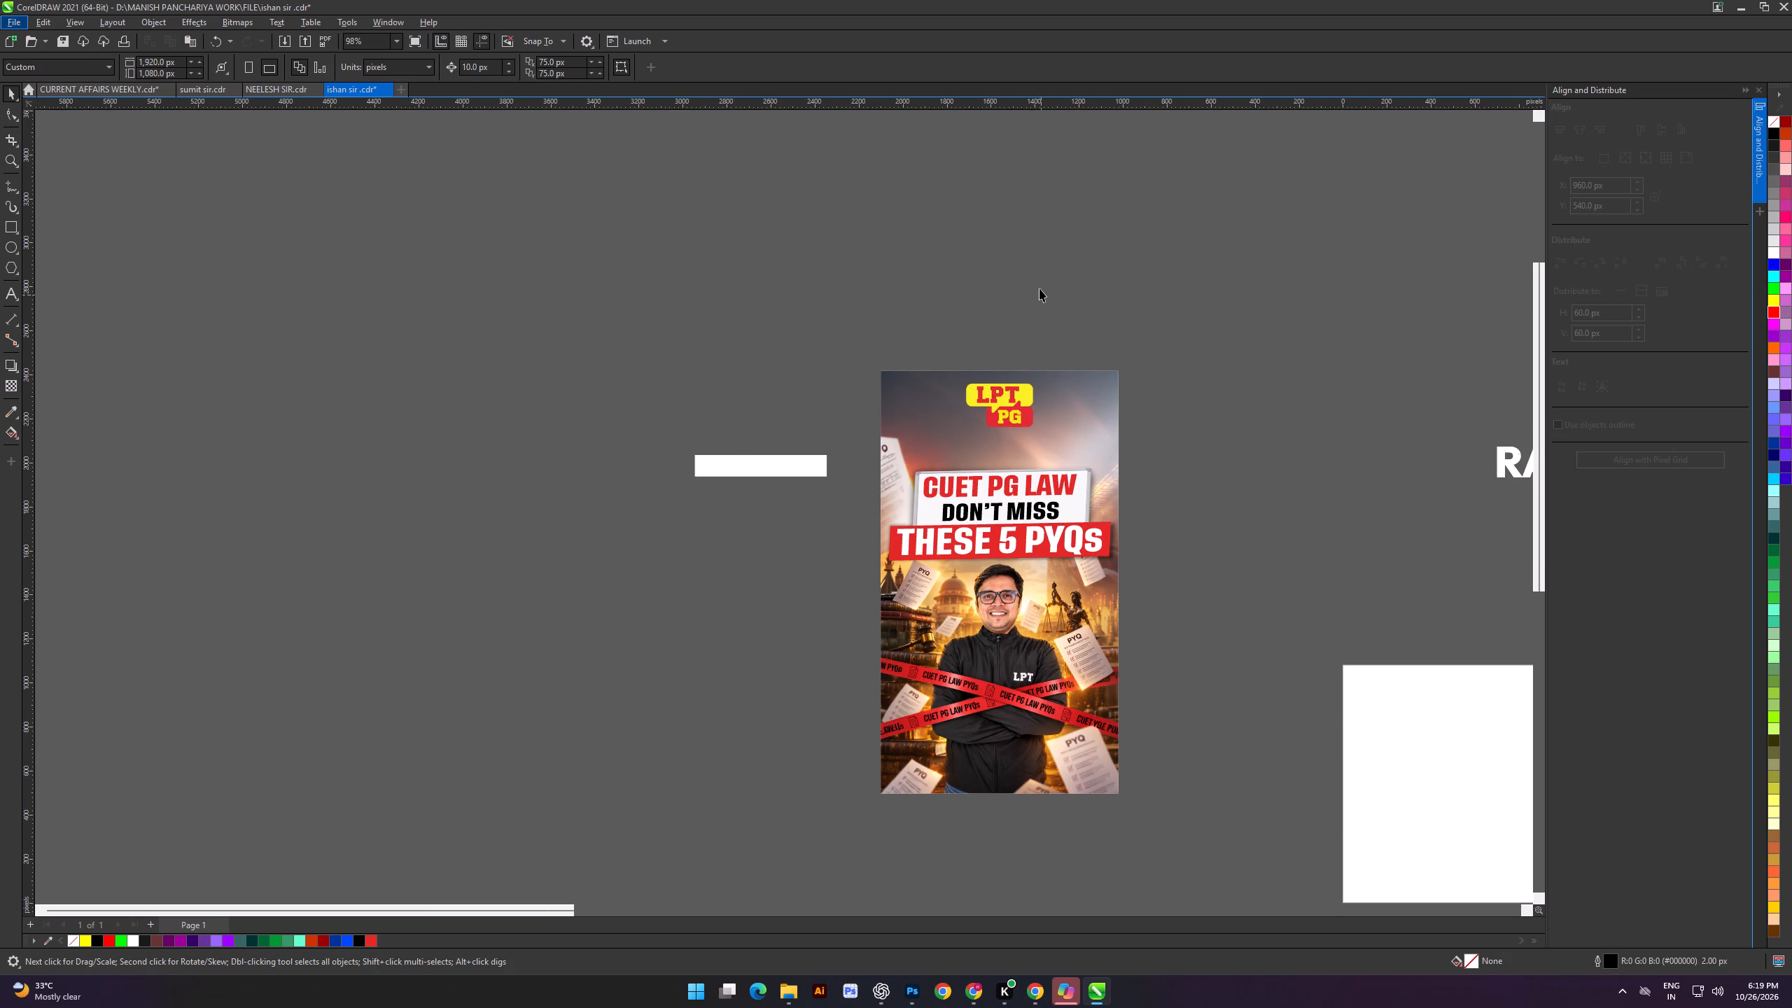
pyautogui.click(1028, 258)
pyautogui.keyDown('shift'); pyautogui.scroll(-3, 1009, 274); pyautogui.keyUp('shift')
pyautogui.keyDown('alt'); pyautogui.scroll(1, 859, 278); pyautogui.keyUp('alt')
pyautogui.click(838, 276)
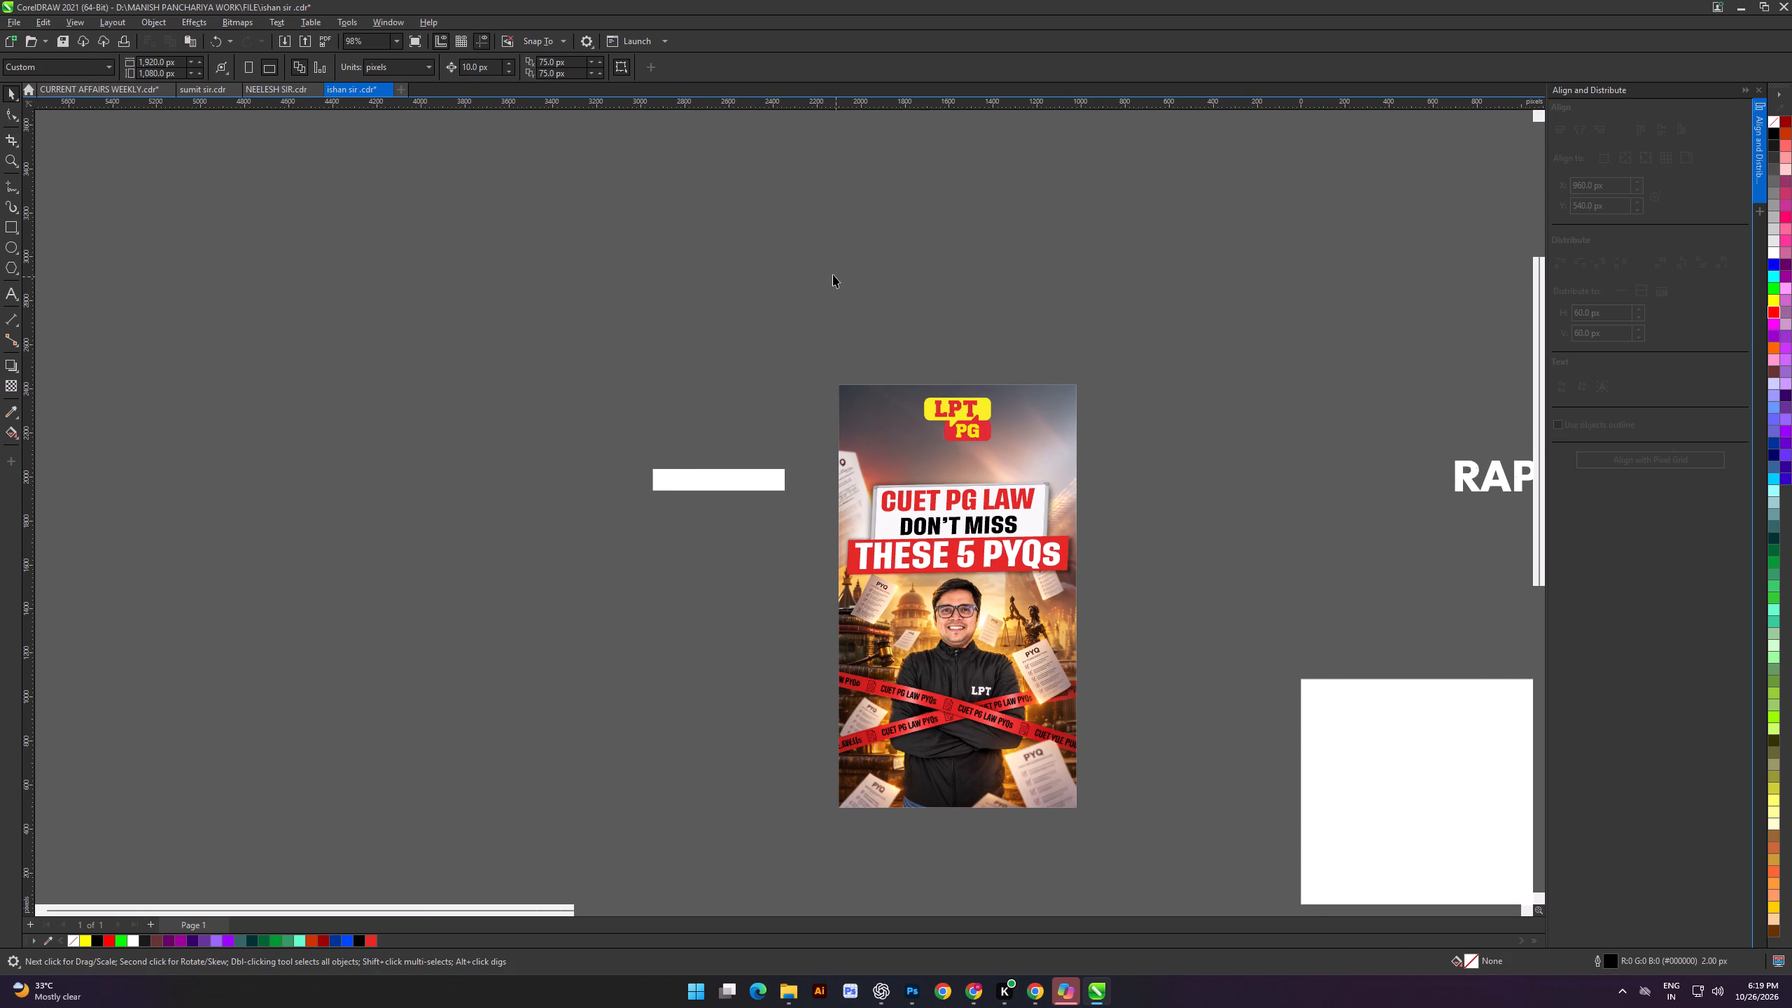
pyautogui.click(813, 316)
pyautogui.click(778, 331)
pyautogui.moveTo(812, 349); pyautogui.dragTo(1109, 659)
pyautogui.moveTo(822, 337); pyautogui.dragTo(942, 573)
pyautogui.moveTo(942, 573); pyautogui.dragTo(1147, 835)
pyautogui.hotkey('ctrl', 'e')
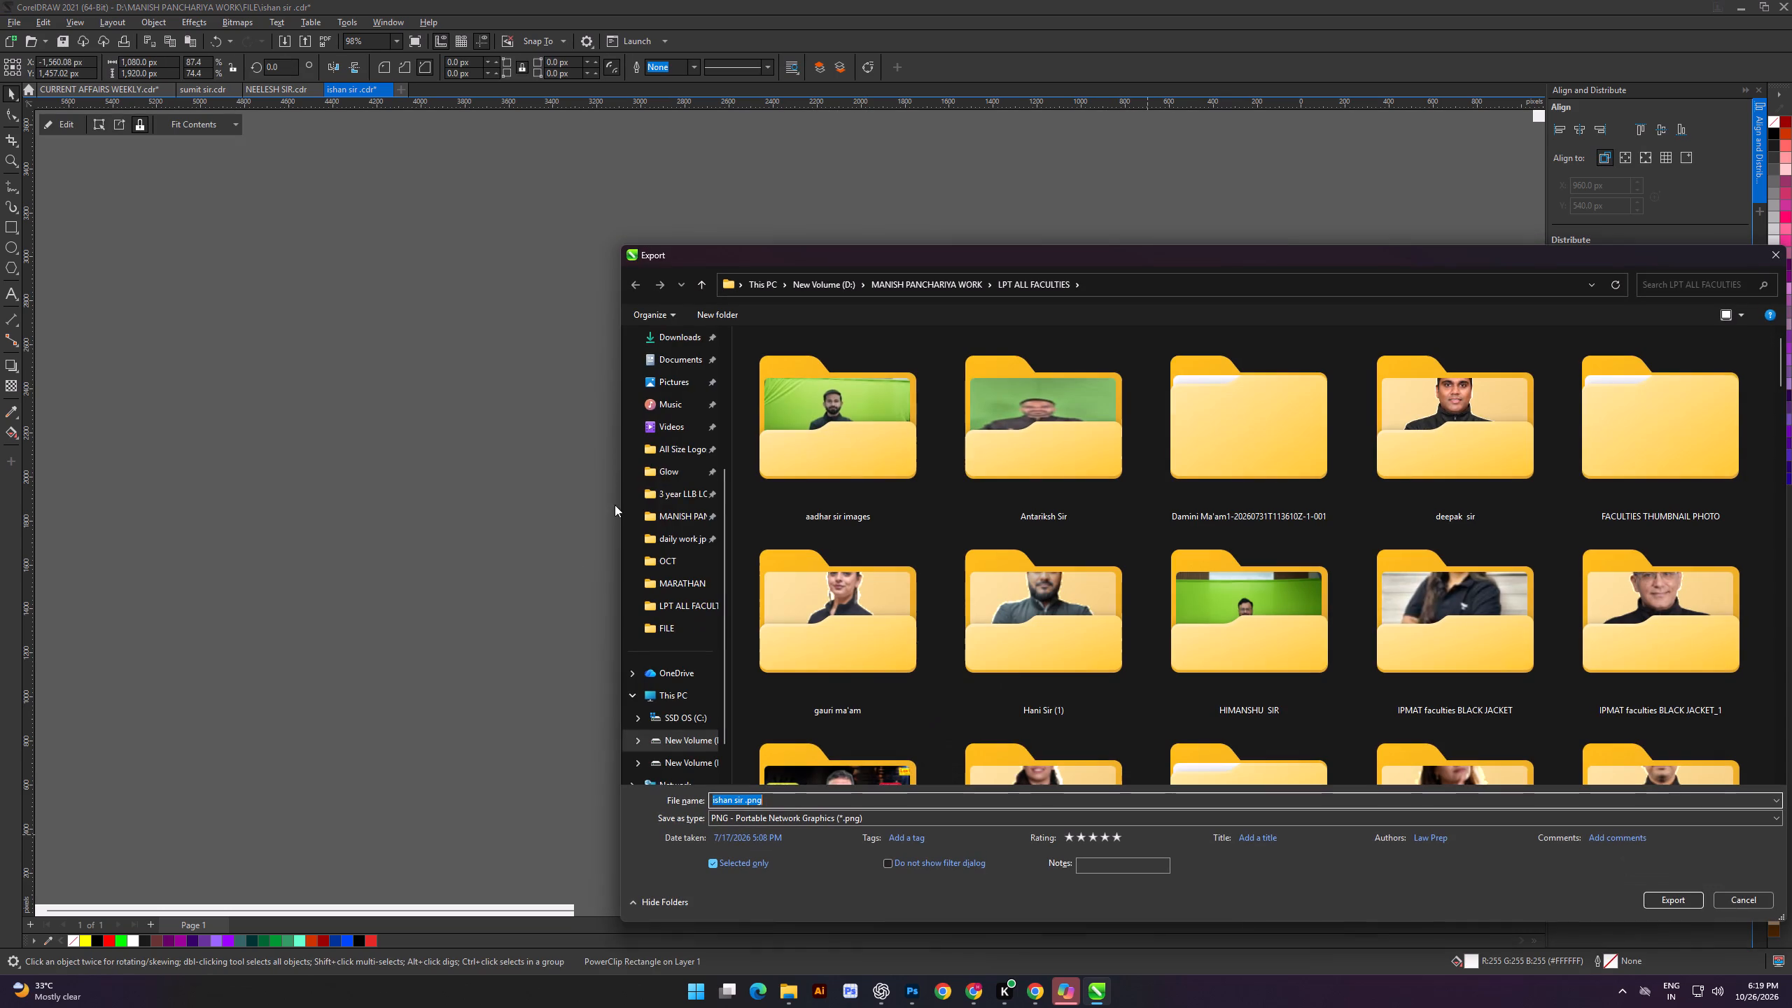
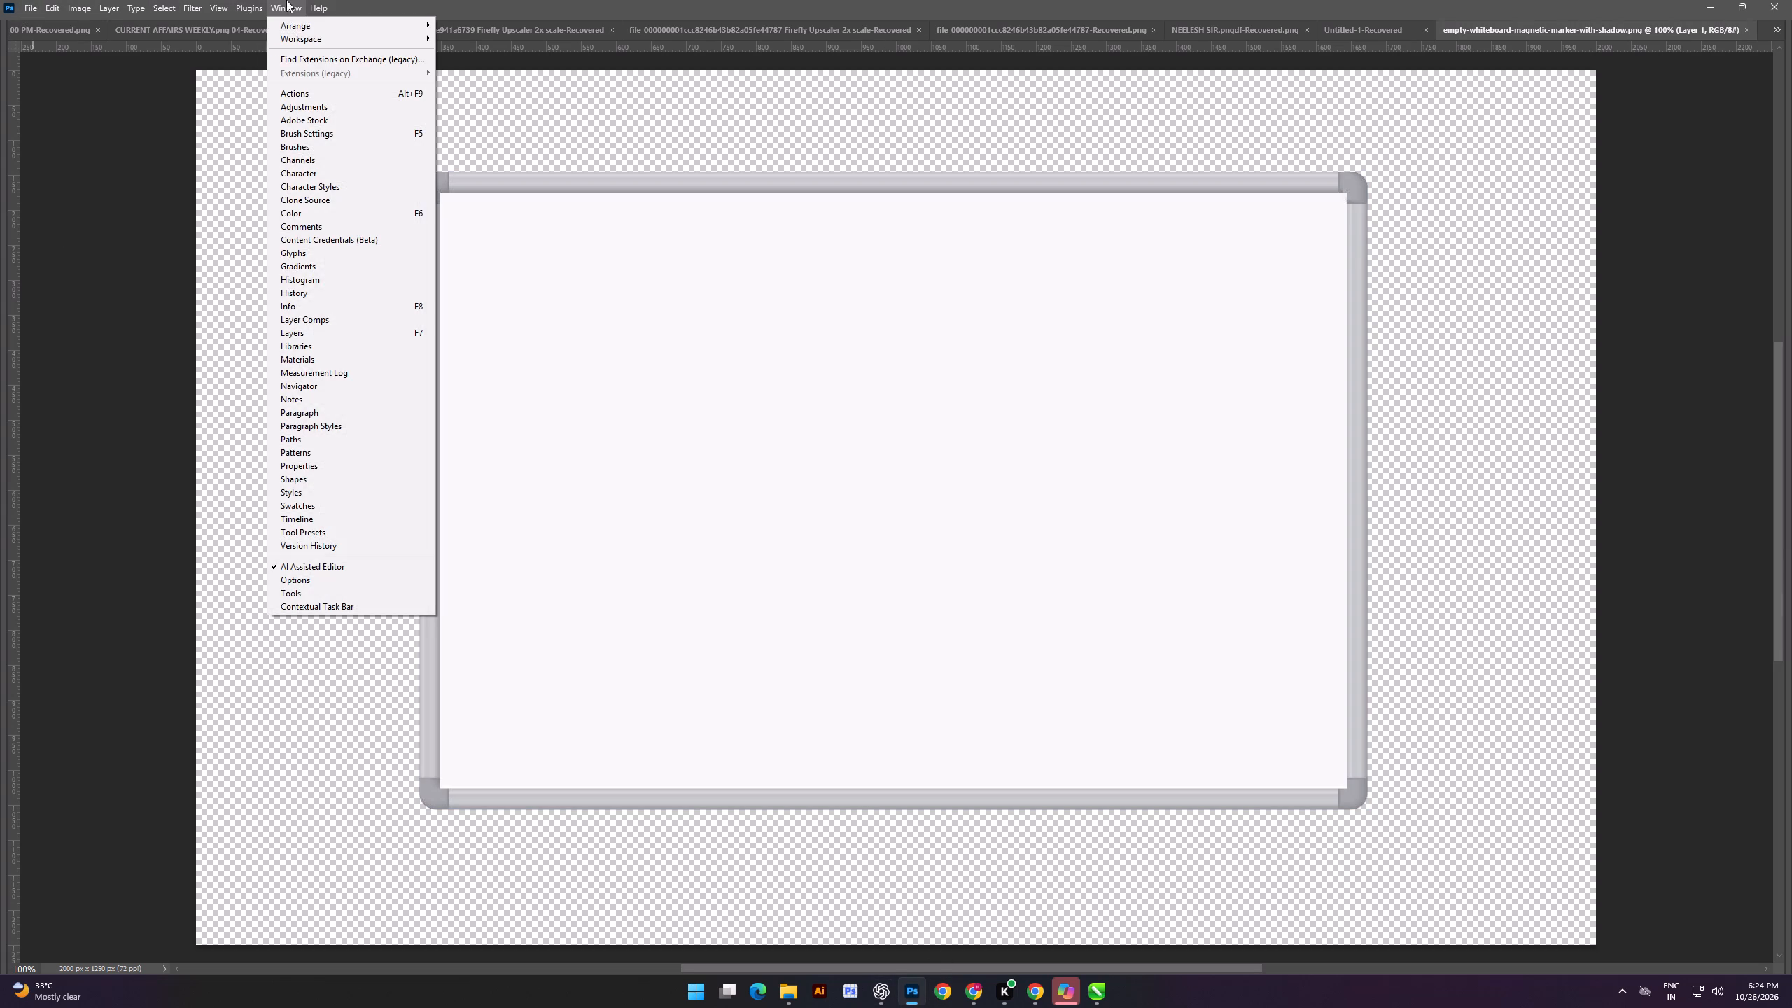
pyautogui.click(286, 0)
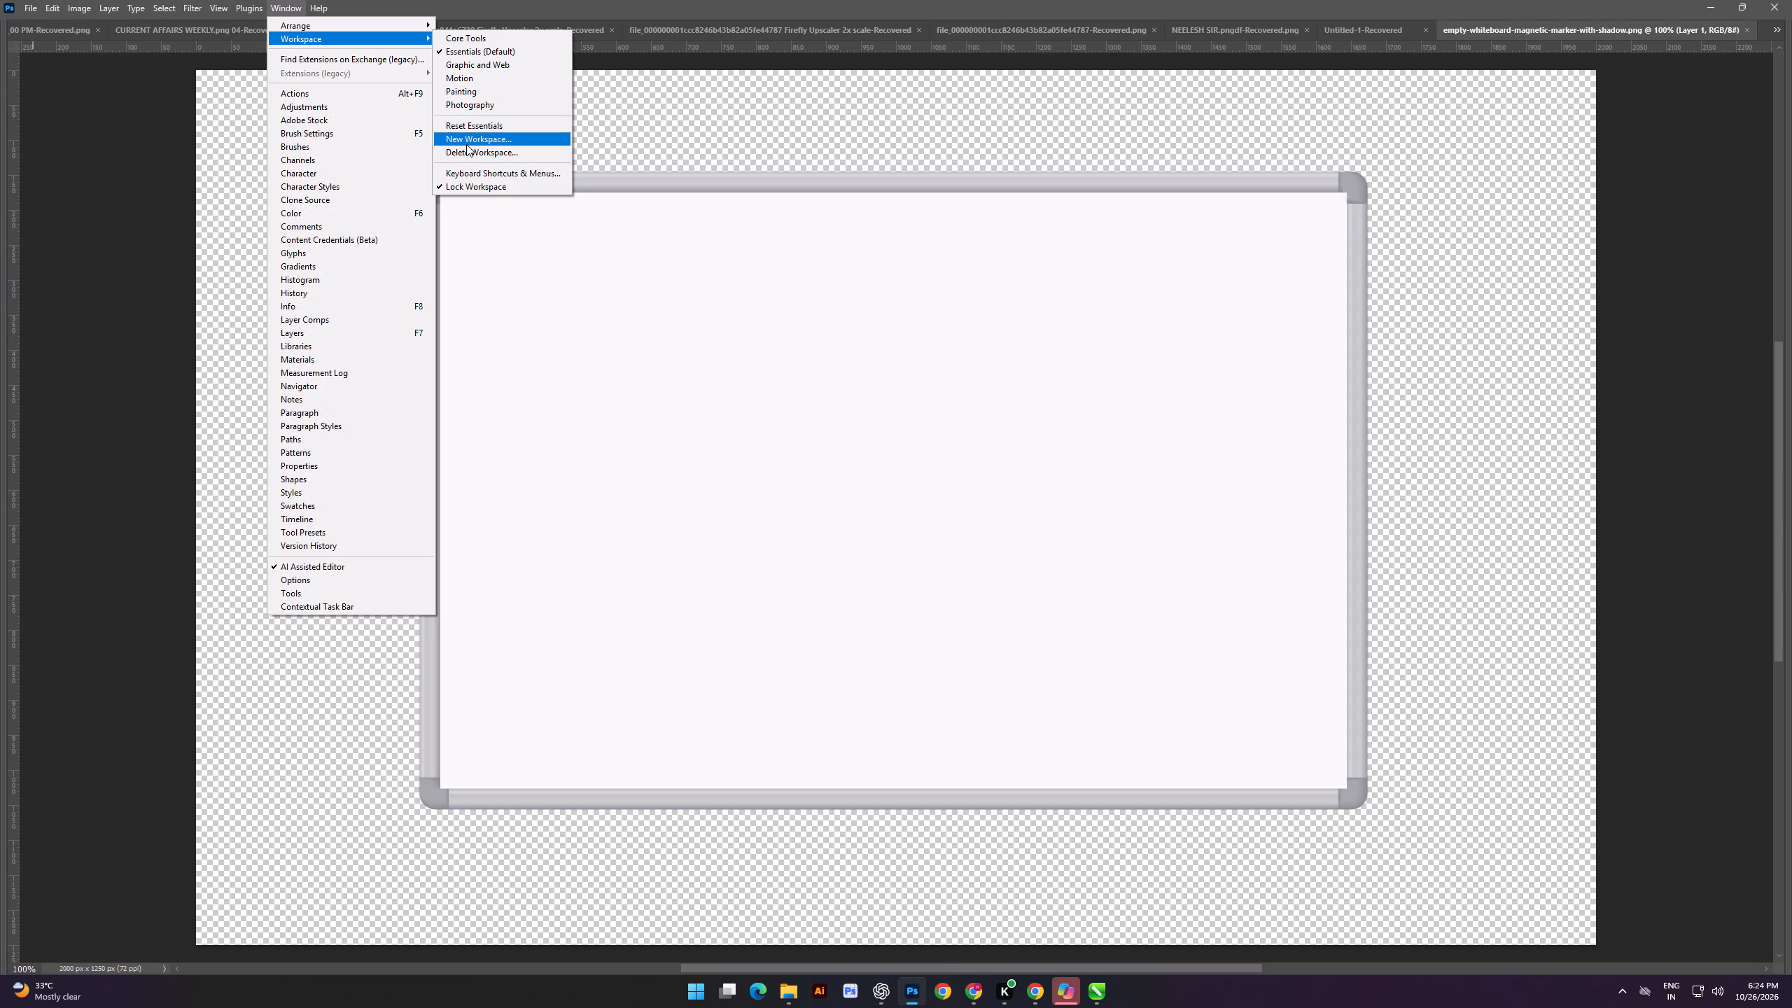
pyautogui.click(466, 129)
# Open the original CUET PG LAW reel cover PNG from the Downloads folder.
pyautogui.click(31, 7)
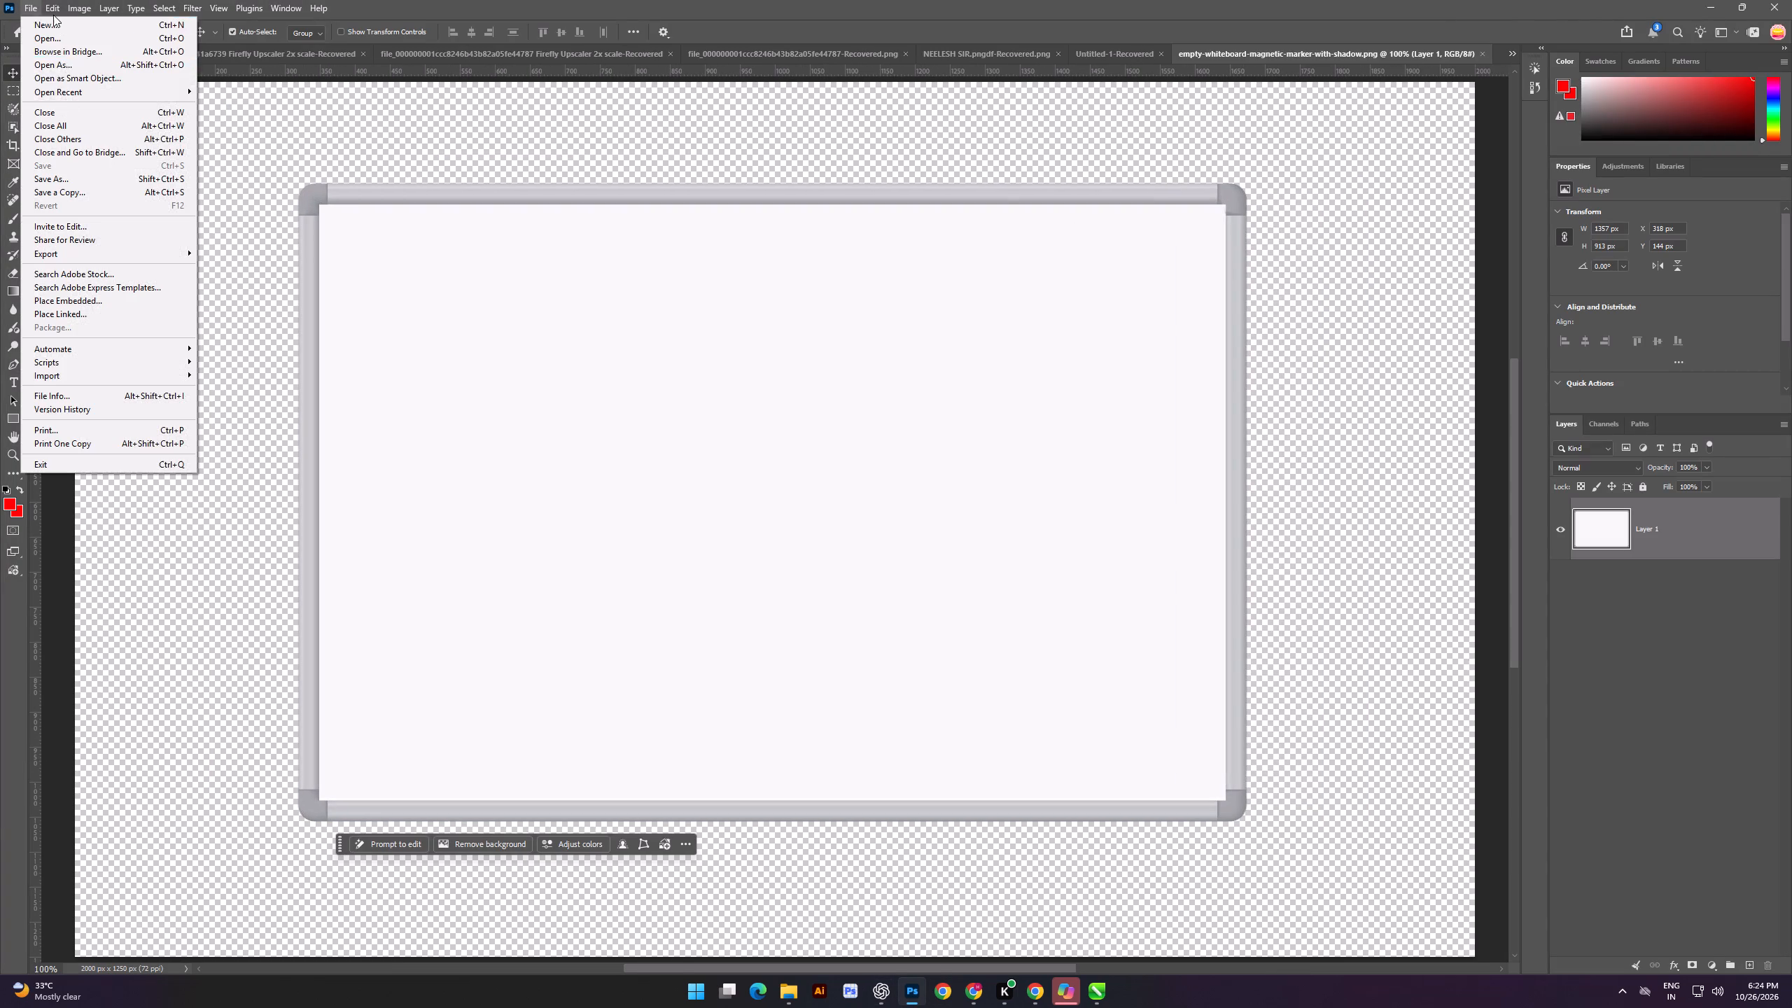
pyautogui.click(14, 34)
pyautogui.click(33, 131)
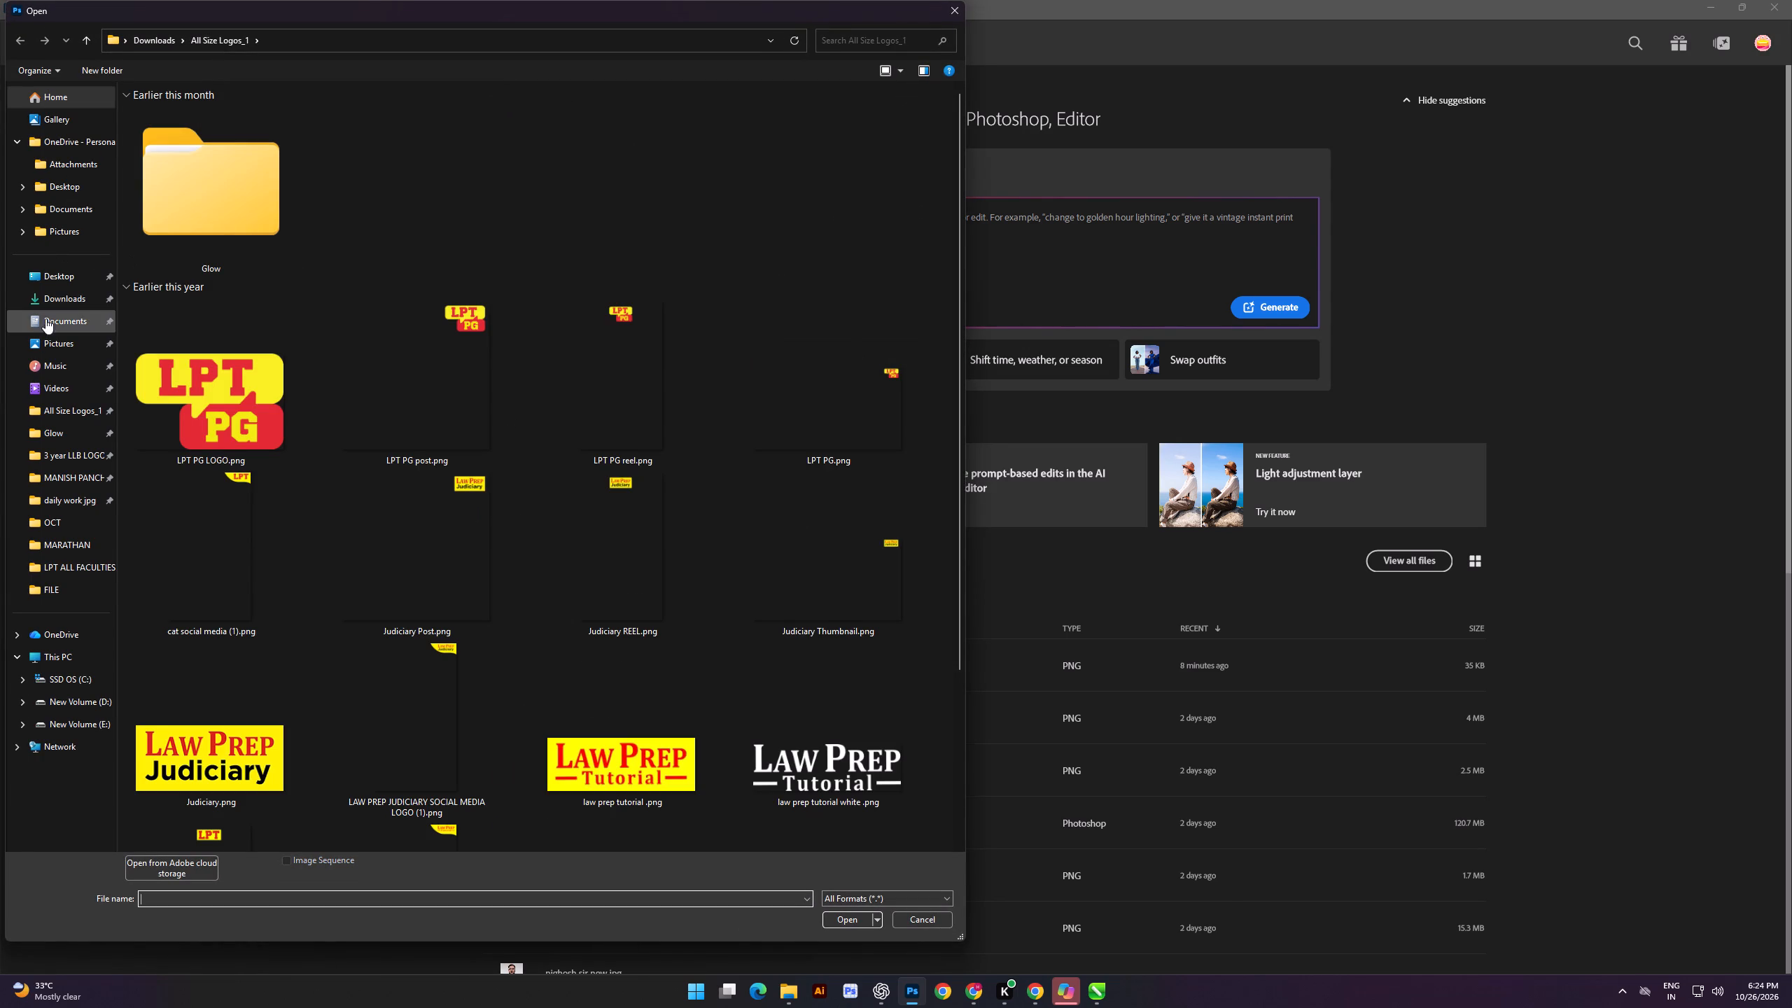
pyautogui.click(47, 303)
pyautogui.click(64, 315)
pyautogui.click(62, 290)
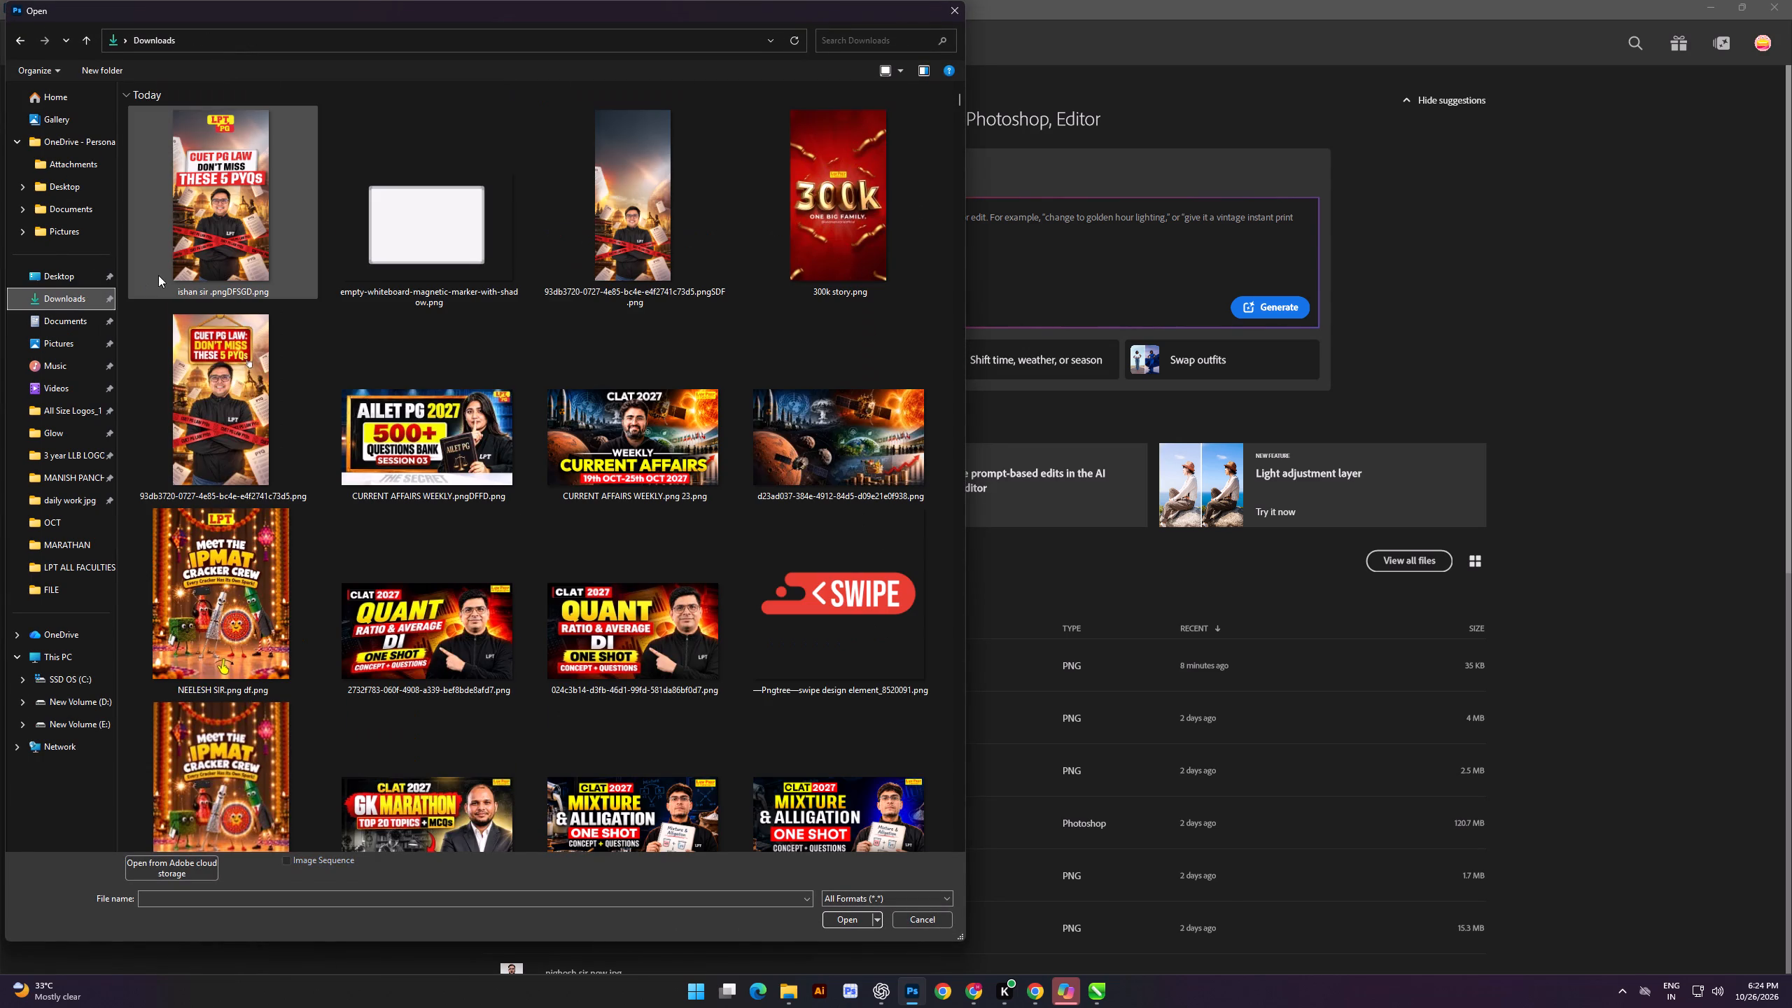
pyautogui.doubleClick(225, 211)
pyautogui.doubleClick(241, 238)
# Convert the reel cover layer, Layer 1, to a smart object.
pyautogui.rightClick(1714, 511)
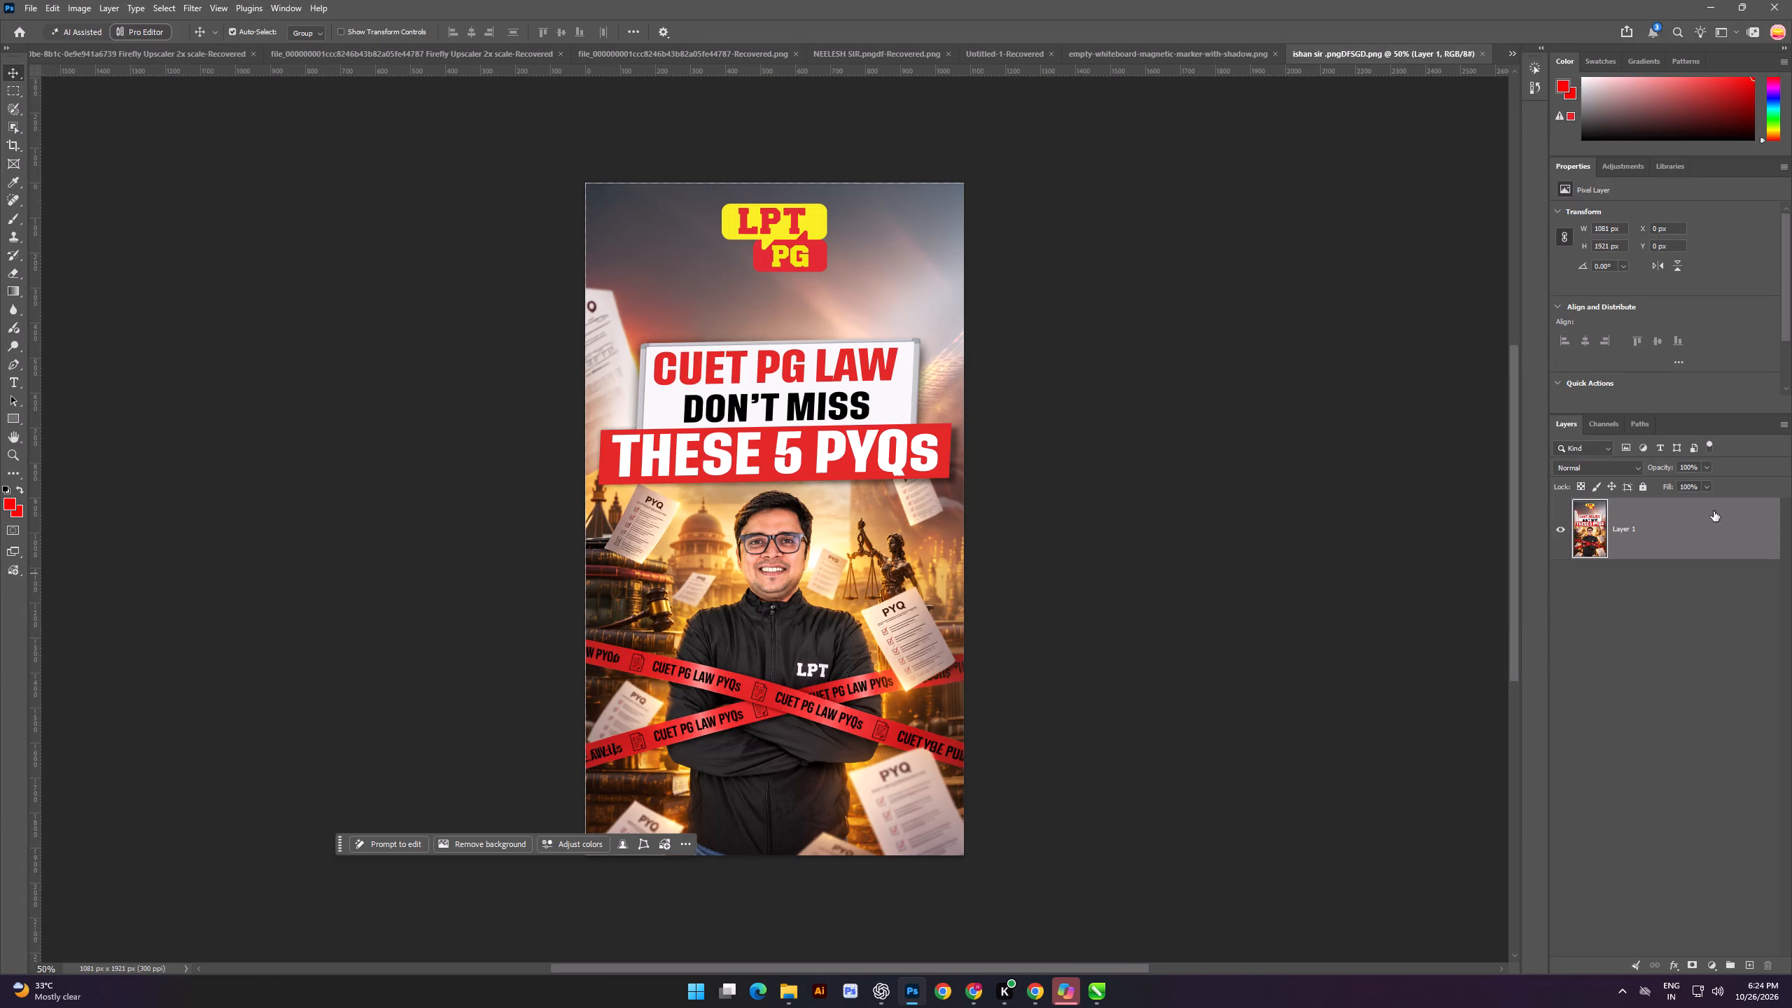
pyautogui.click(1704, 793)
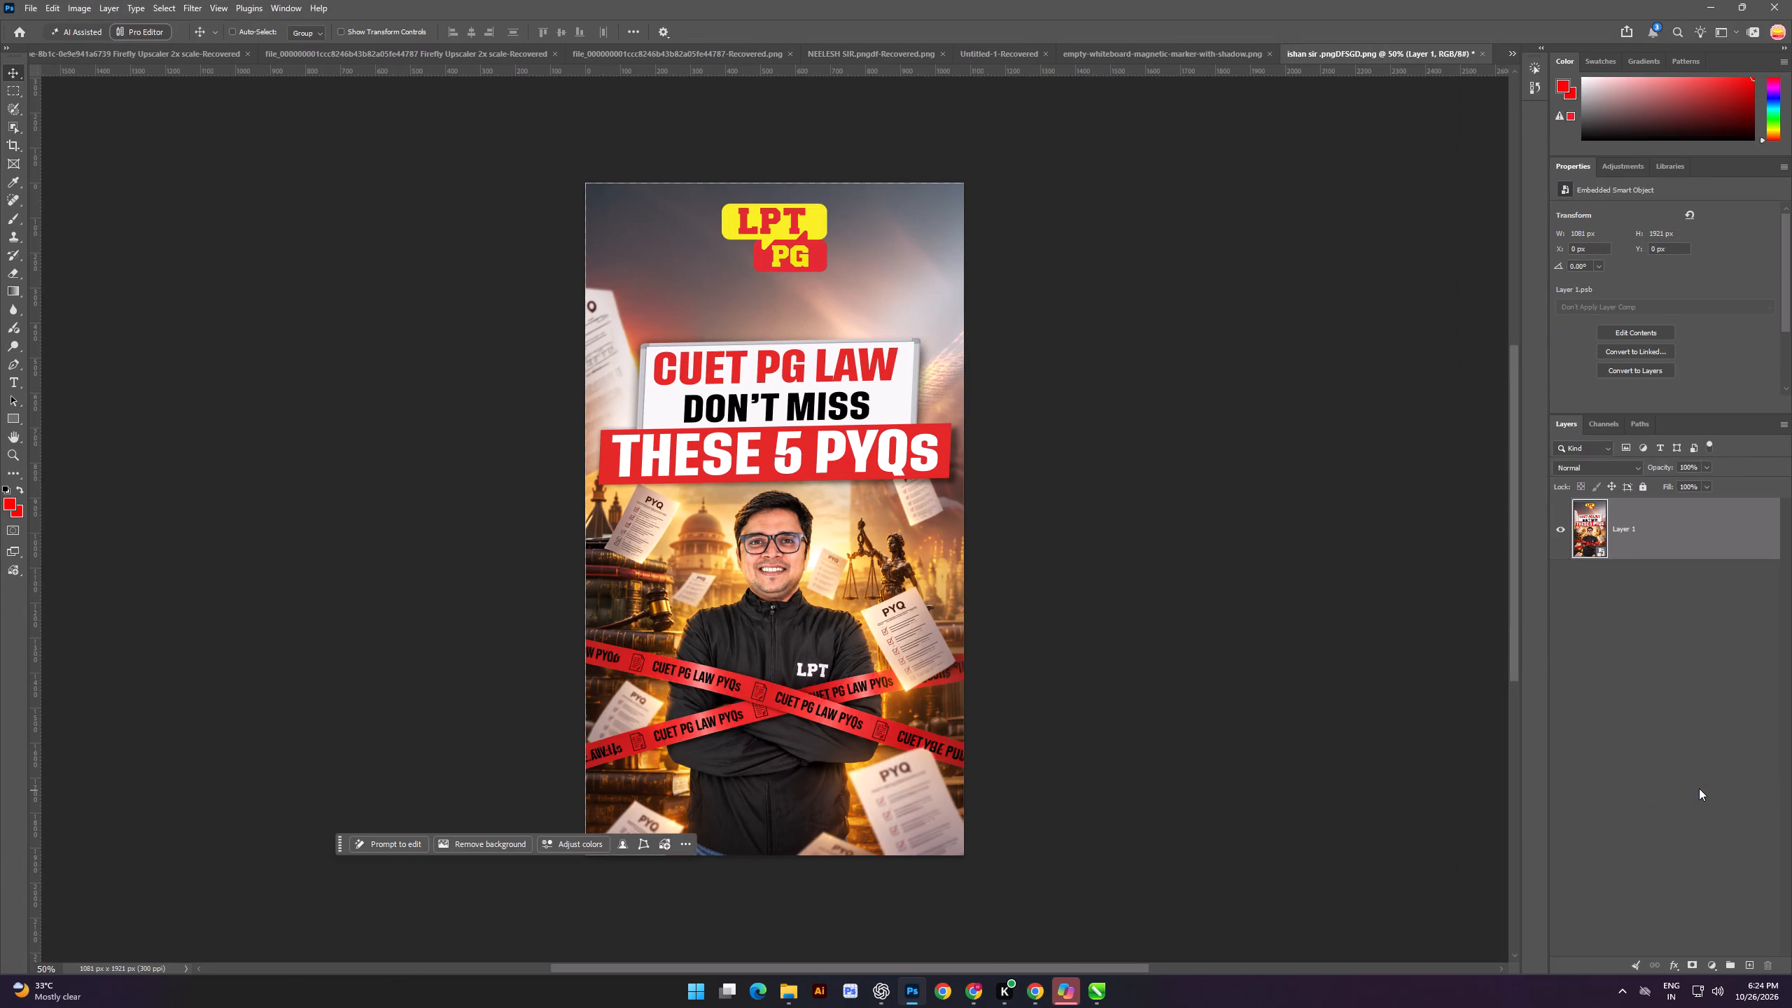
# Start the Camera Raw Filter on the cover and set Texture +45, Clarity +21, Dehaze +9 and Vignette -11.
pyautogui.hotkey('ctrl', 'shift', 'a')
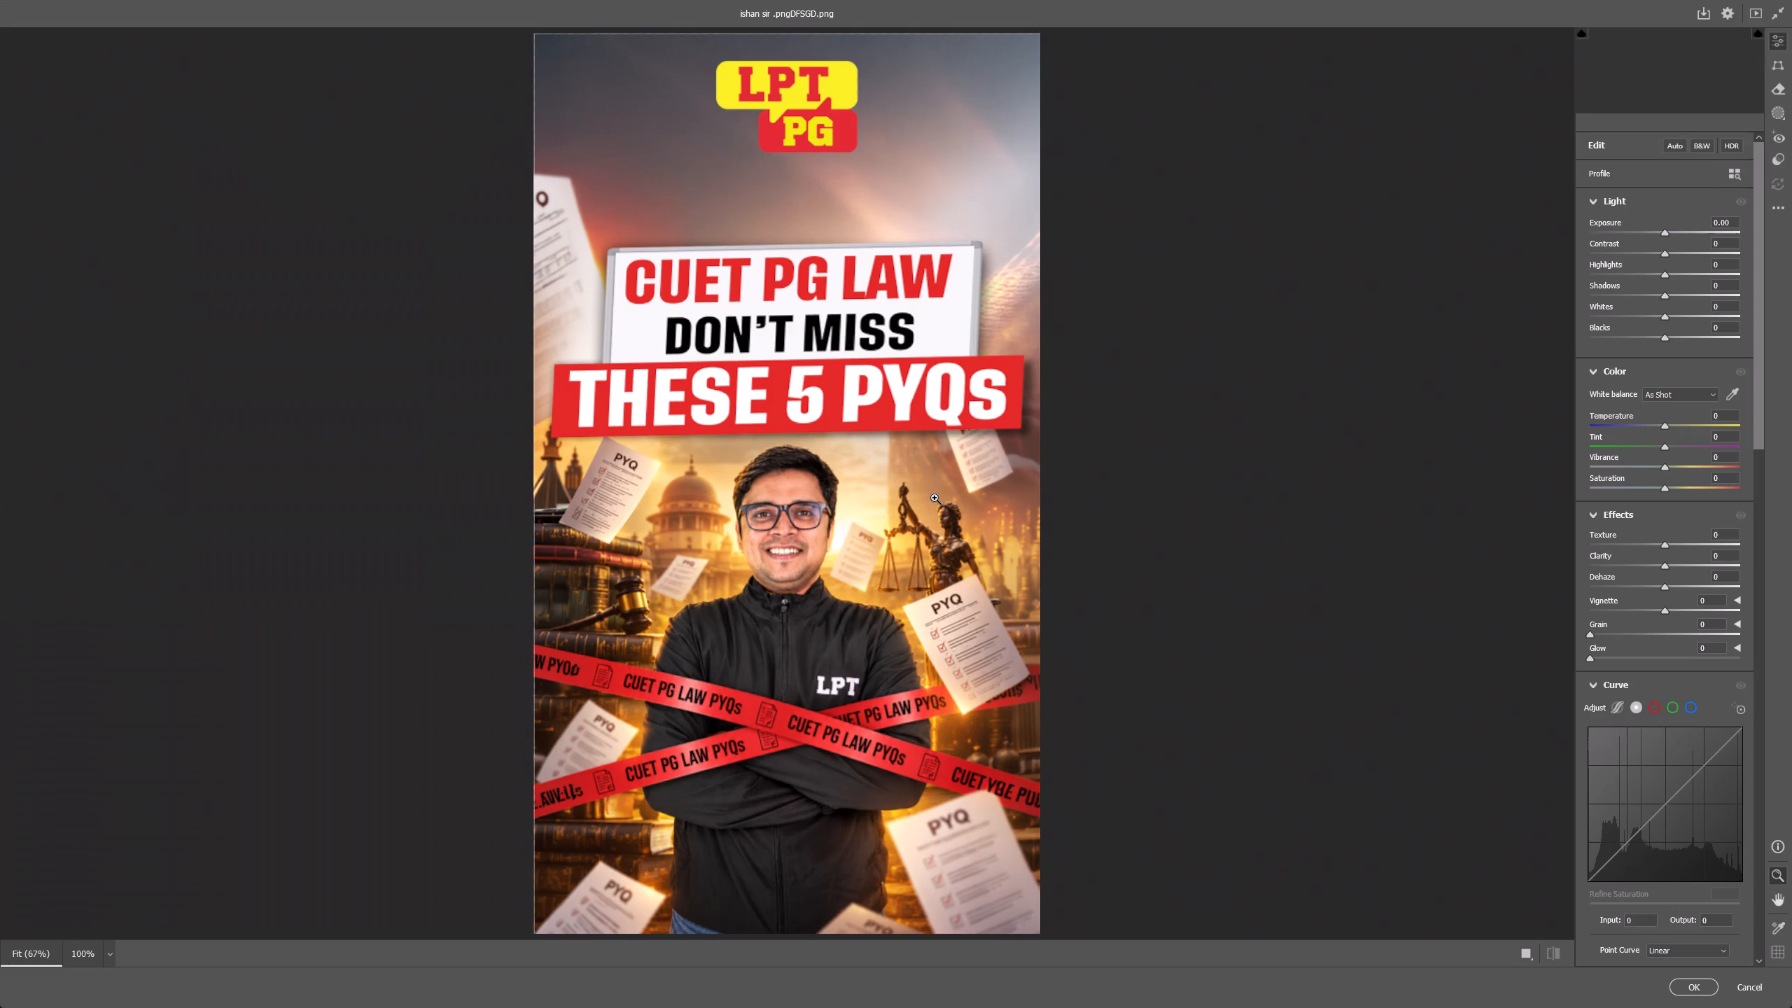
pyautogui.moveTo(1665, 548); pyautogui.dragTo(1697, 548)
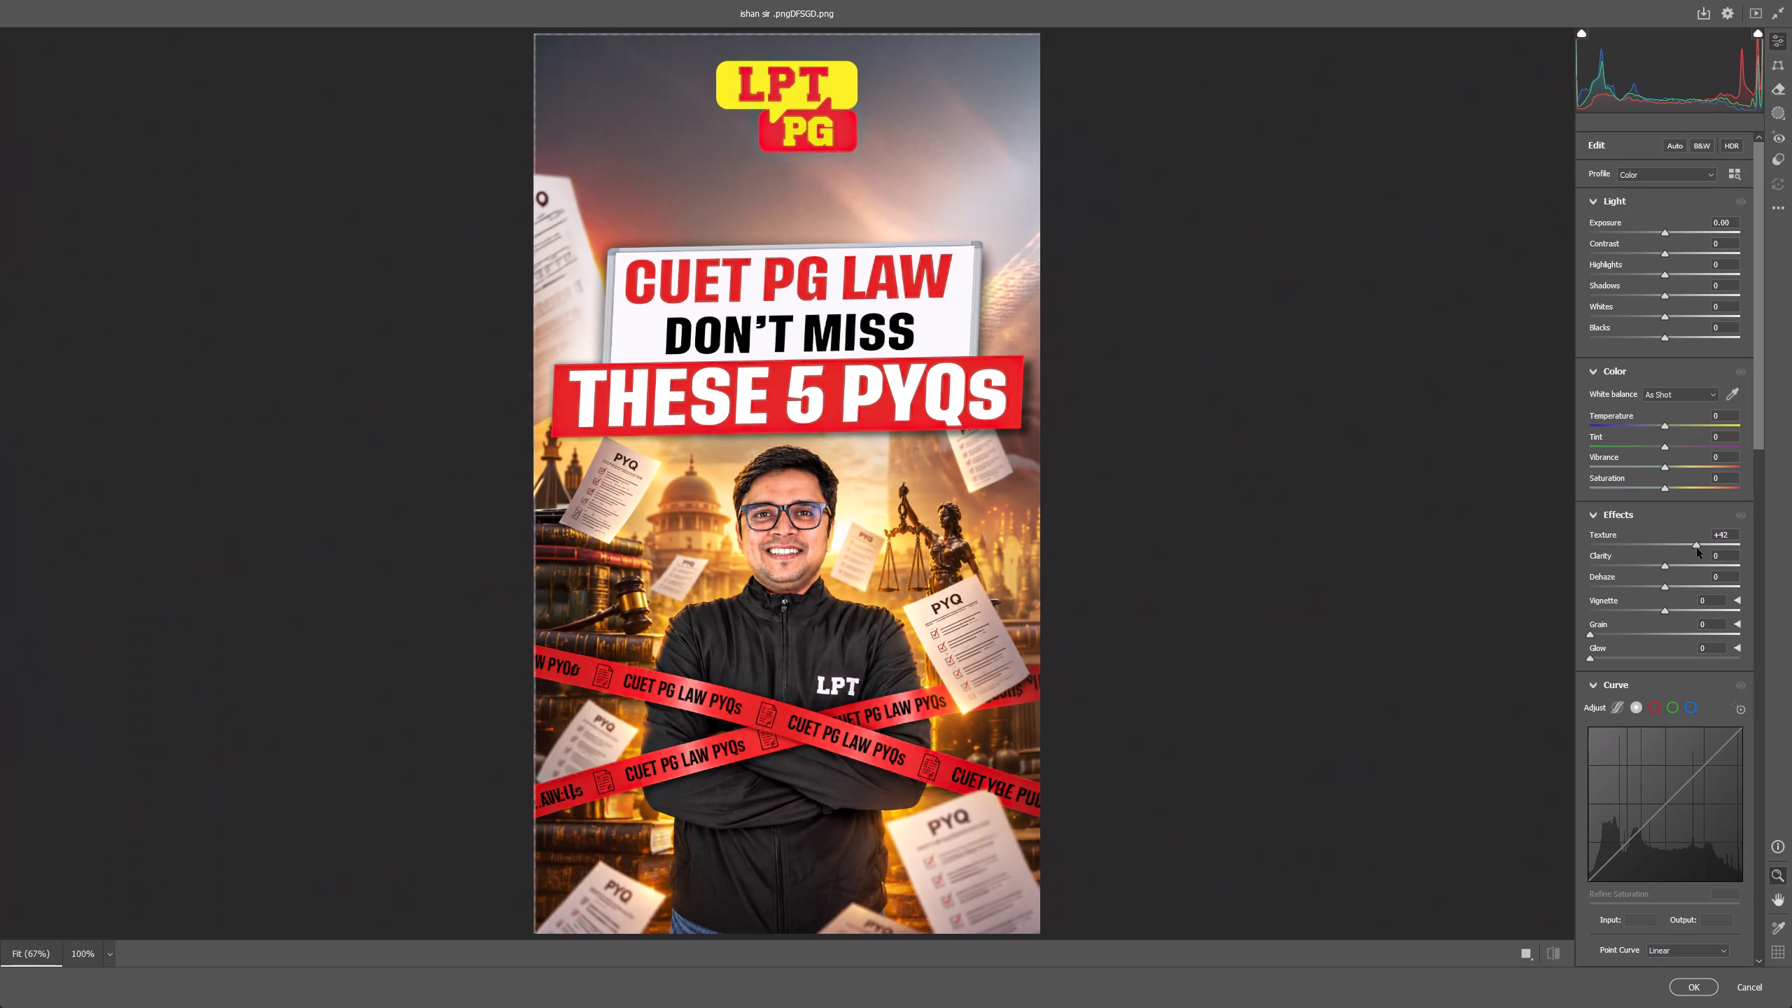
pyautogui.moveTo(1697, 548); pyautogui.dragTo(1699, 549)
pyautogui.moveTo(1665, 565); pyautogui.dragTo(1693, 565)
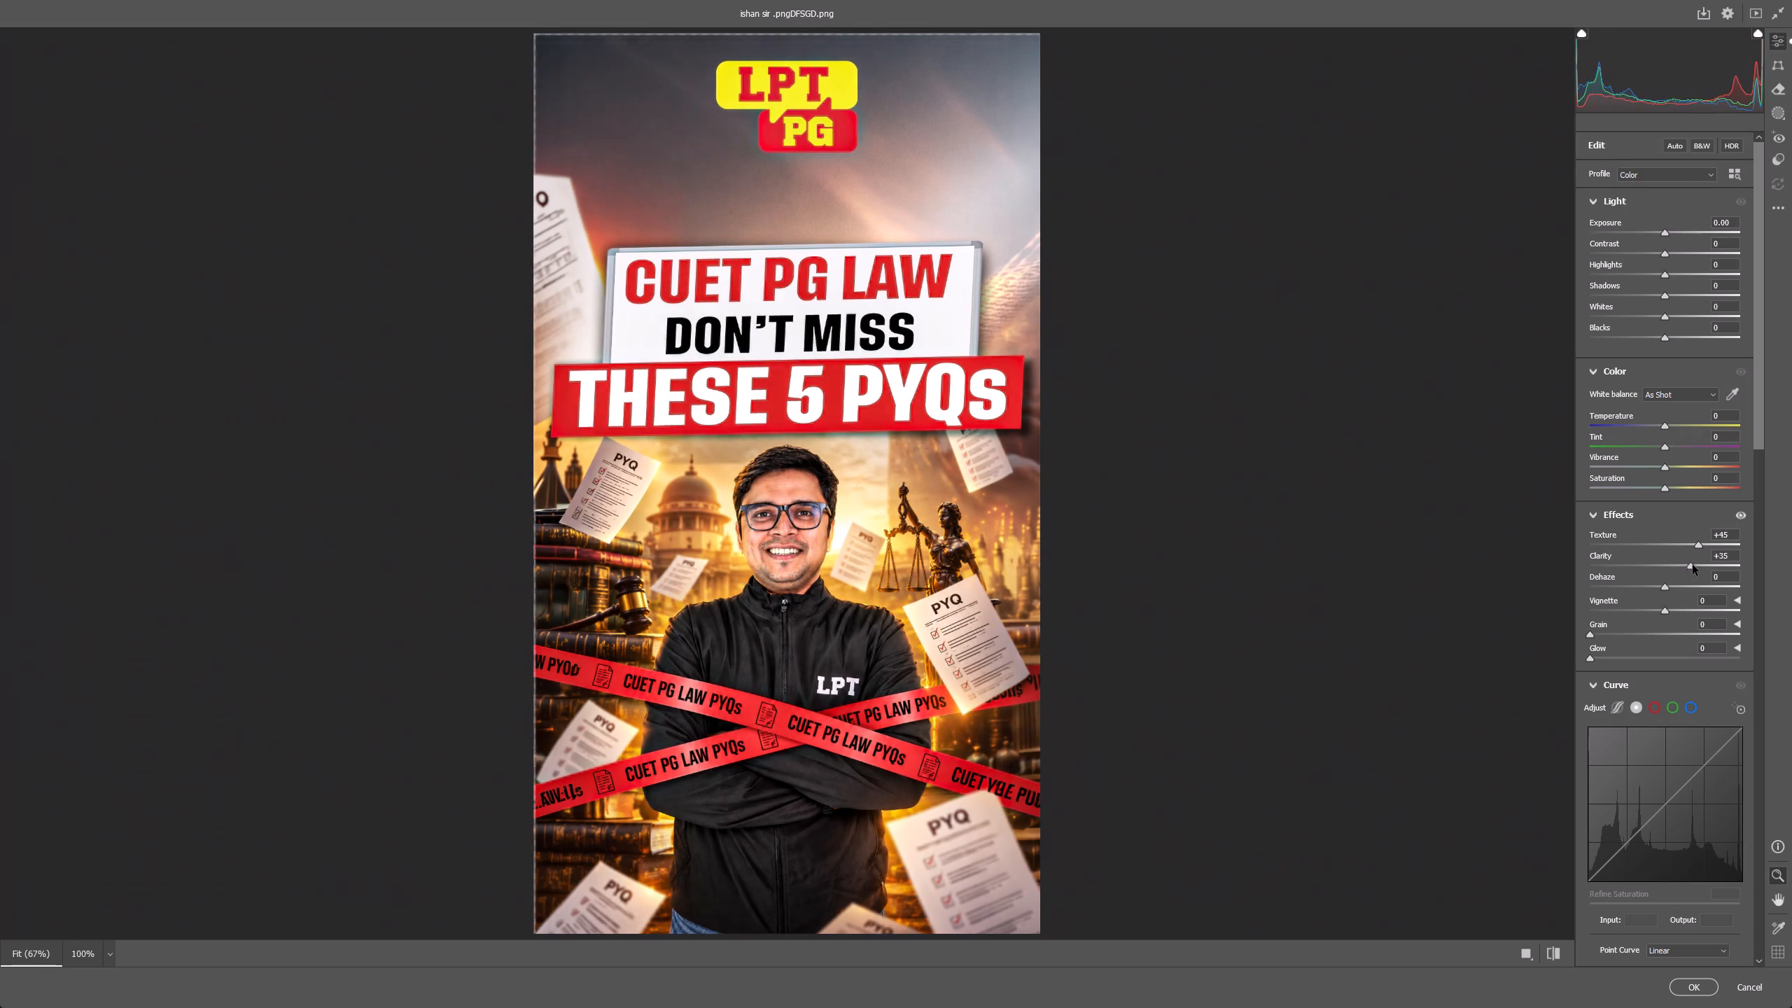
pyautogui.moveTo(1693, 565); pyautogui.dragTo(1680, 563)
pyautogui.moveTo(1666, 586); pyautogui.dragTo(1673, 589)
pyautogui.moveTo(1667, 608); pyautogui.dragTo(1658, 612)
# Adjust the cover's color with Vibrance -6, Saturation -3 and a warmer Temperature of about +7.
pyautogui.moveTo(1667, 465); pyautogui.dragTo(1674, 467)
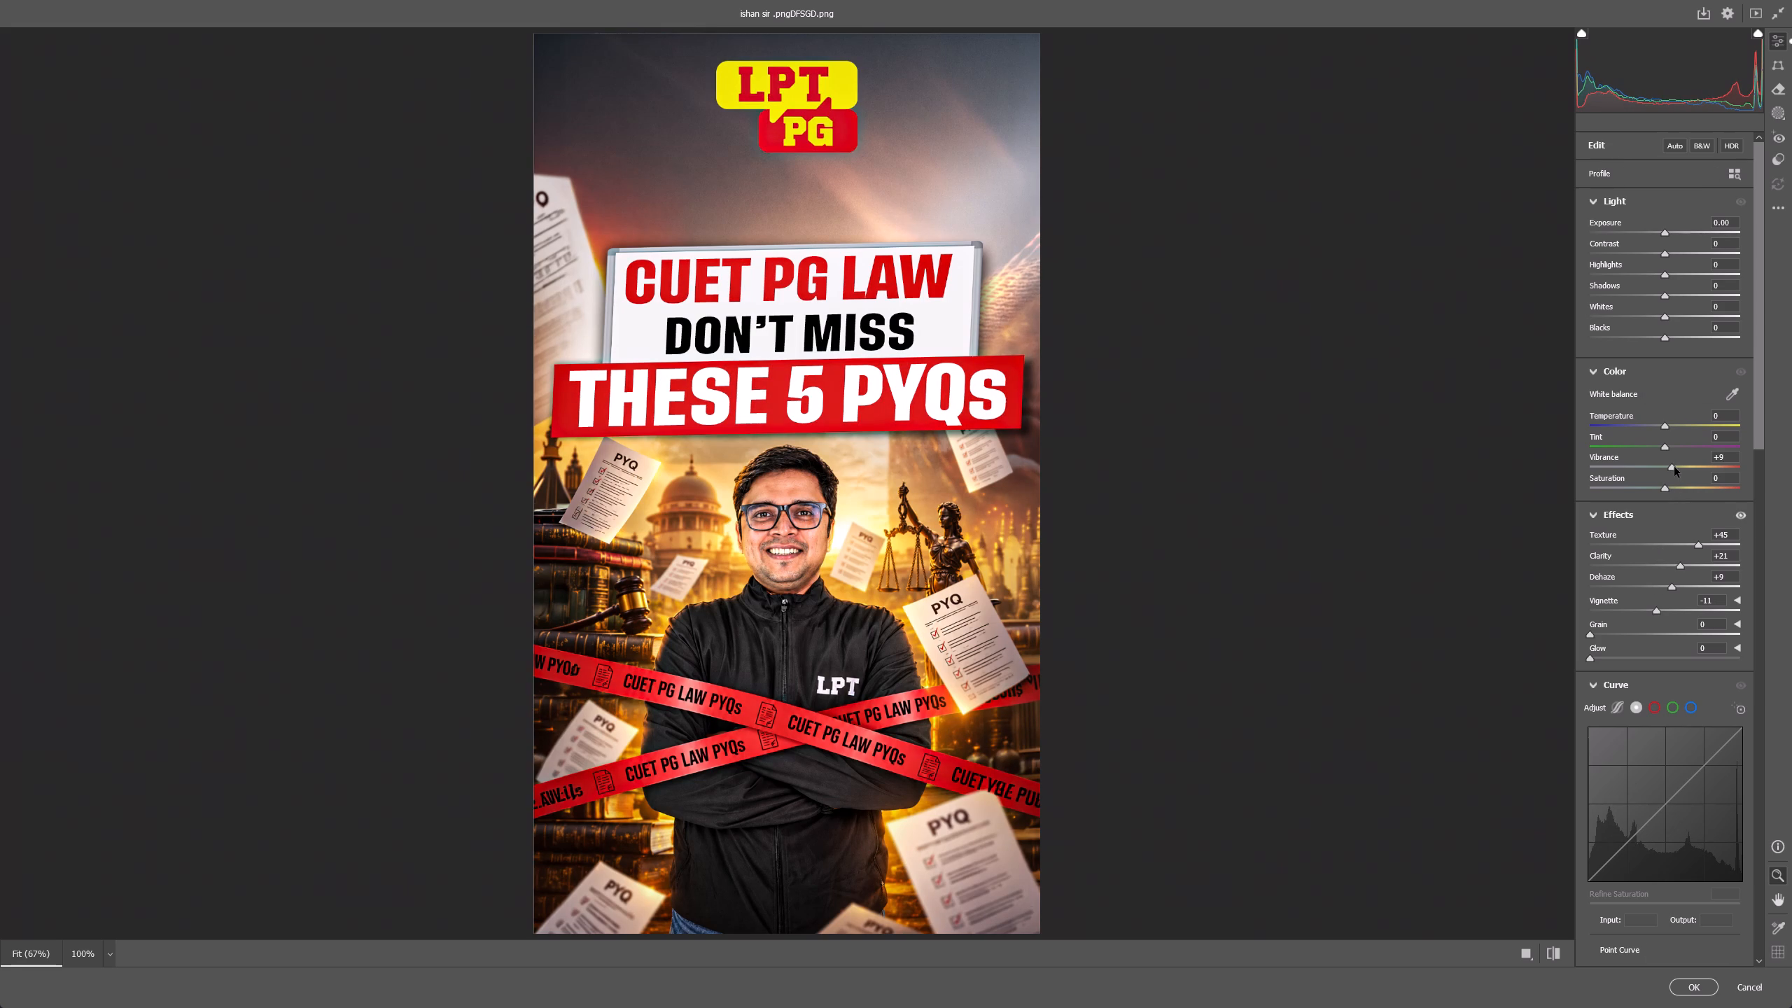
pyautogui.moveTo(1674, 467); pyautogui.dragTo(1675, 467)
pyautogui.click(1664, 489)
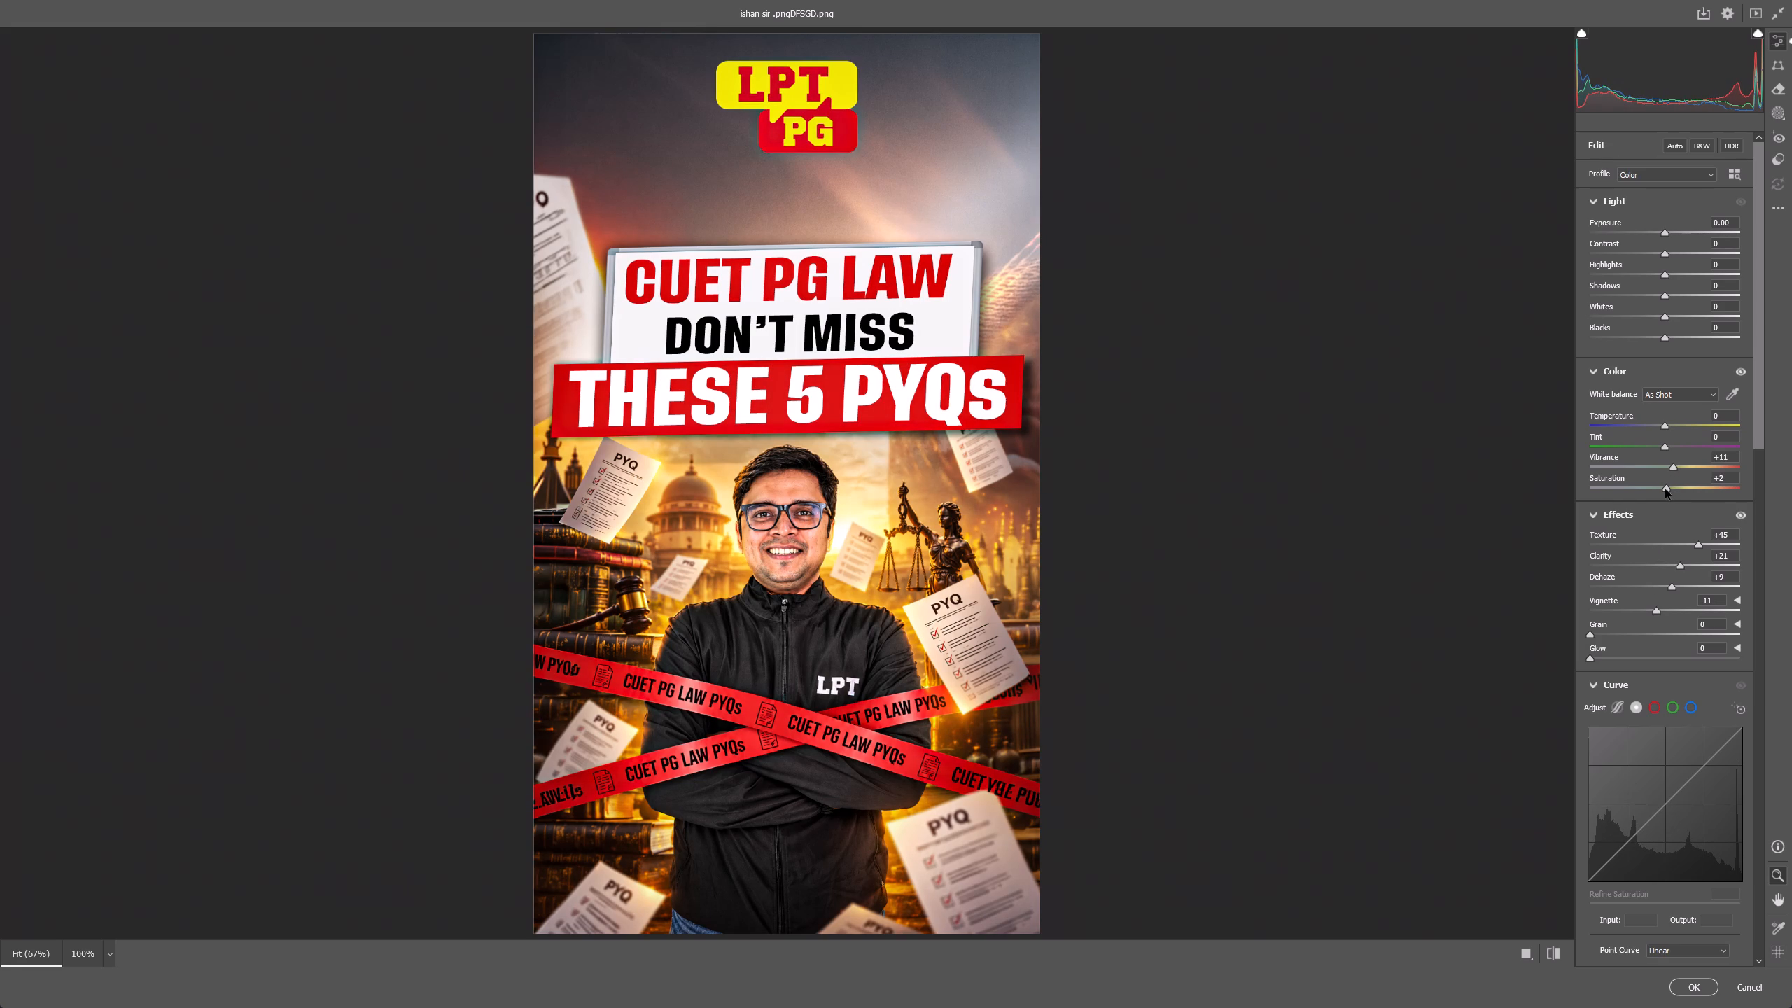
pyautogui.click(1665, 489)
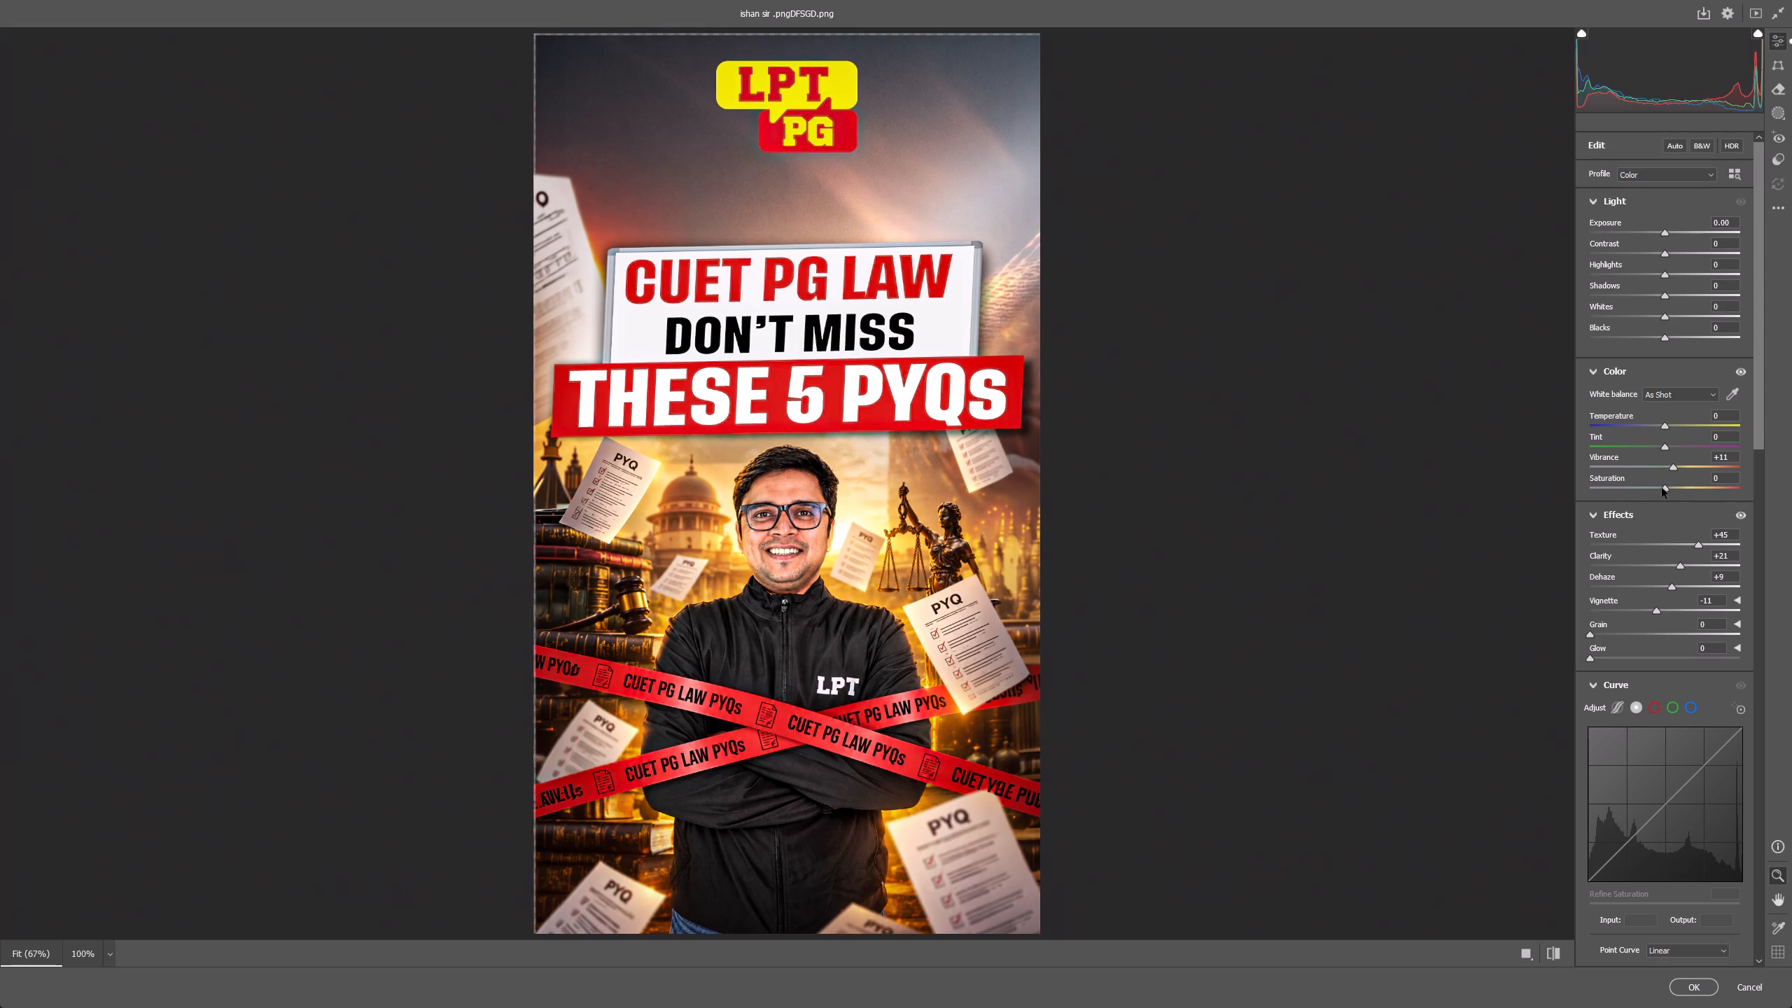
pyautogui.moveTo(1675, 467); pyautogui.dragTo(1662, 467)
pyautogui.click(1663, 425)
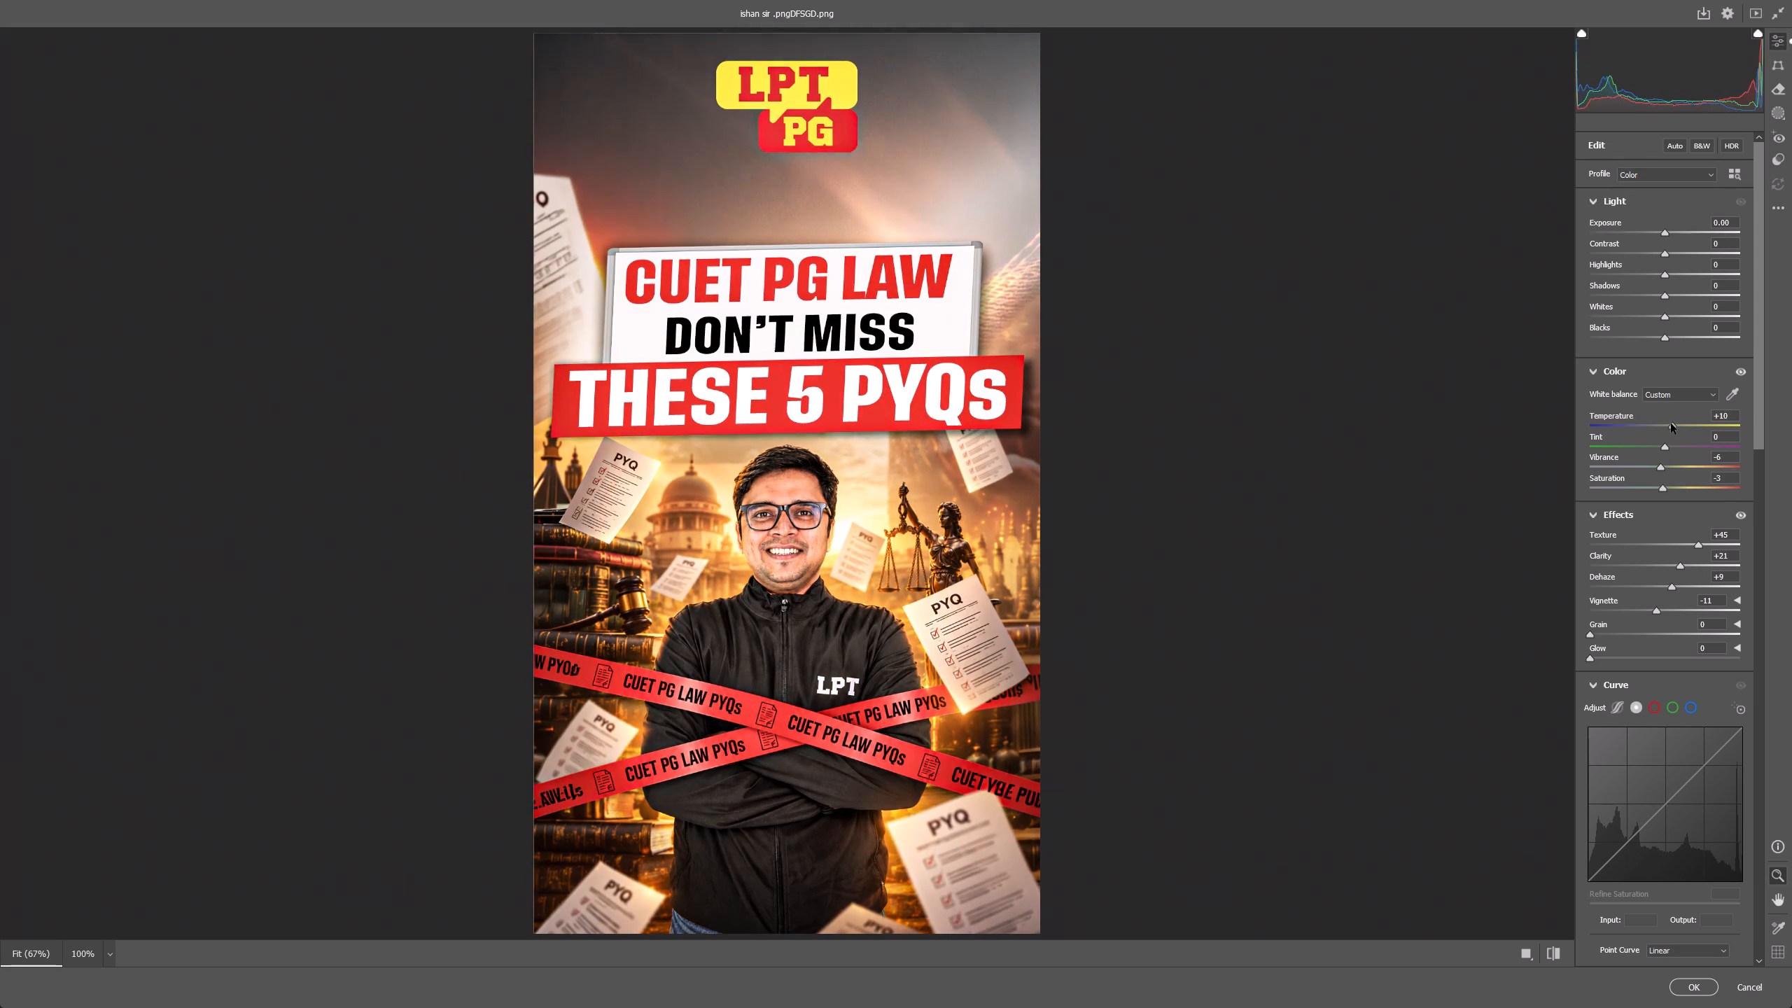
# Adjust the cover's light with Whites +23, Blacks +15, Shadows -18 and Exposure +0.10.
pyautogui.moveTo(1666, 318); pyautogui.dragTo(1682, 318)
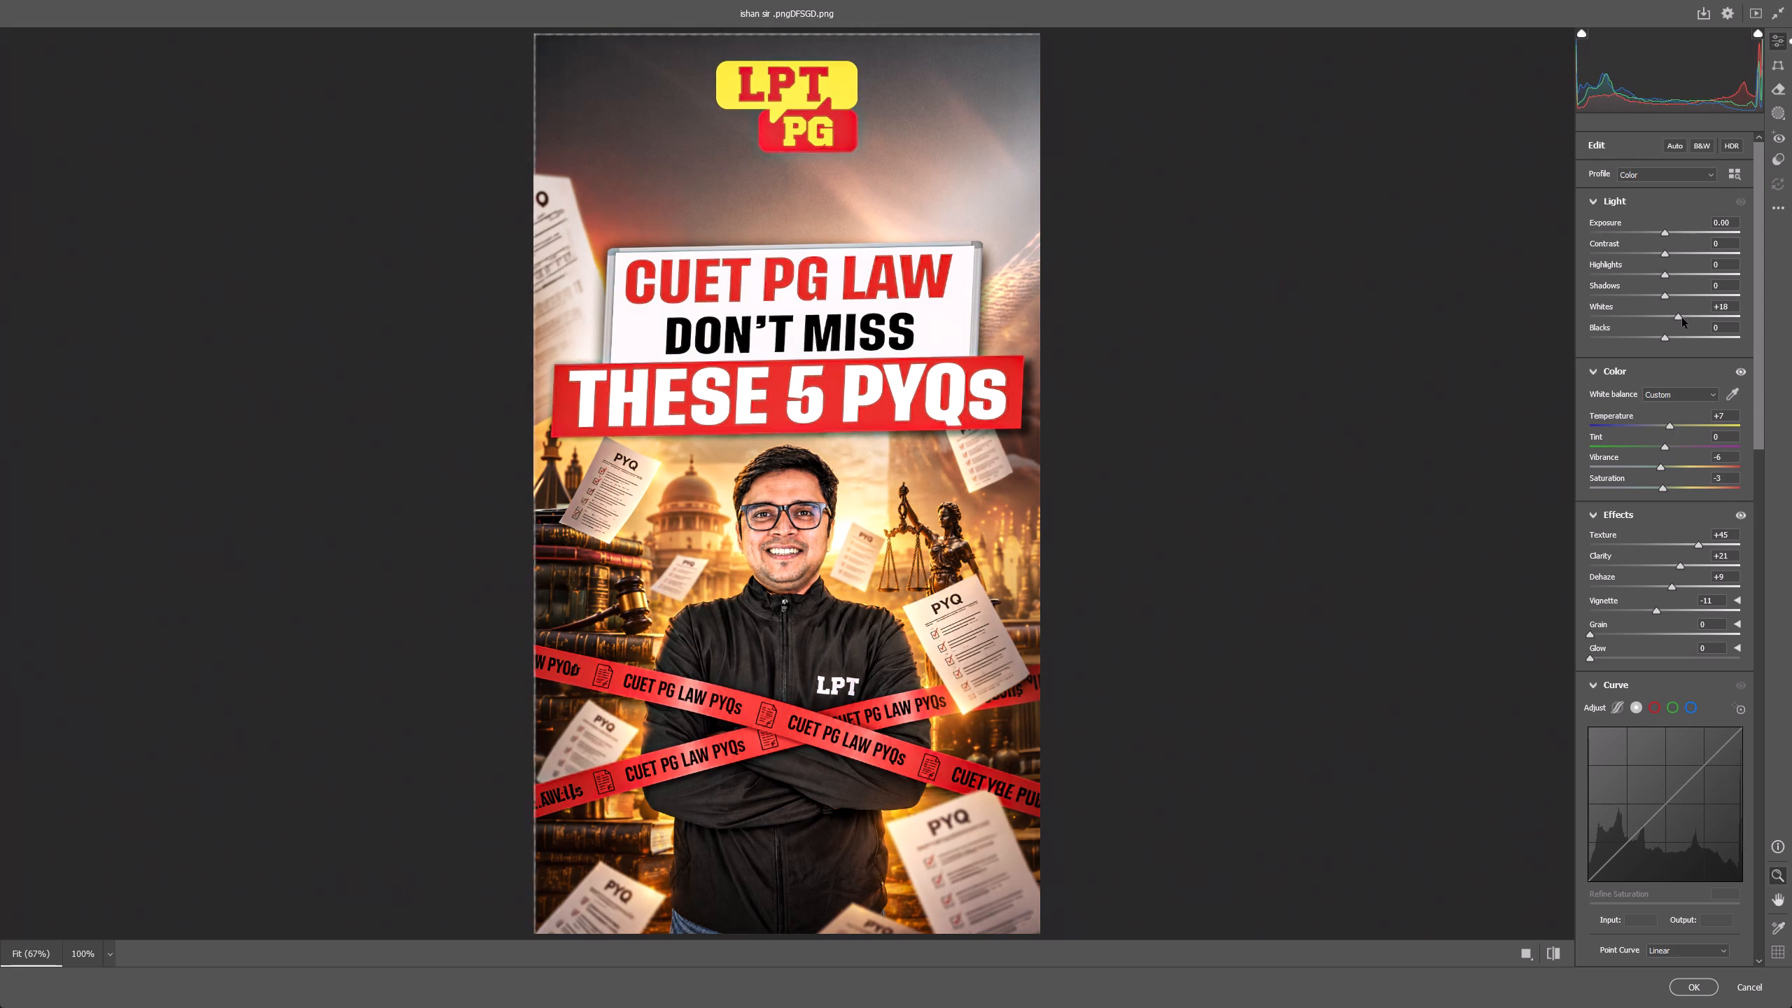
pyautogui.moveTo(1682, 318); pyautogui.dragTo(1683, 318)
pyautogui.moveTo(1666, 339); pyautogui.dragTo(1677, 337)
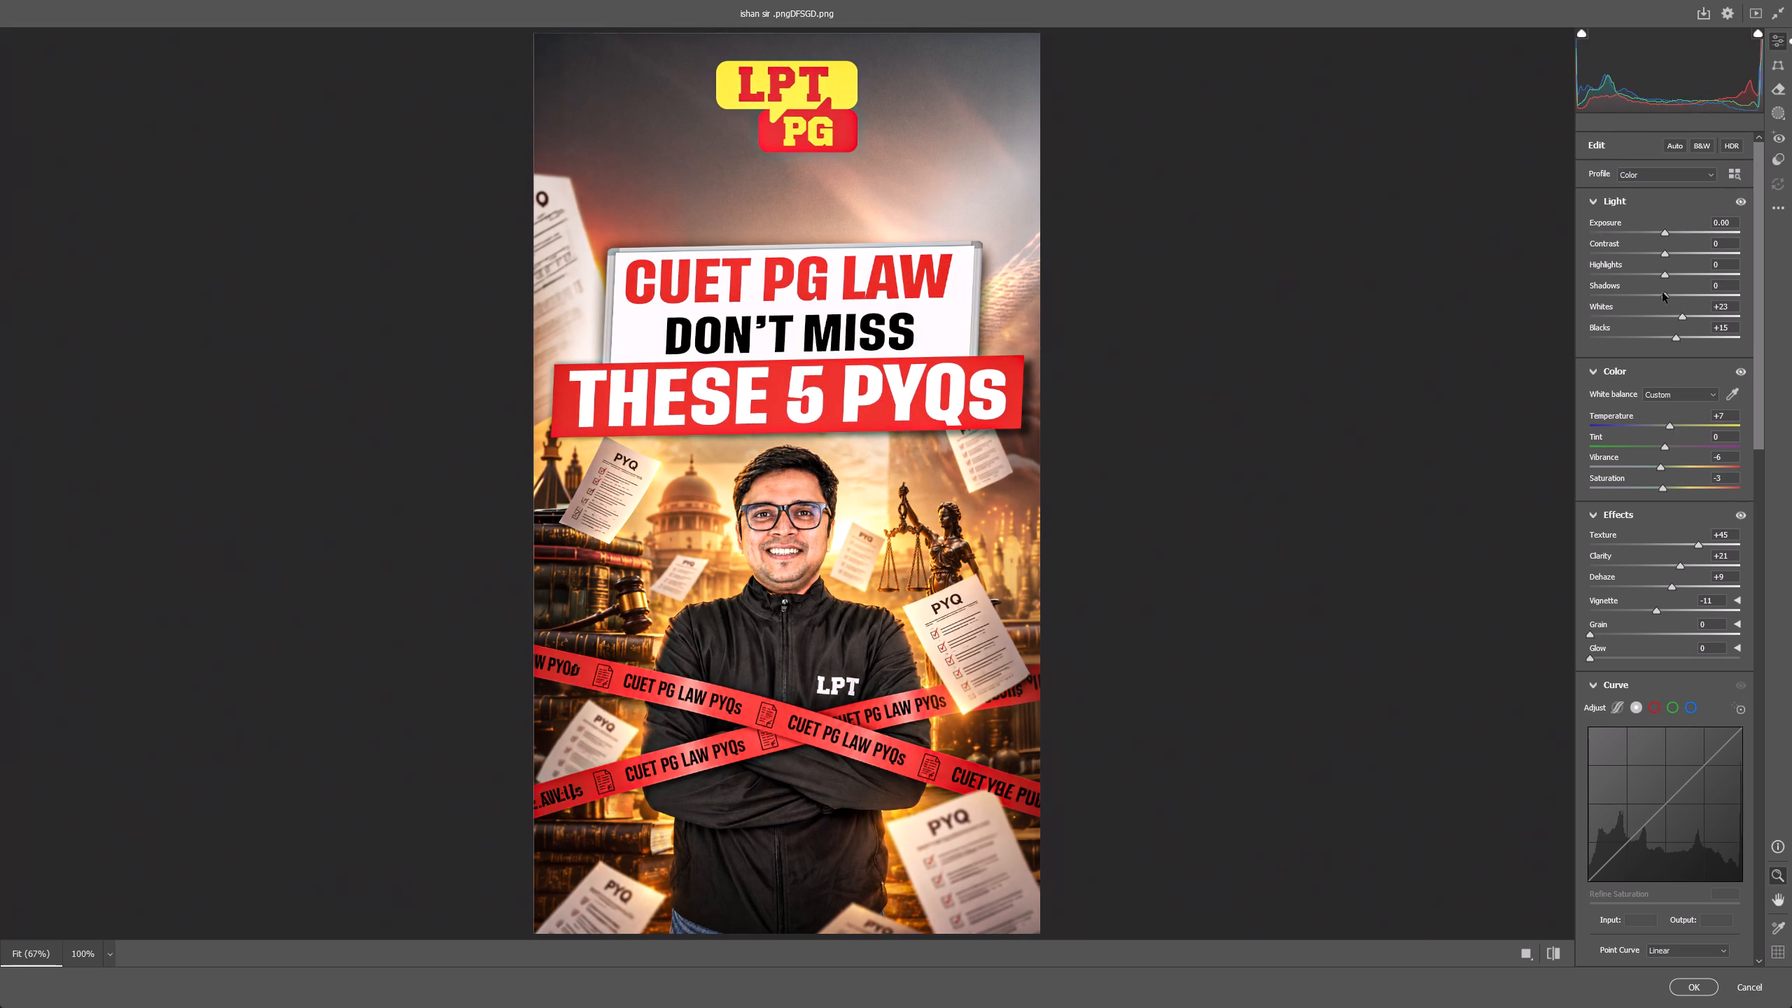
pyautogui.moveTo(1663, 292); pyautogui.dragTo(1649, 290)
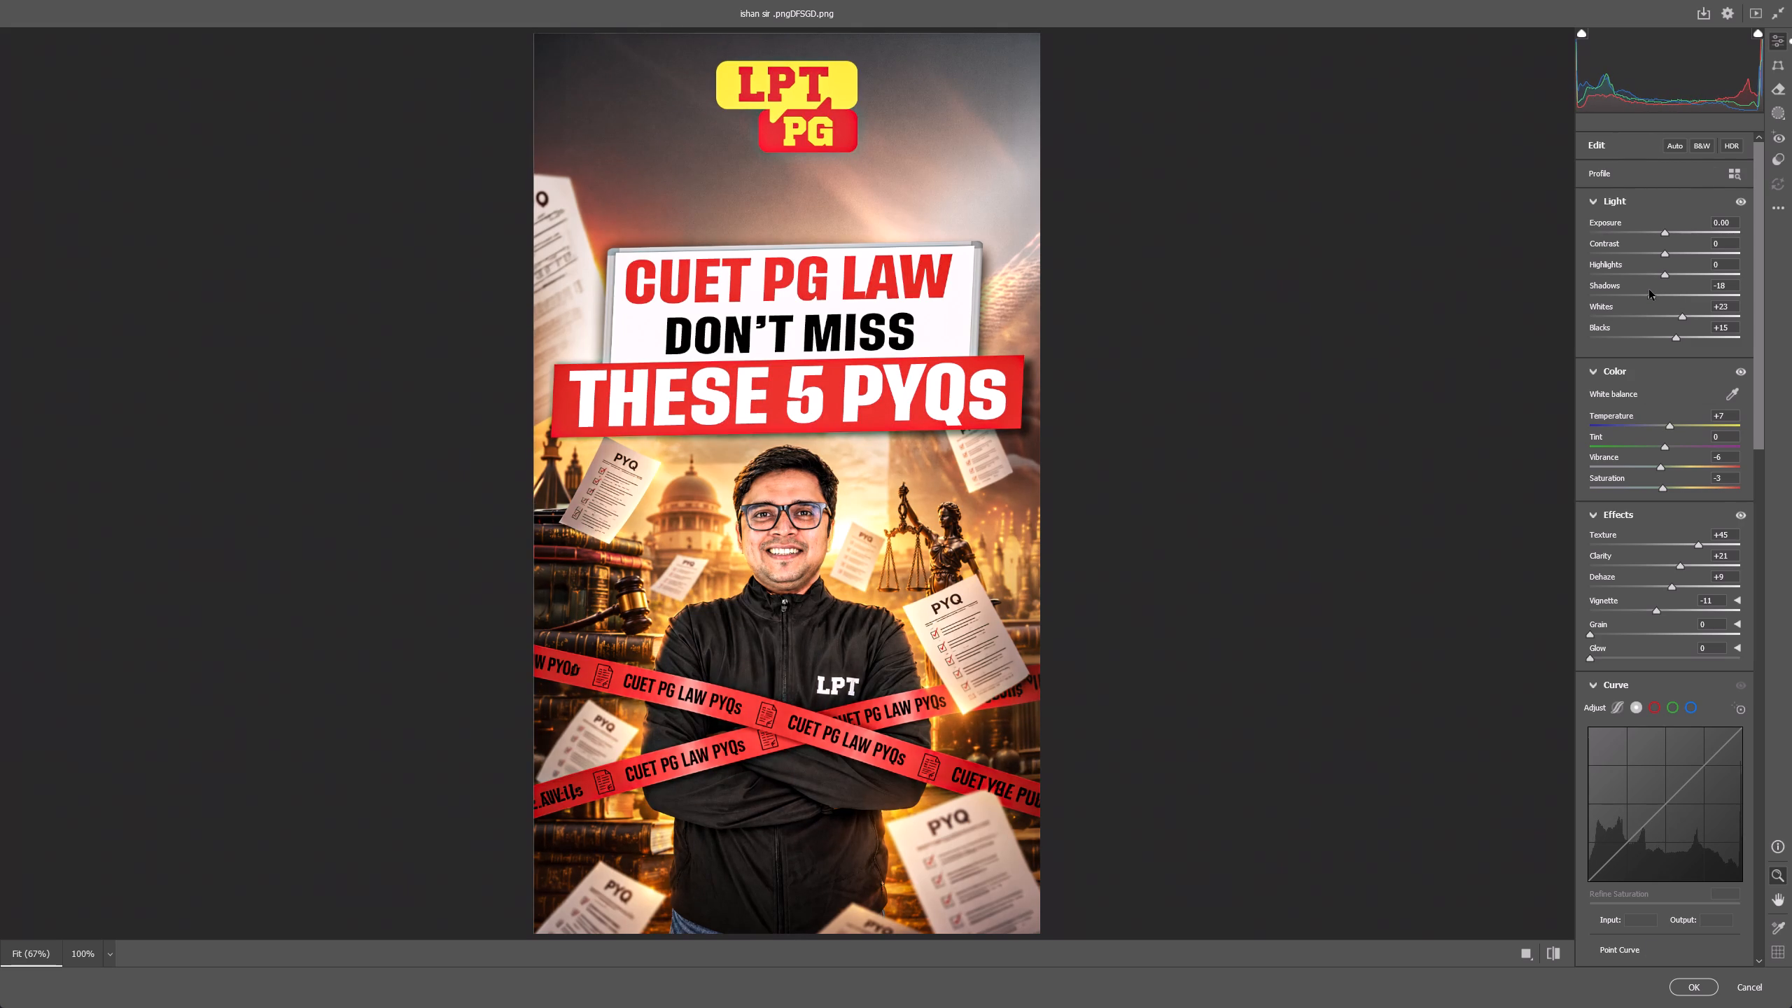
pyautogui.moveTo(1649, 290); pyautogui.dragTo(1650, 290)
pyautogui.click(1666, 235)
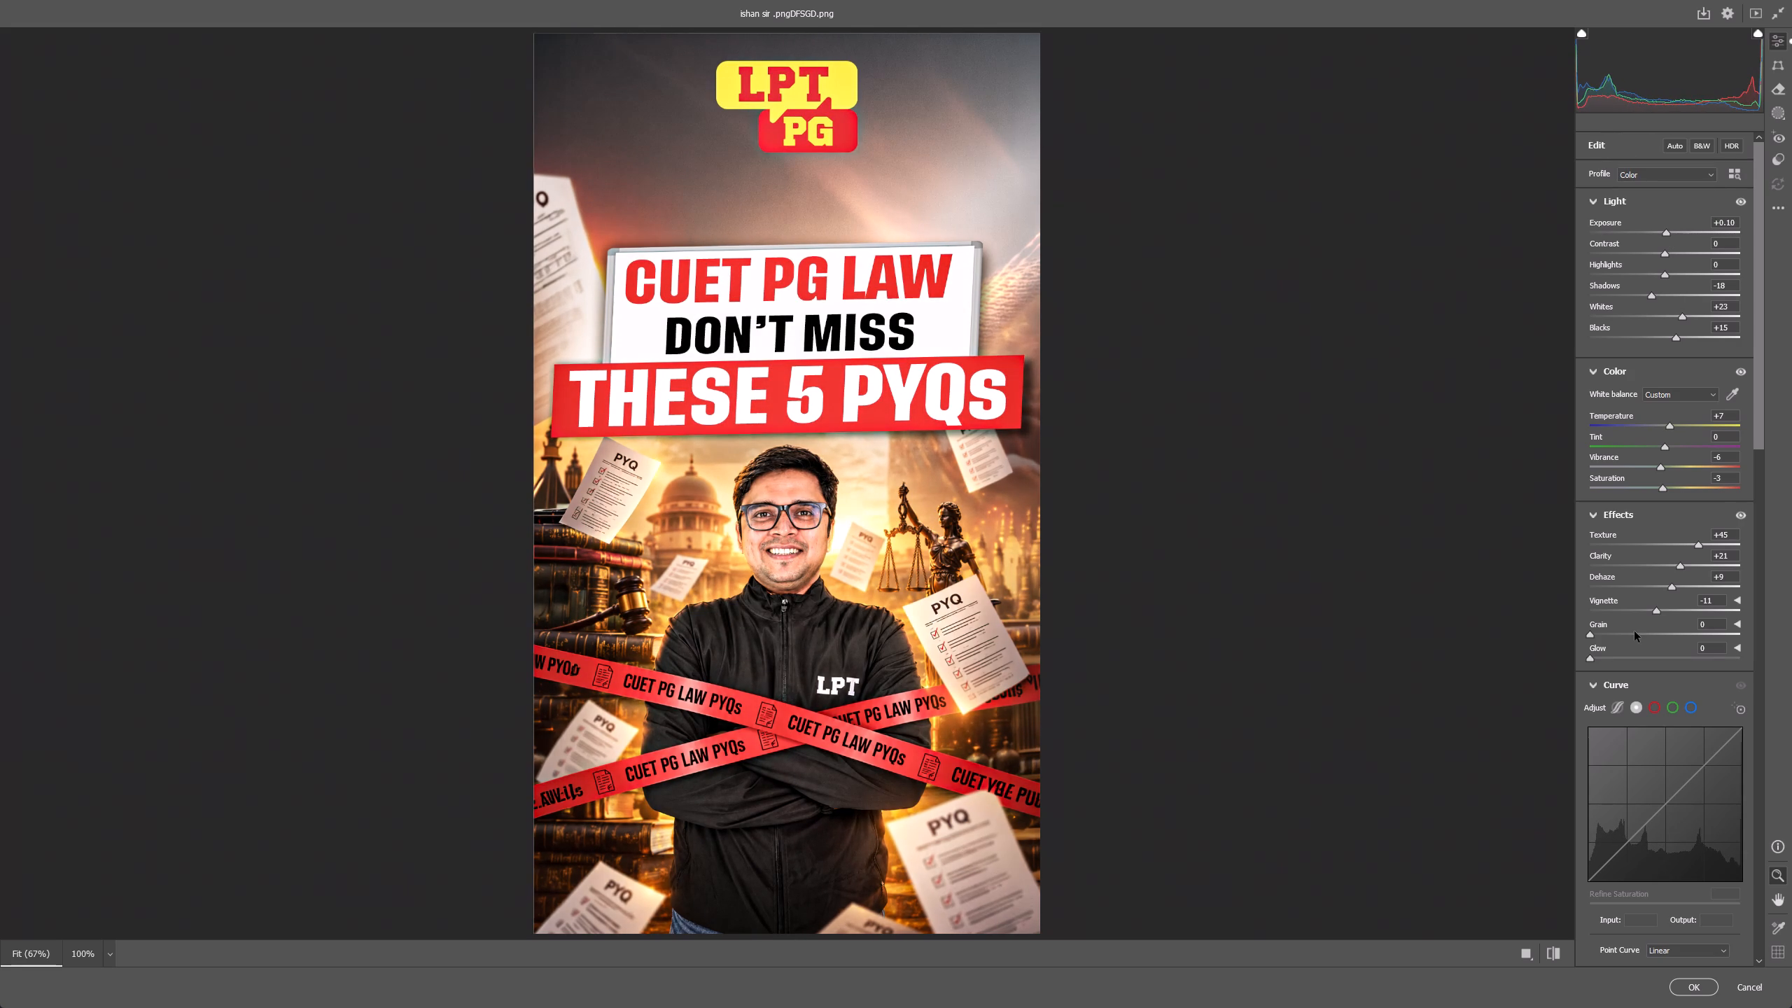
# Add Grain 16 and Glow 2 to the cover.
pyautogui.moveTo(1597, 631); pyautogui.dragTo(1613, 631)
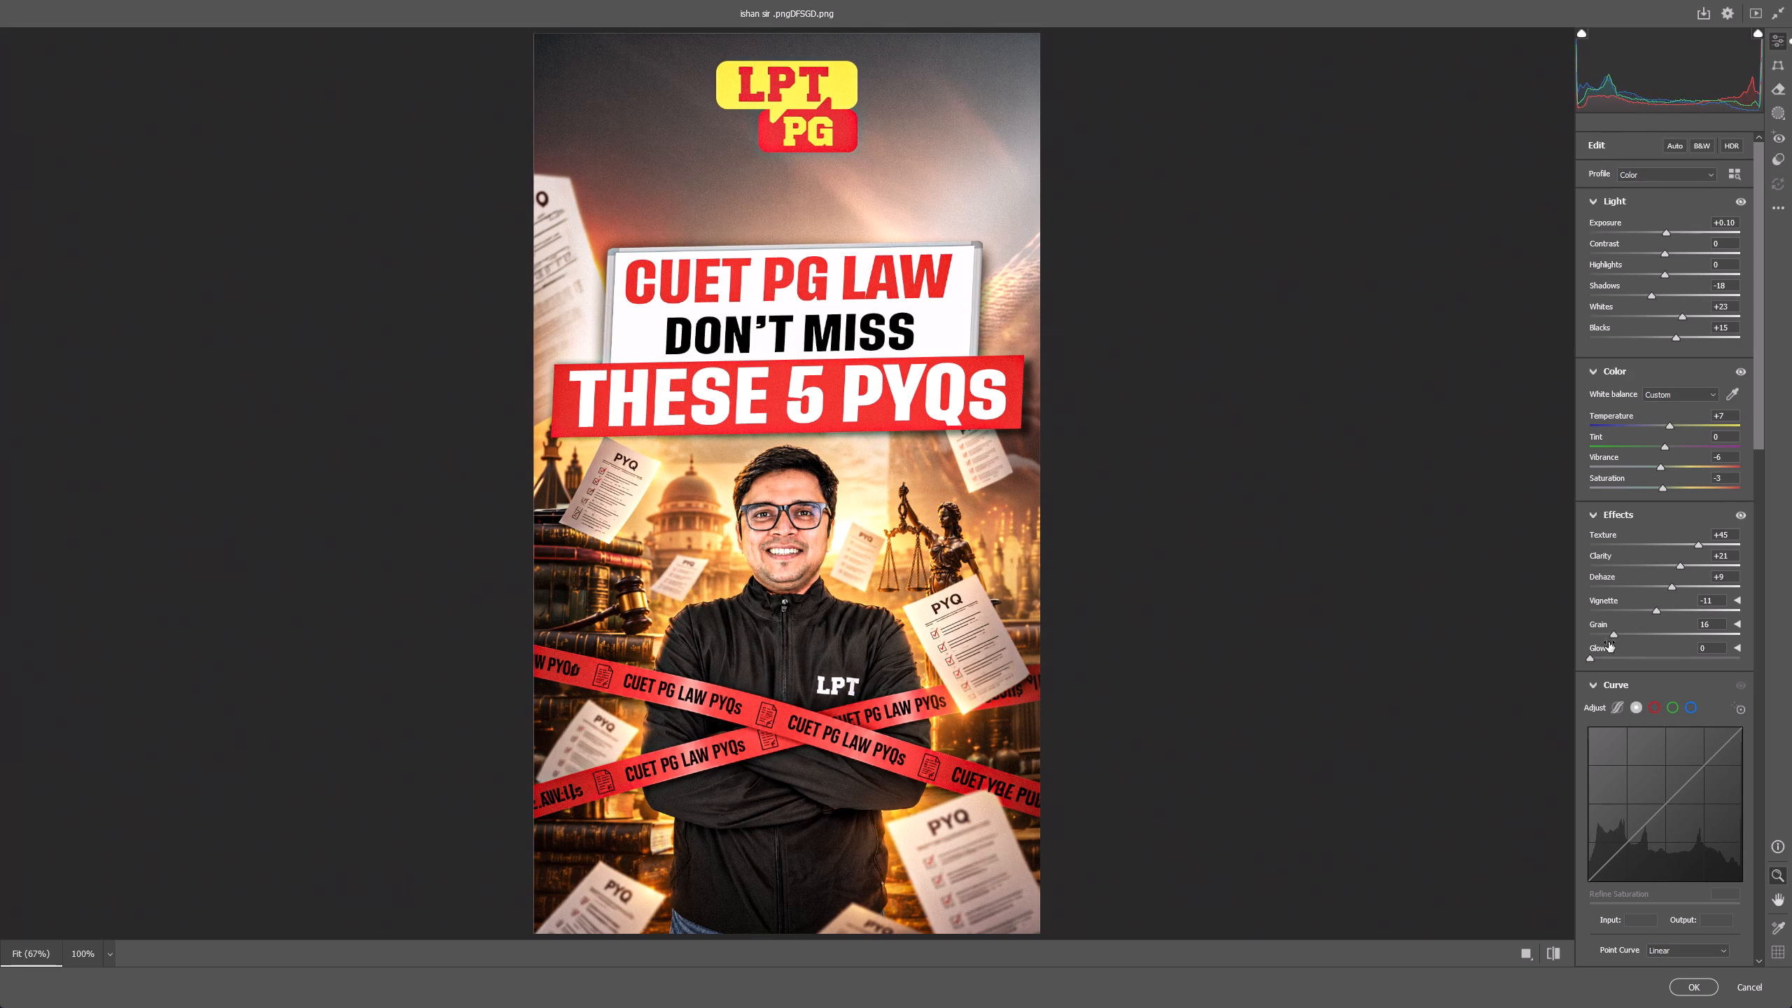
pyautogui.click(1597, 652)
# Add Sharpening of about 16 and slight Noise Reduction, and apply the Camera Raw filter to the cover.
pyautogui.scroll(-7, 1611, 677)
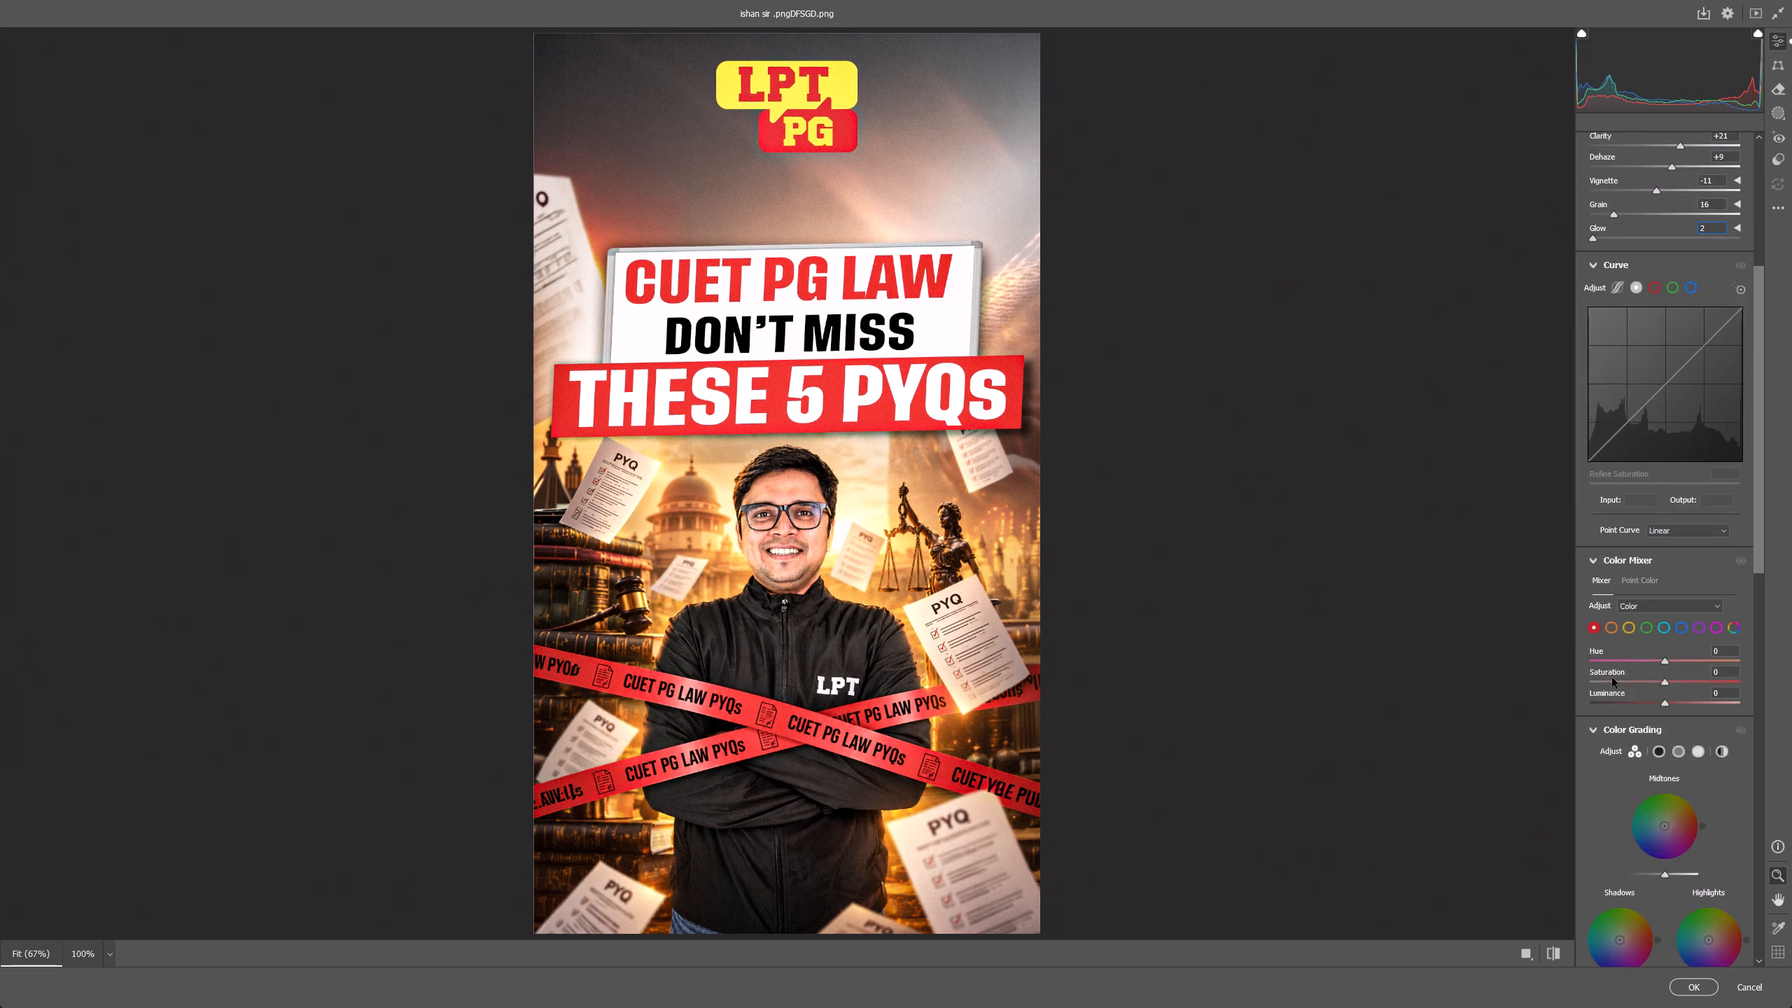
pyautogui.scroll(-4, 1602, 612)
pyautogui.moveTo(1599, 601); pyautogui.dragTo(1606, 602)
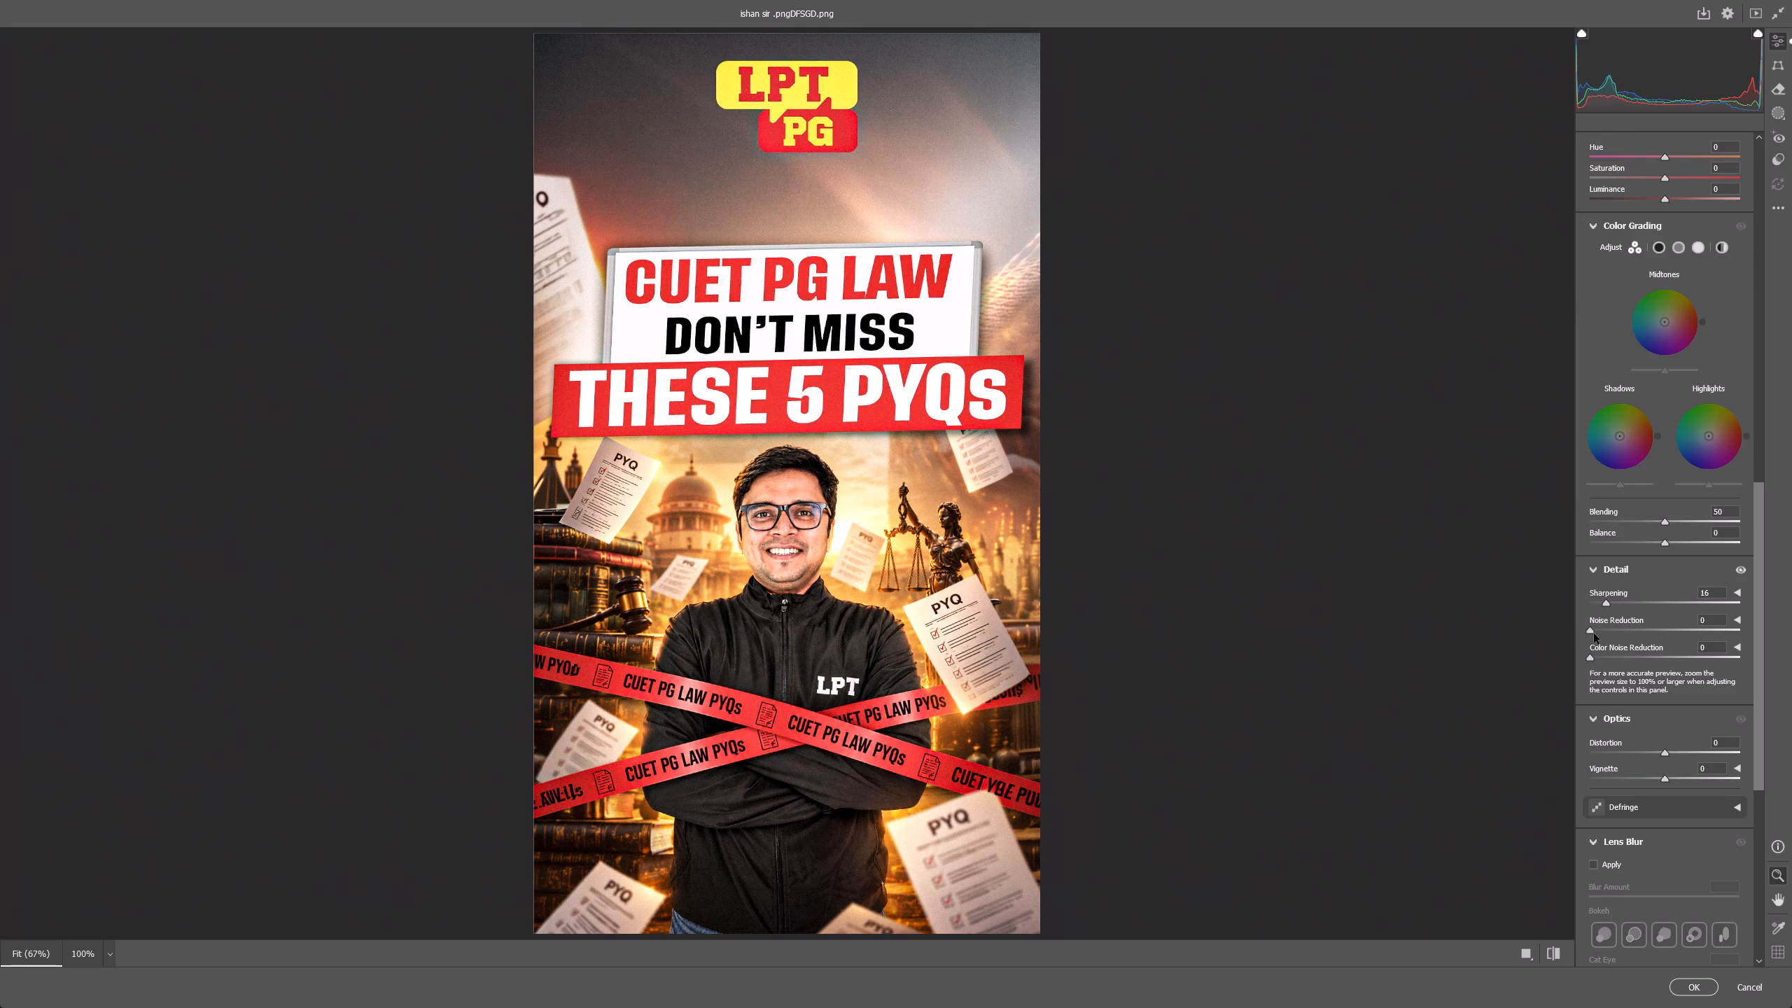
pyautogui.moveTo(1595, 631); pyautogui.dragTo(1604, 631)
pyautogui.click(1705, 986)
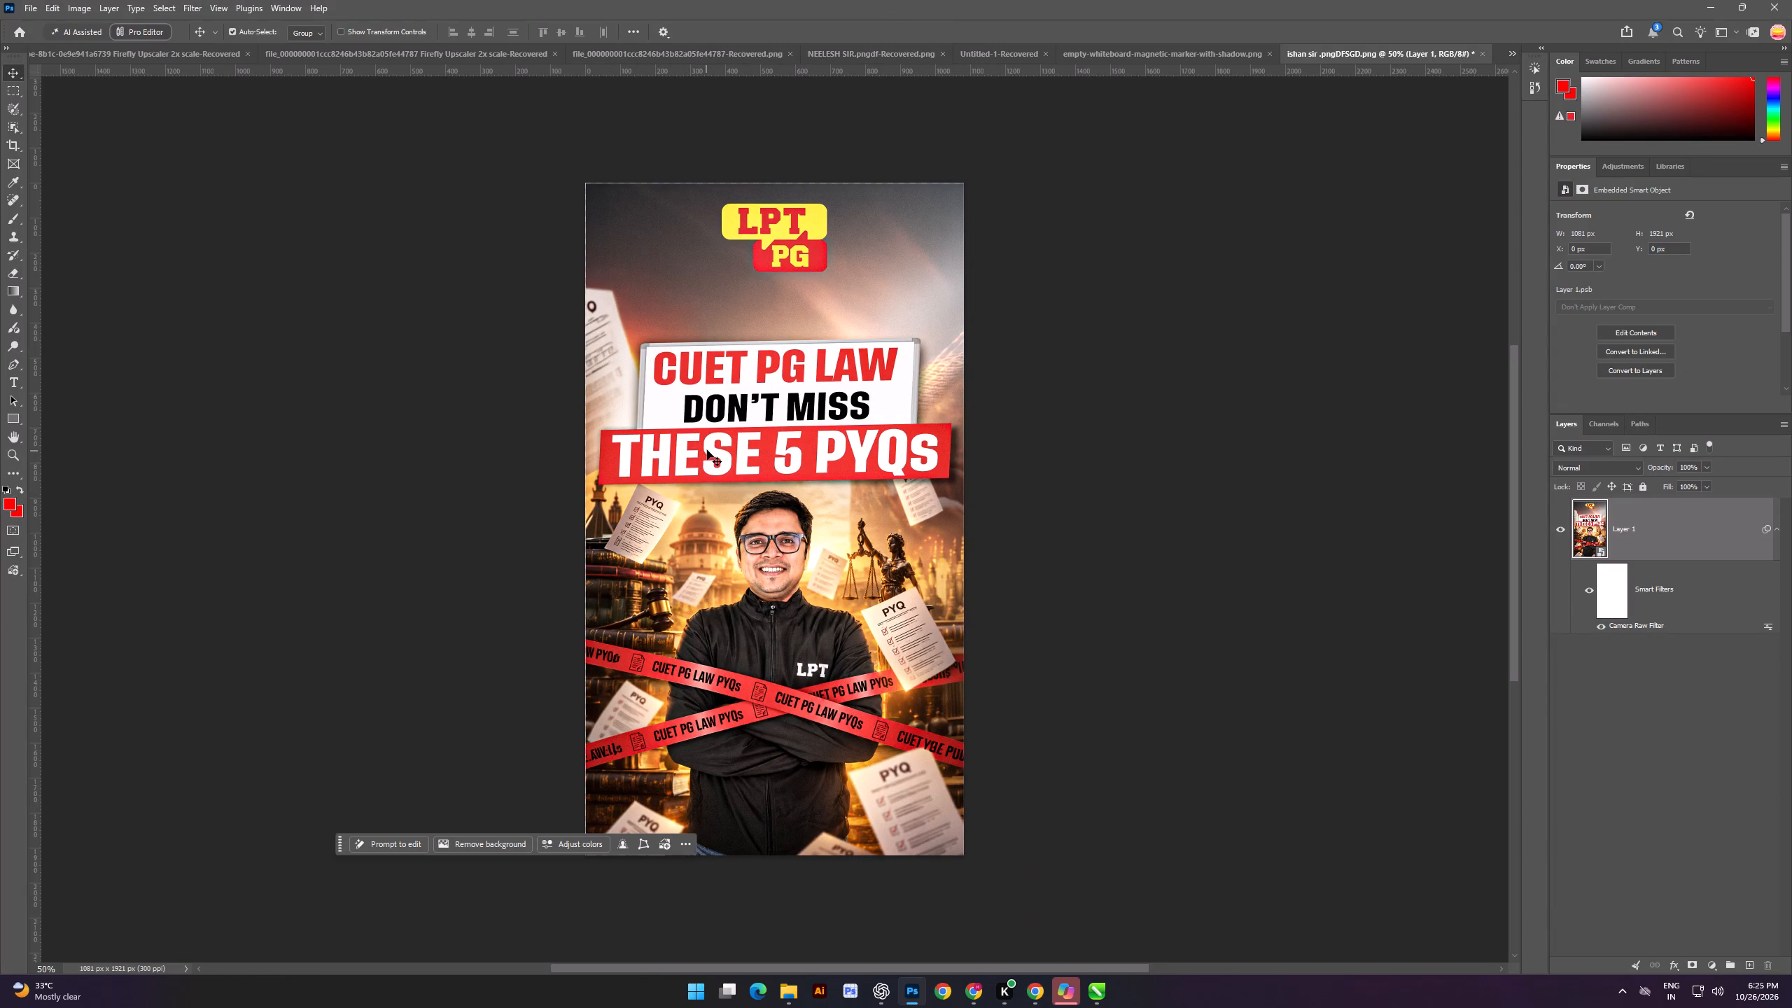
# Place the red flare image Kopia av Flare 17 BY NINJA 3.0 from the nested Glow folder as an embedded object.
pyautogui.click(26, 0)
pyautogui.click(85, 298)
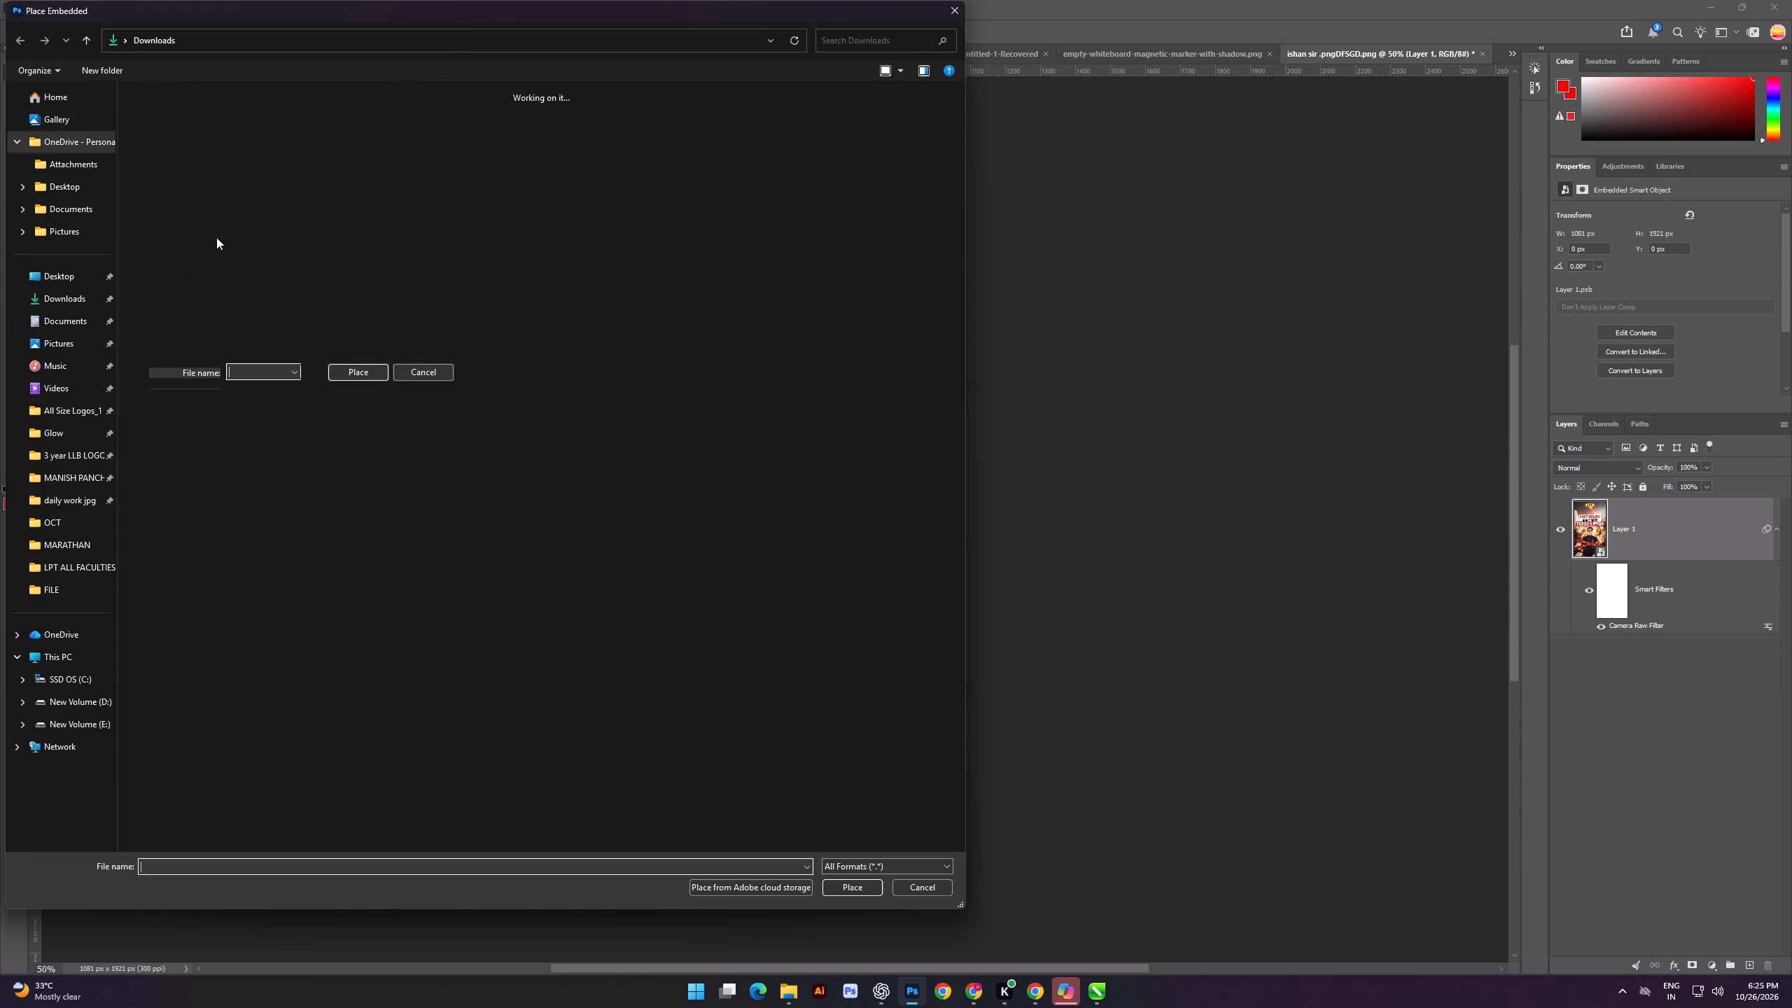
pyautogui.click(74, 421)
pyautogui.click(73, 430)
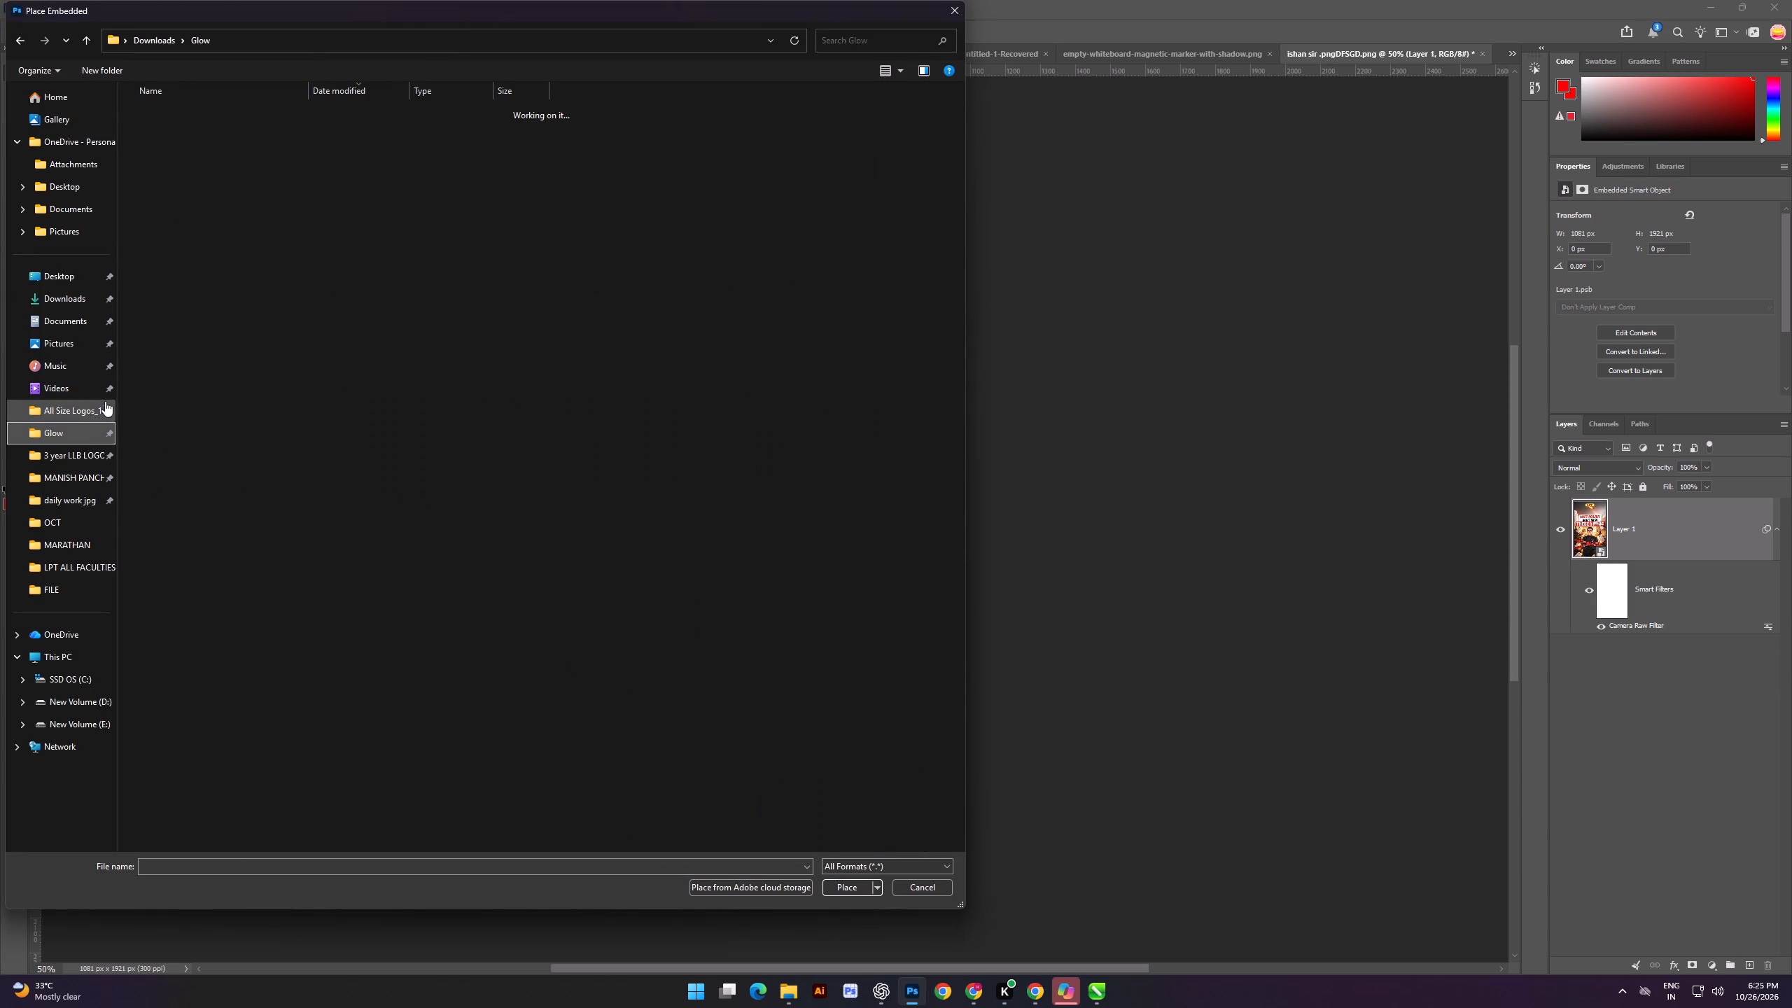
pyautogui.doubleClick(212, 121)
pyautogui.doubleClick(214, 130)
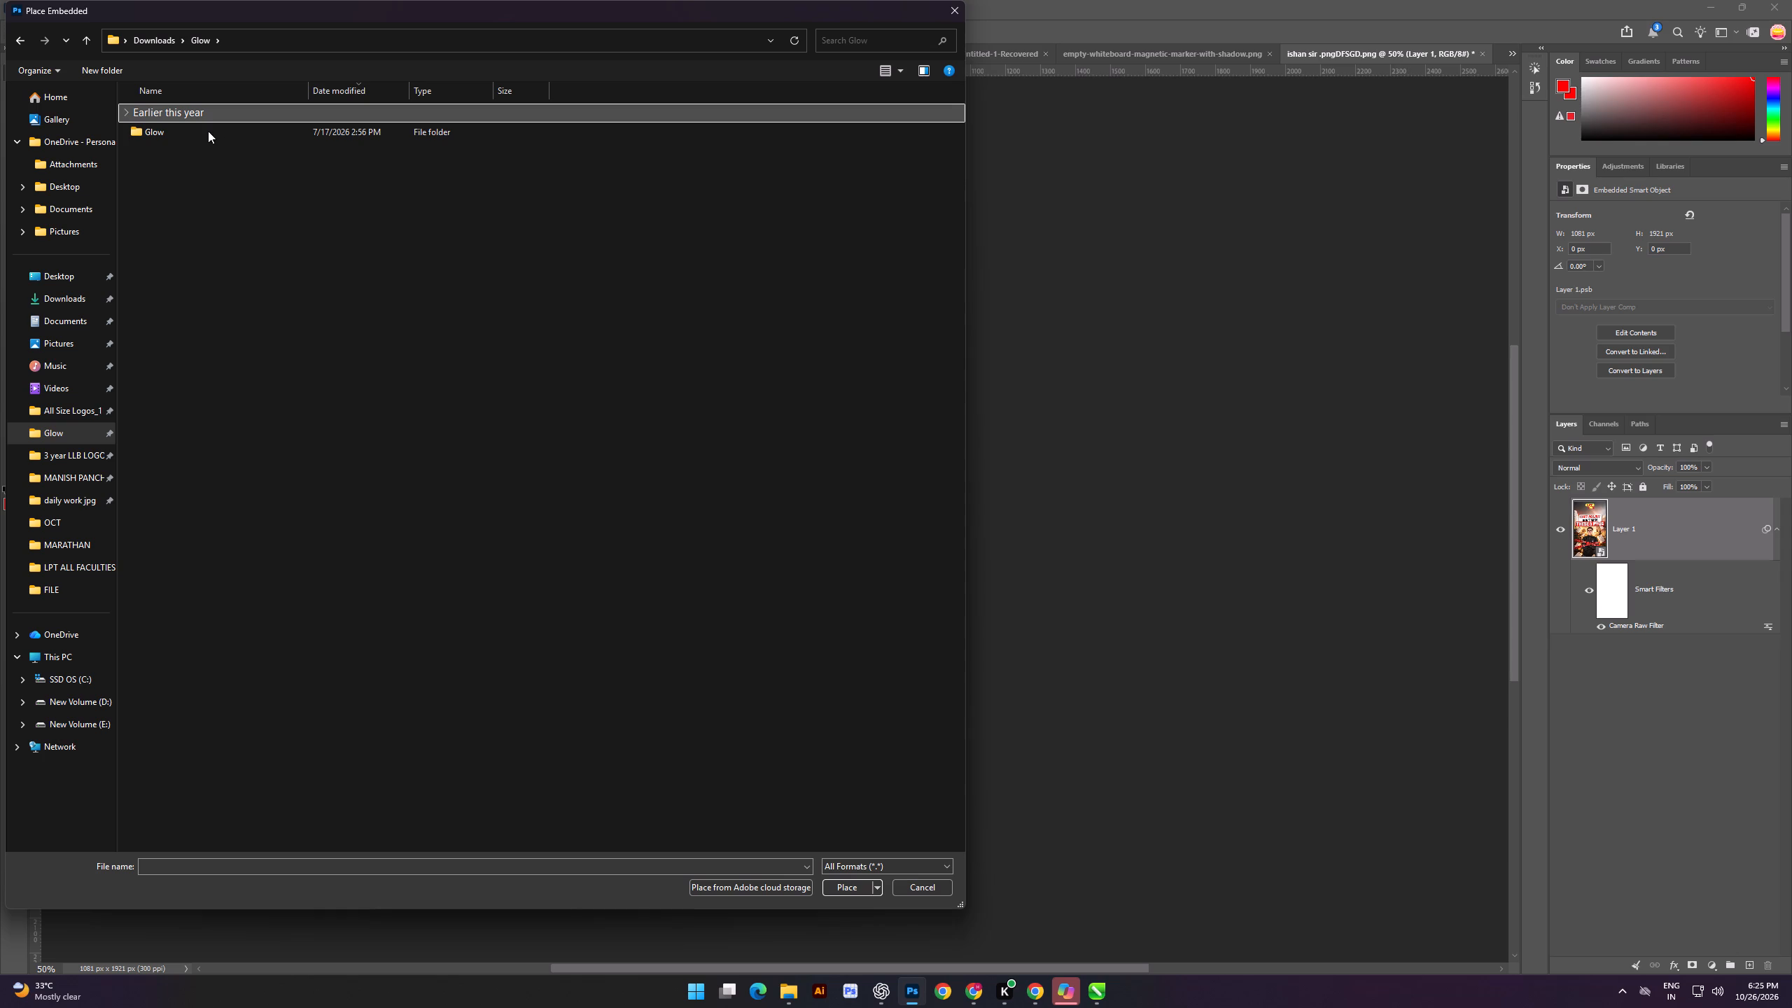
pyautogui.doubleClick(197, 132)
pyautogui.click(129, 109)
pyautogui.click(129, 110)
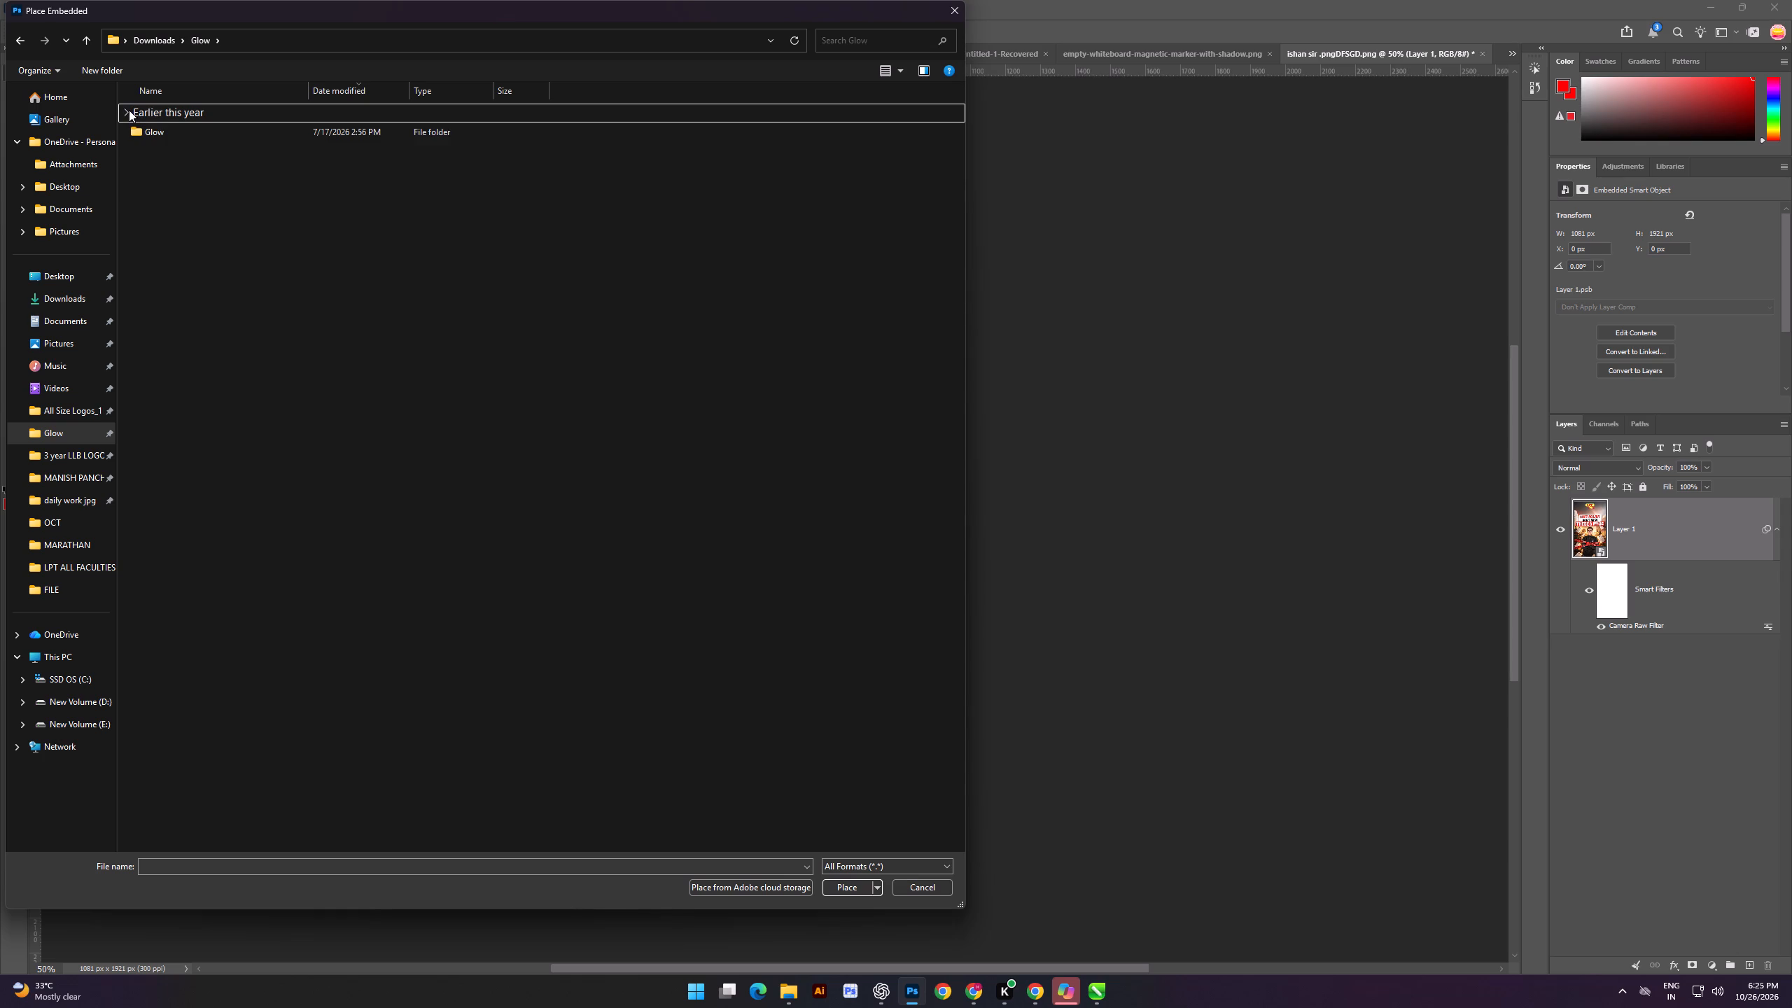
pyautogui.click(129, 110)
pyautogui.click(127, 108)
pyautogui.doubleClick(139, 130)
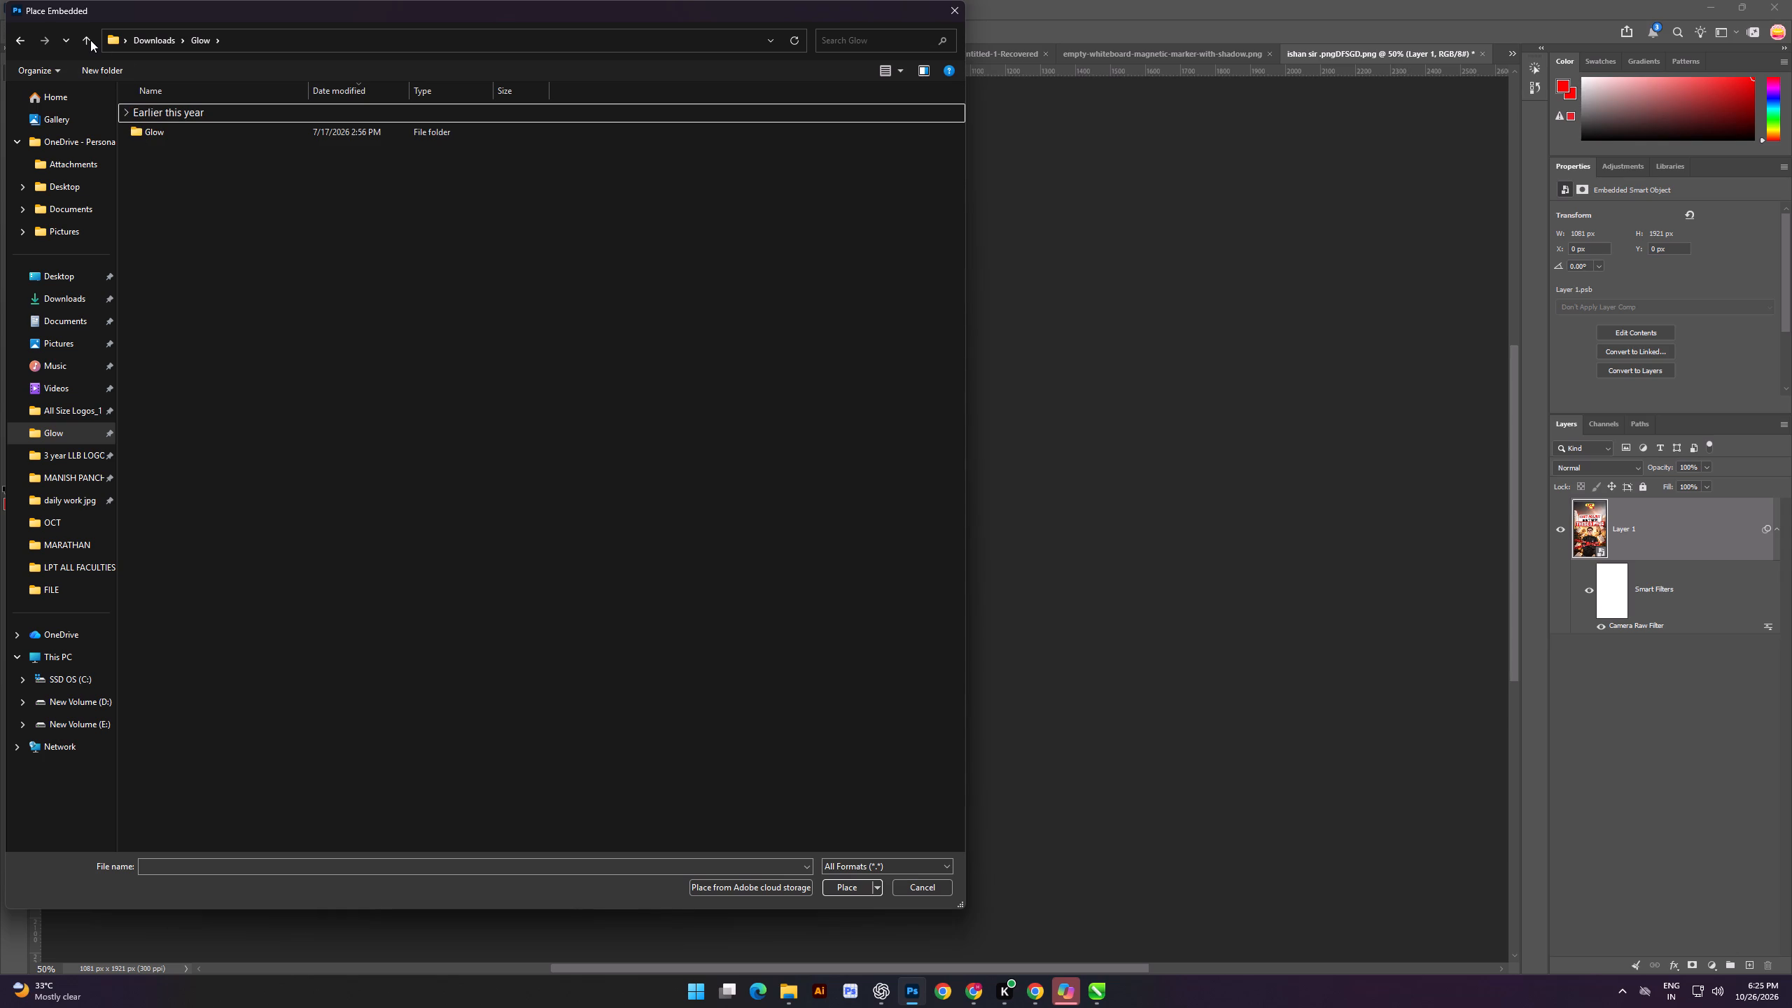
pyautogui.click(90, 40)
pyautogui.click(38, 433)
pyautogui.click(66, 449)
pyautogui.click(62, 422)
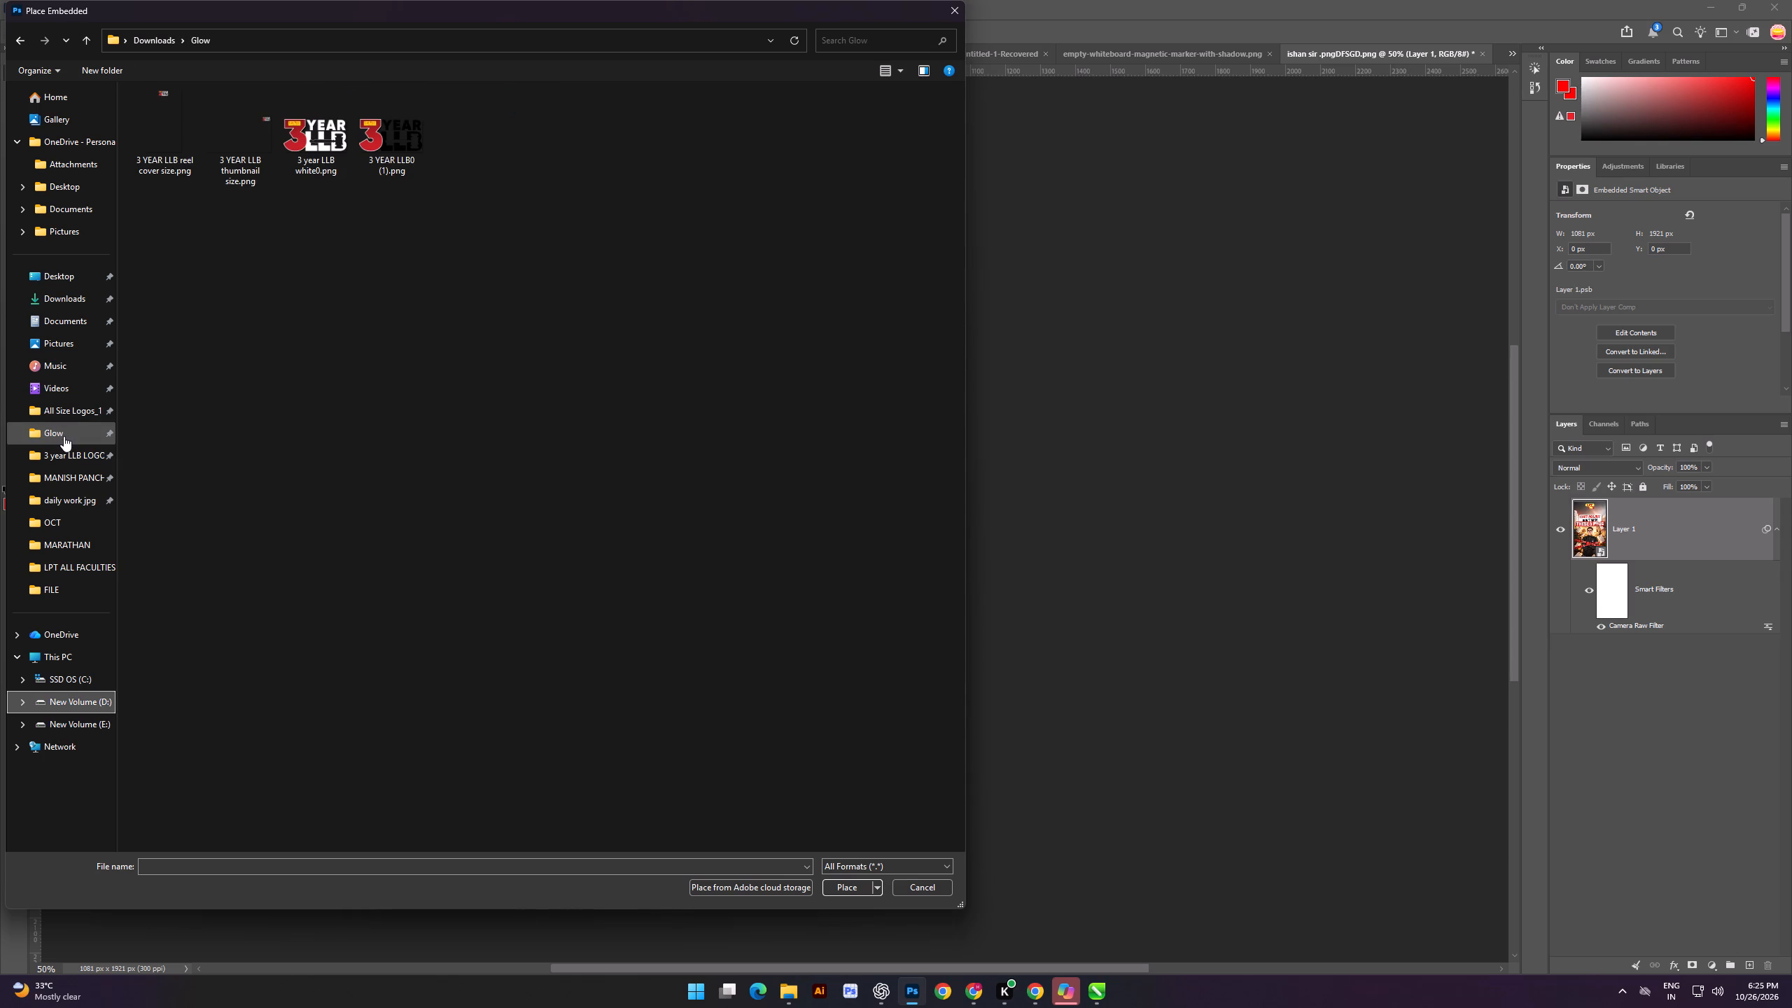
pyautogui.click(85, 435)
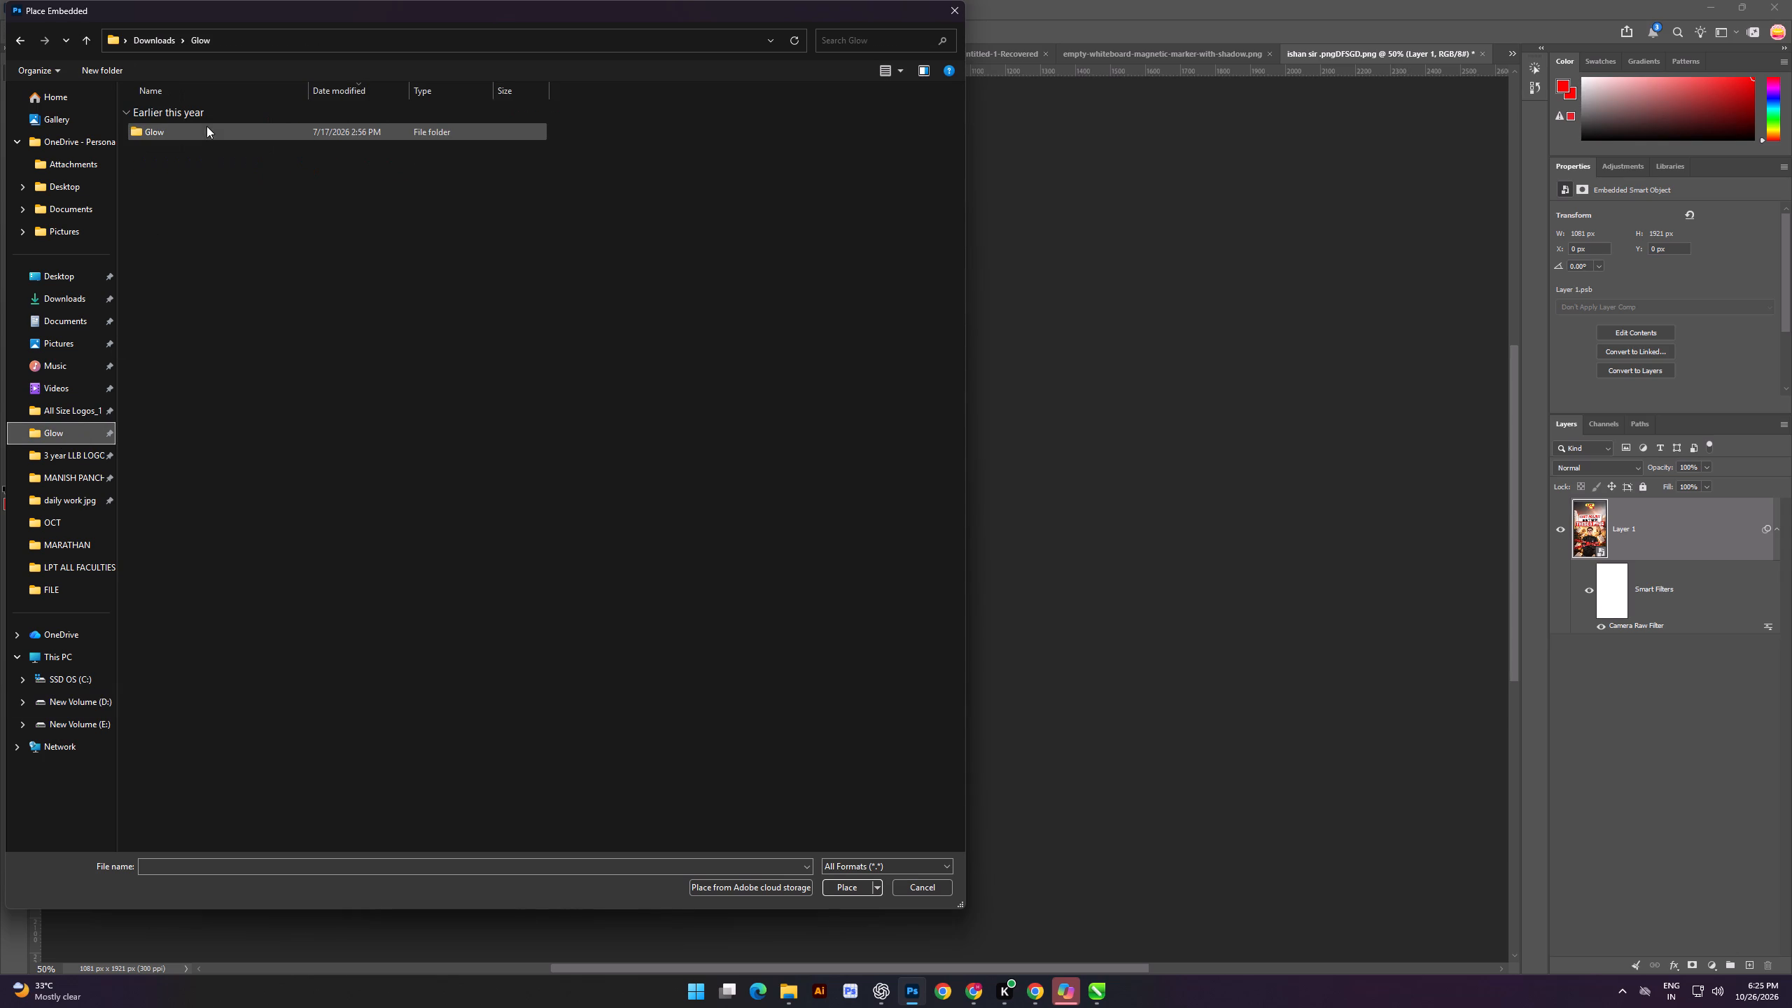
pyautogui.doubleClick(197, 136)
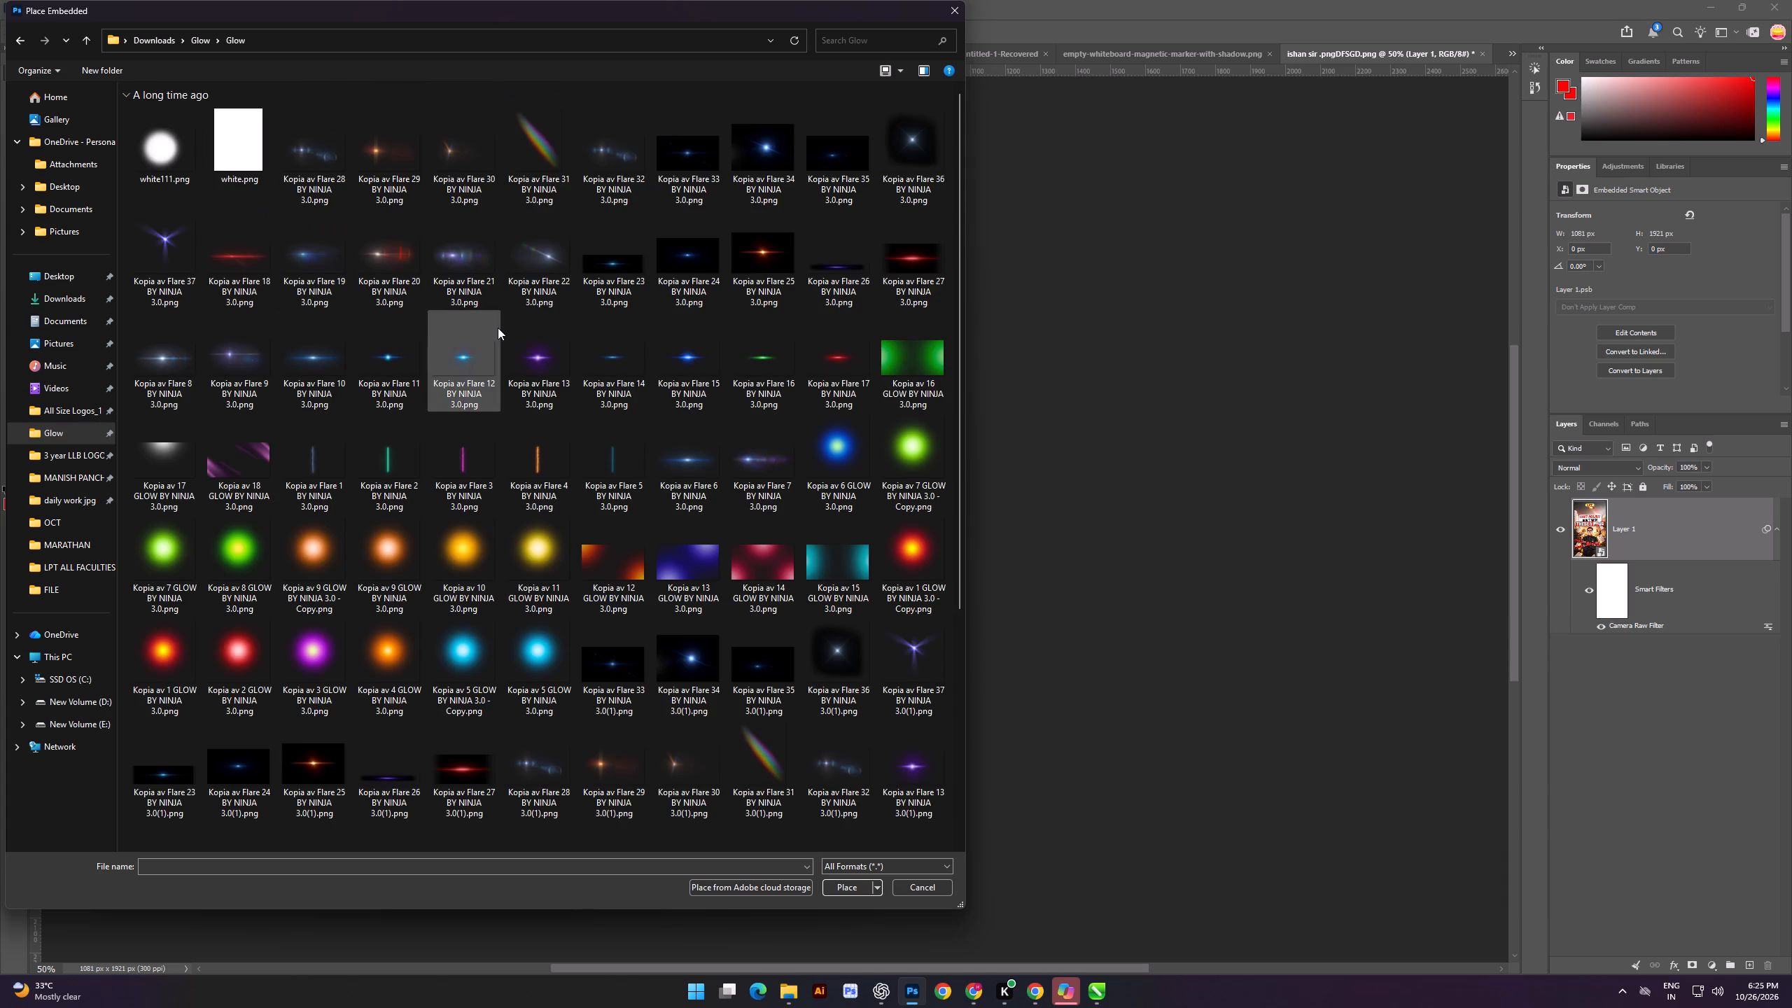
pyautogui.doubleClick(834, 357)
# Move the flare to the red banner's lower edge, flatten it to about 7.7% height and tilt it slightly to follow the banner.
pyautogui.scroll(6, 768, 504)
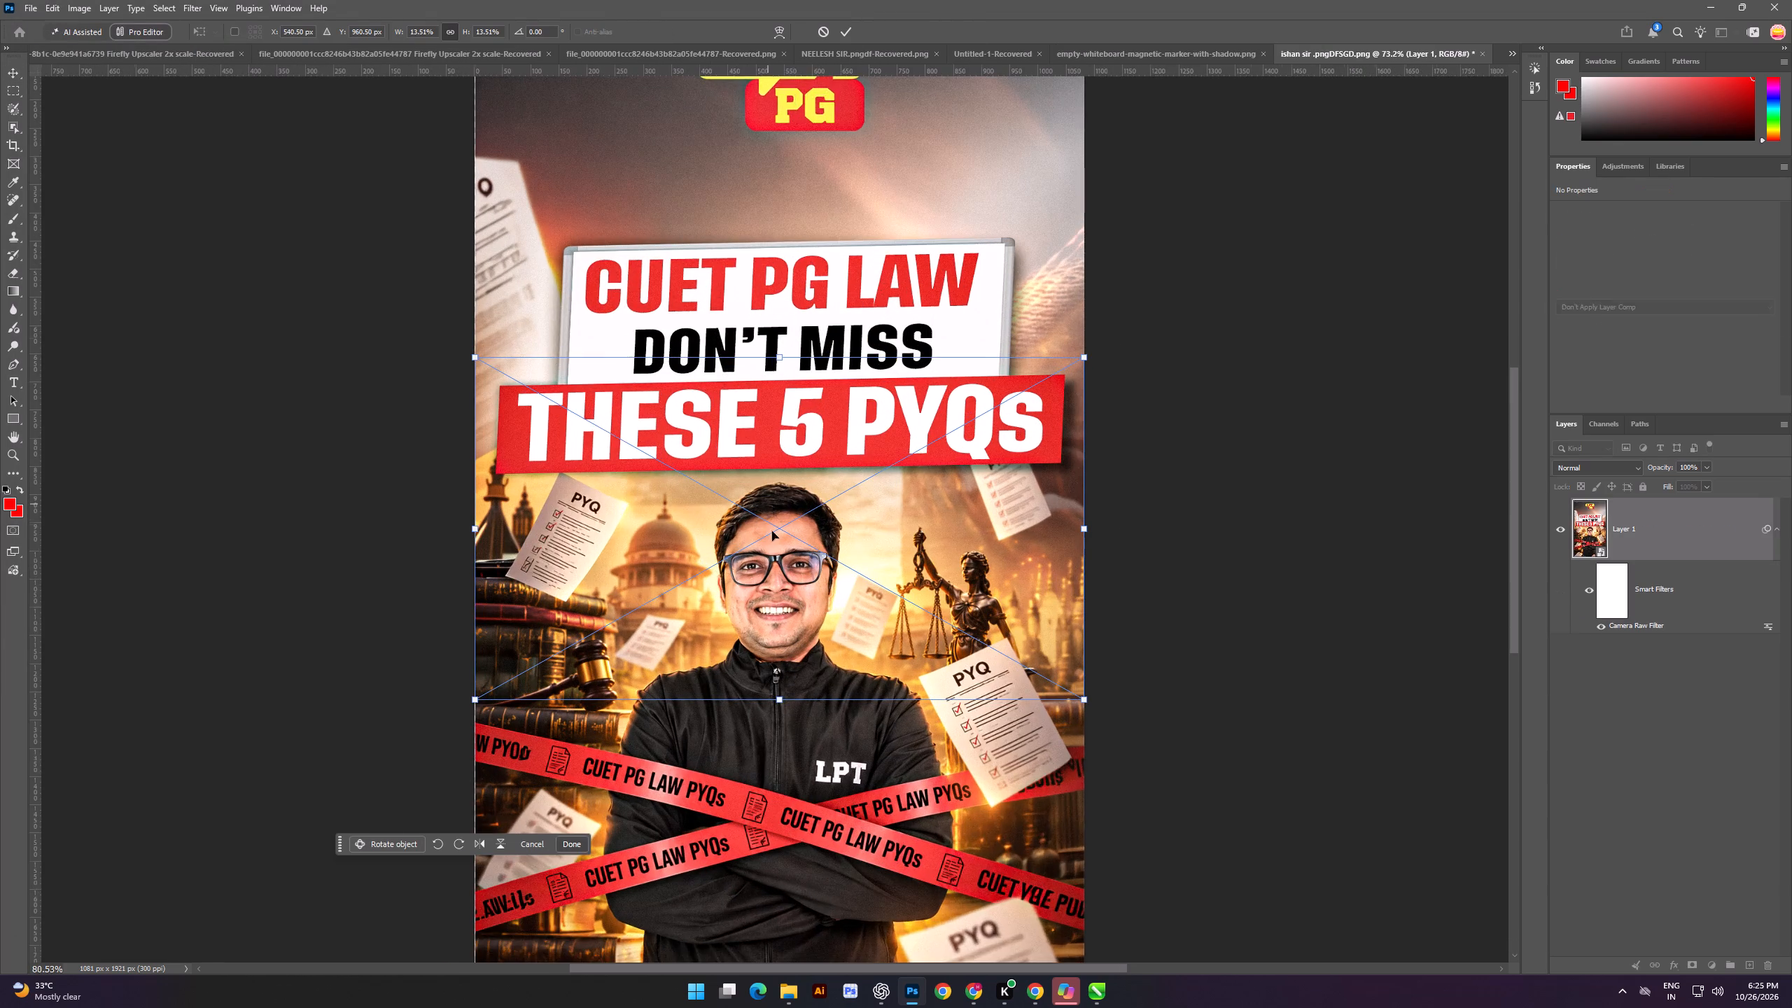
pyautogui.moveTo(783, 534); pyautogui.dragTo(774, 469)
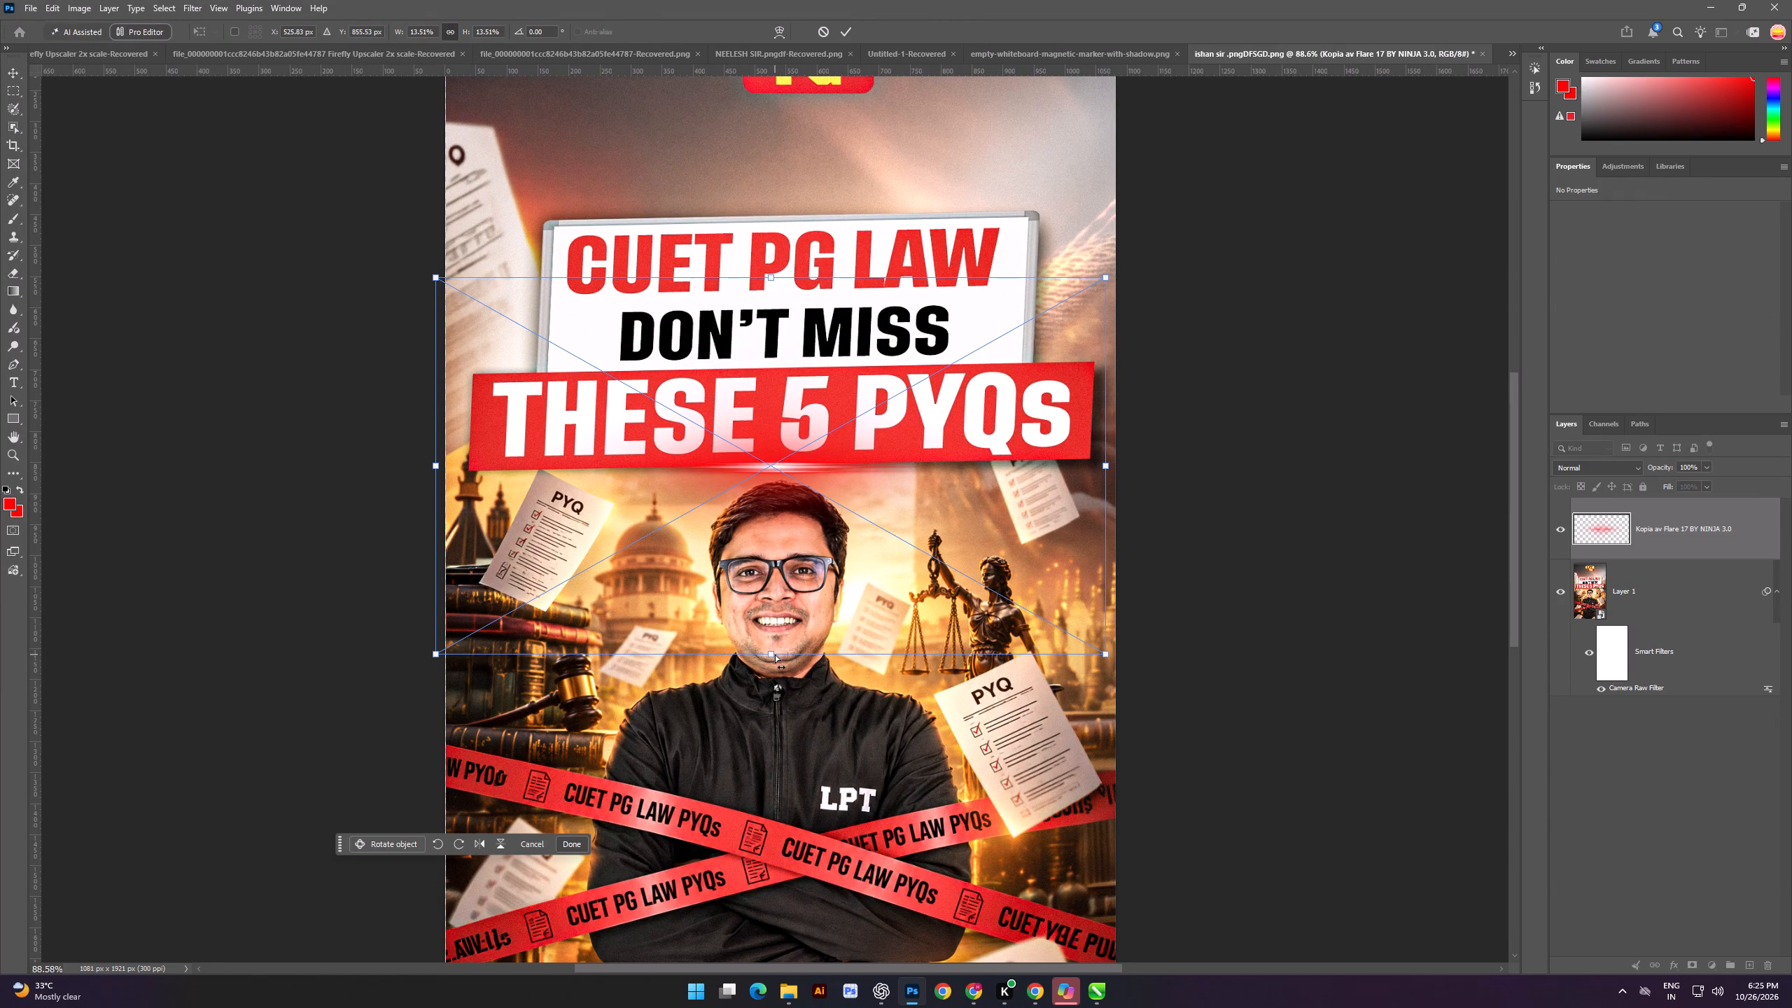
pyautogui.keyDown('ctrl'); pyautogui.moveTo(771, 654); pyautogui.dragTo(766, 491); pyautogui.keyUp('ctrl')
pyautogui.moveTo(758, 384); pyautogui.dragTo(757, 463)
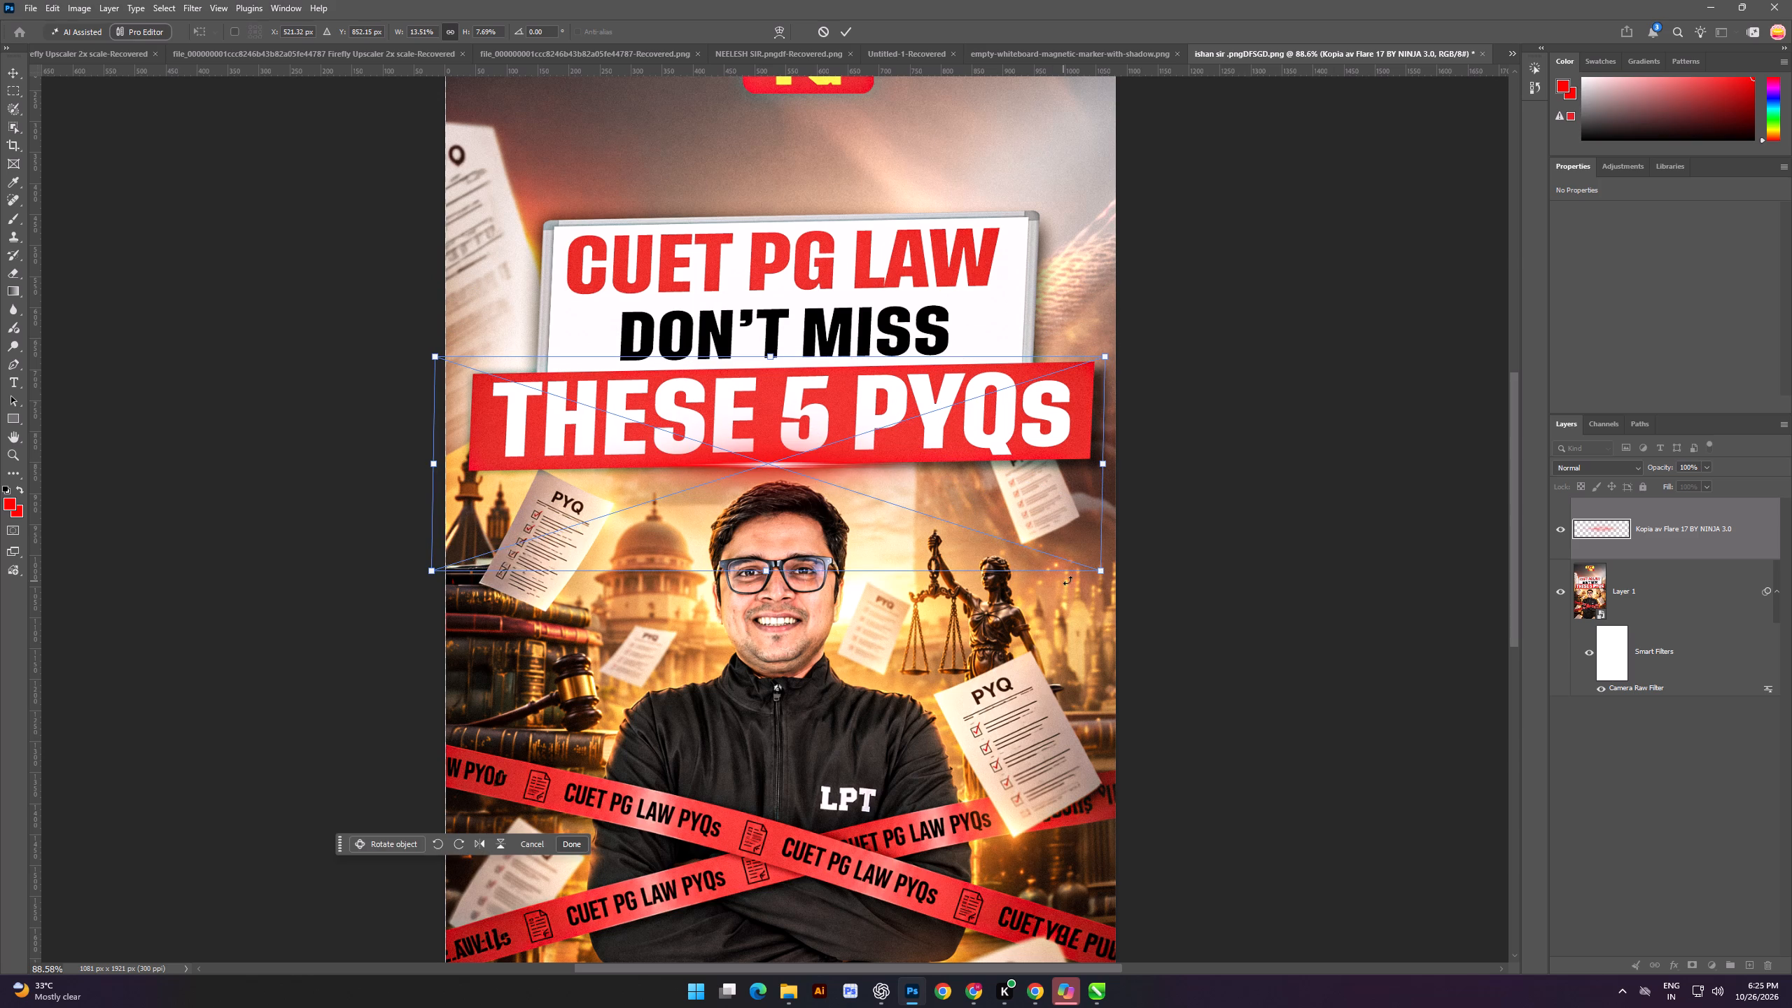
pyautogui.click(1105, 580)
pyautogui.moveTo(1099, 591); pyautogui.dragTo(1106, 580)
pyautogui.click(222, 531)
pyautogui.scroll(-3, 825, 511)
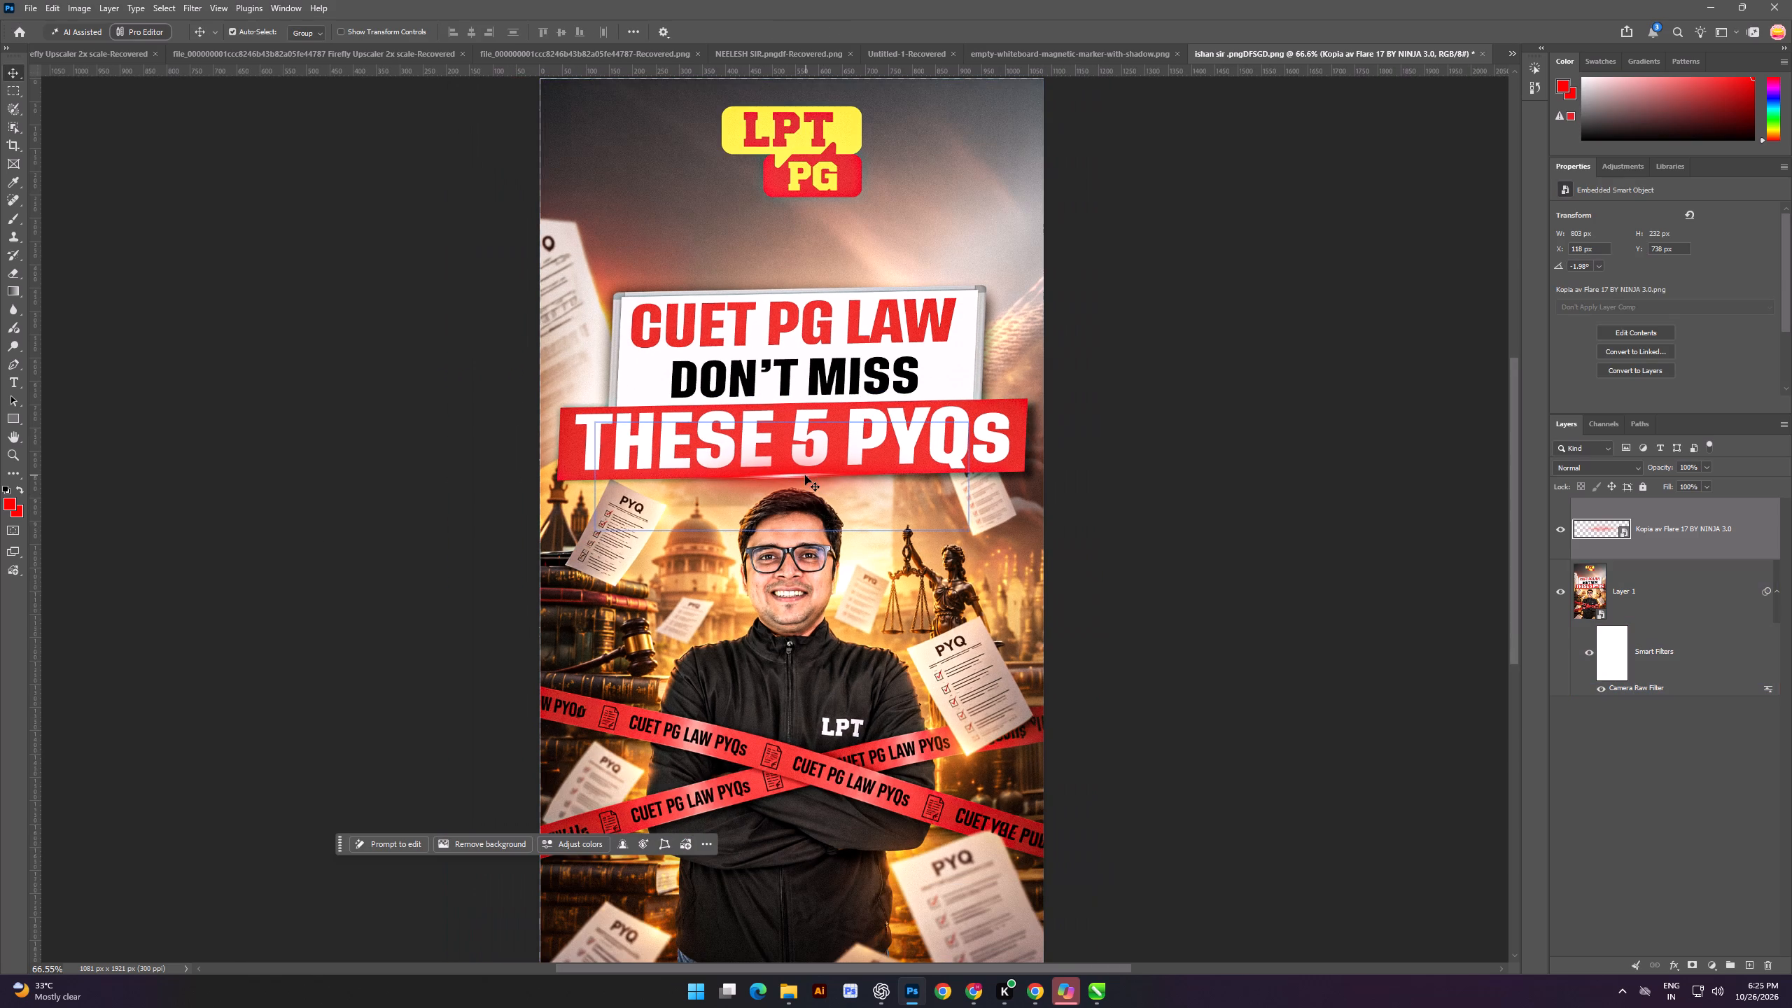
# Move the flare along the red banner's lower edge until its bright centre sits beneath PYQs.
pyautogui.moveTo(805, 475); pyautogui.dragTo(897, 477)
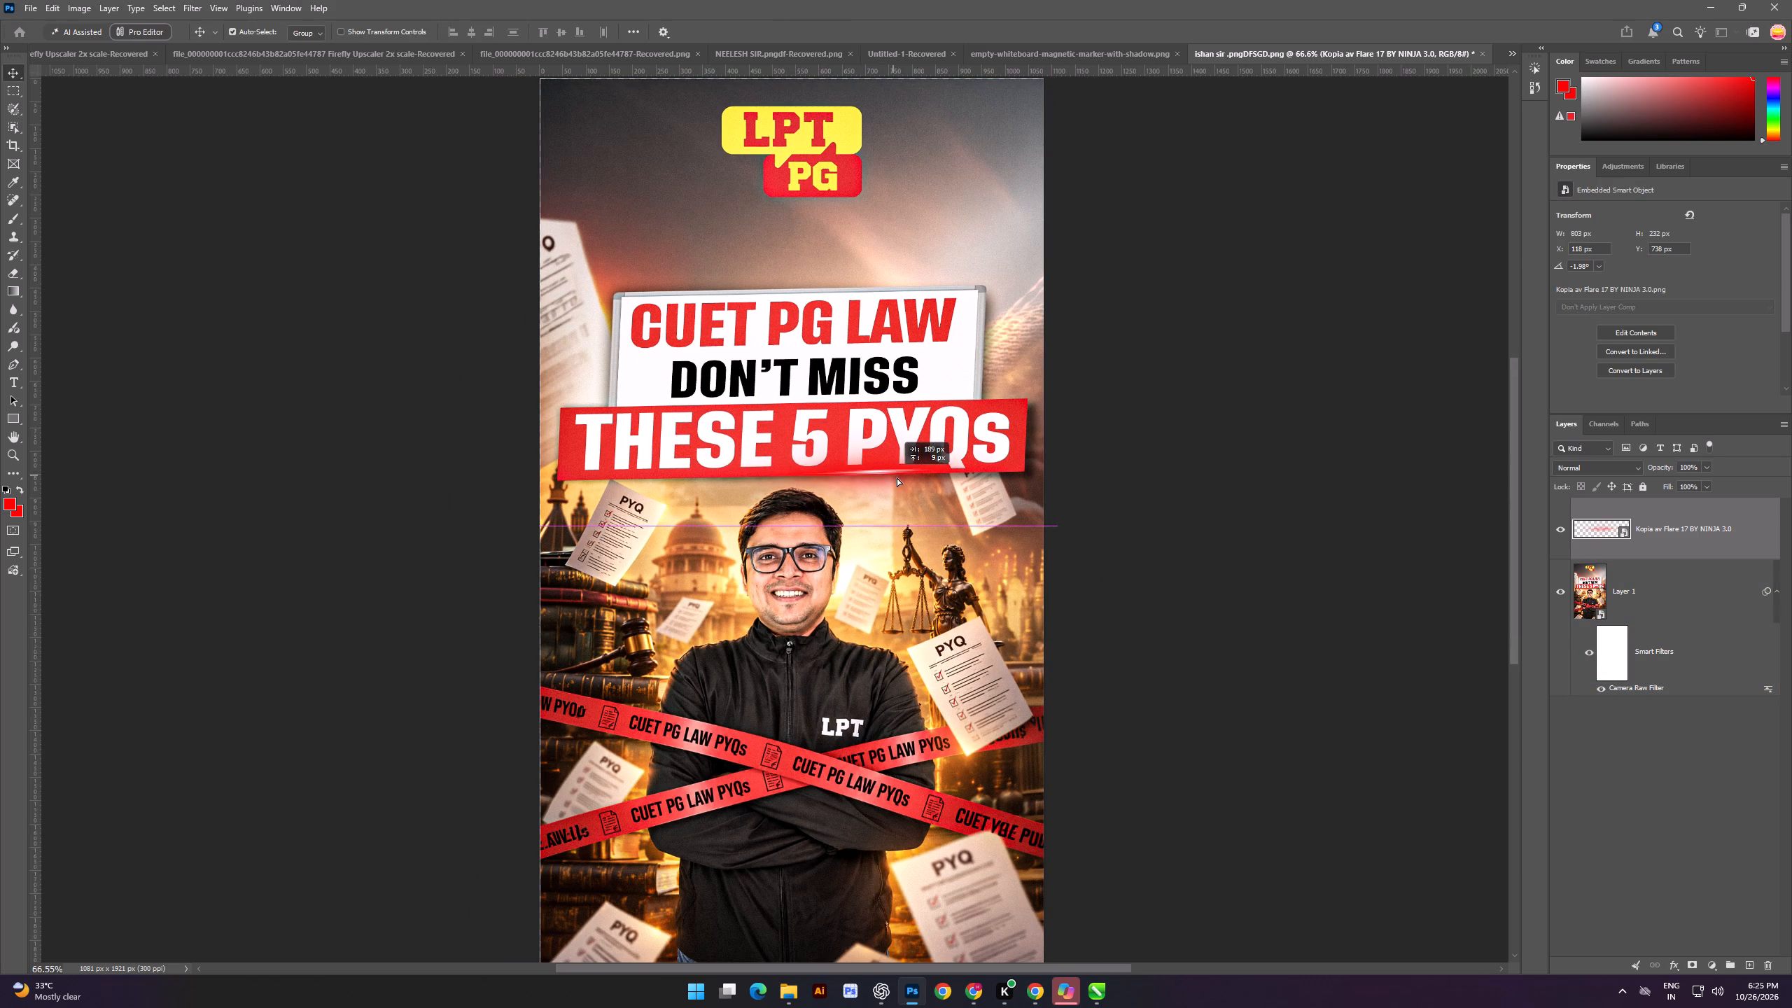
pyautogui.moveTo(897, 477); pyautogui.dragTo(906, 477)
pyautogui.scroll(14, 908, 477)
pyautogui.moveTo(880, 483); pyautogui.dragTo(885, 467)
pyautogui.scroll(-9, 885, 467)
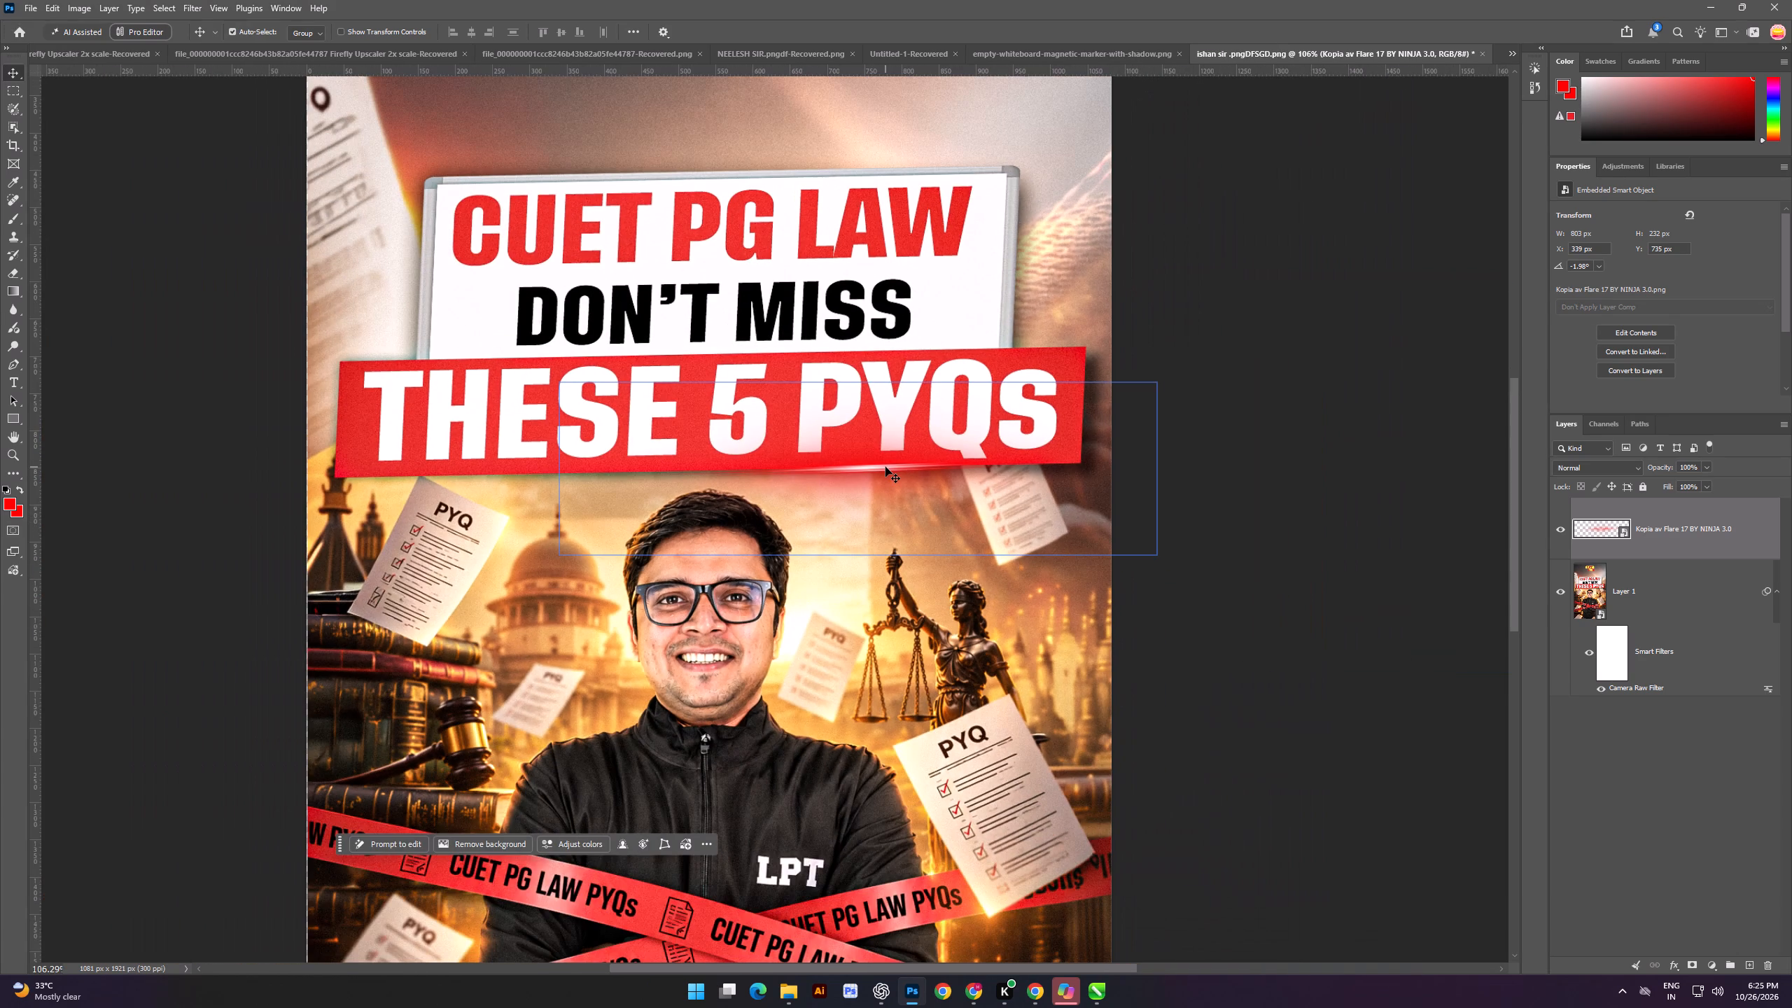
# Duplicate the flare and move the copy to the red banner's upper edge, above THESE.
pyautogui.hotkey('ctrl', 'j')
pyautogui.moveTo(881, 470); pyautogui.dragTo(547, 360)
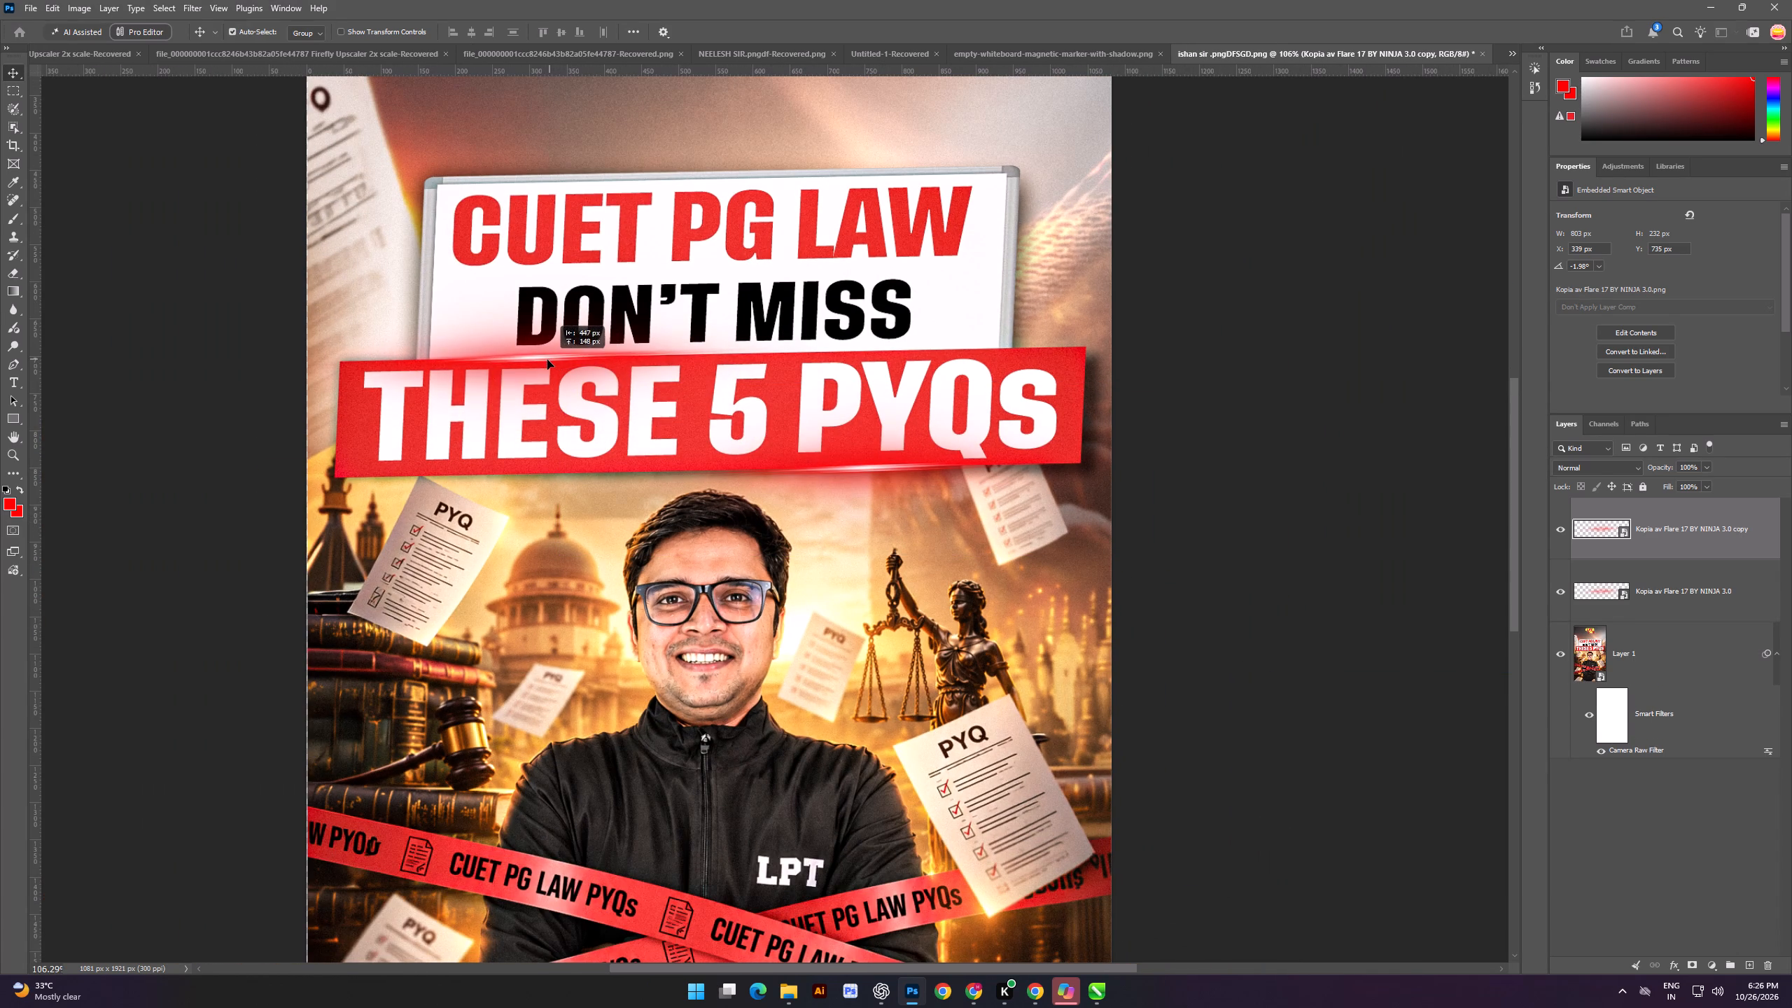
pyautogui.moveTo(547, 360); pyautogui.dragTo(544, 358)
# Rotate the duplicated flare slightly so it lines up with the red banner's upper edge.
pyautogui.scroll(4, 787, 321)
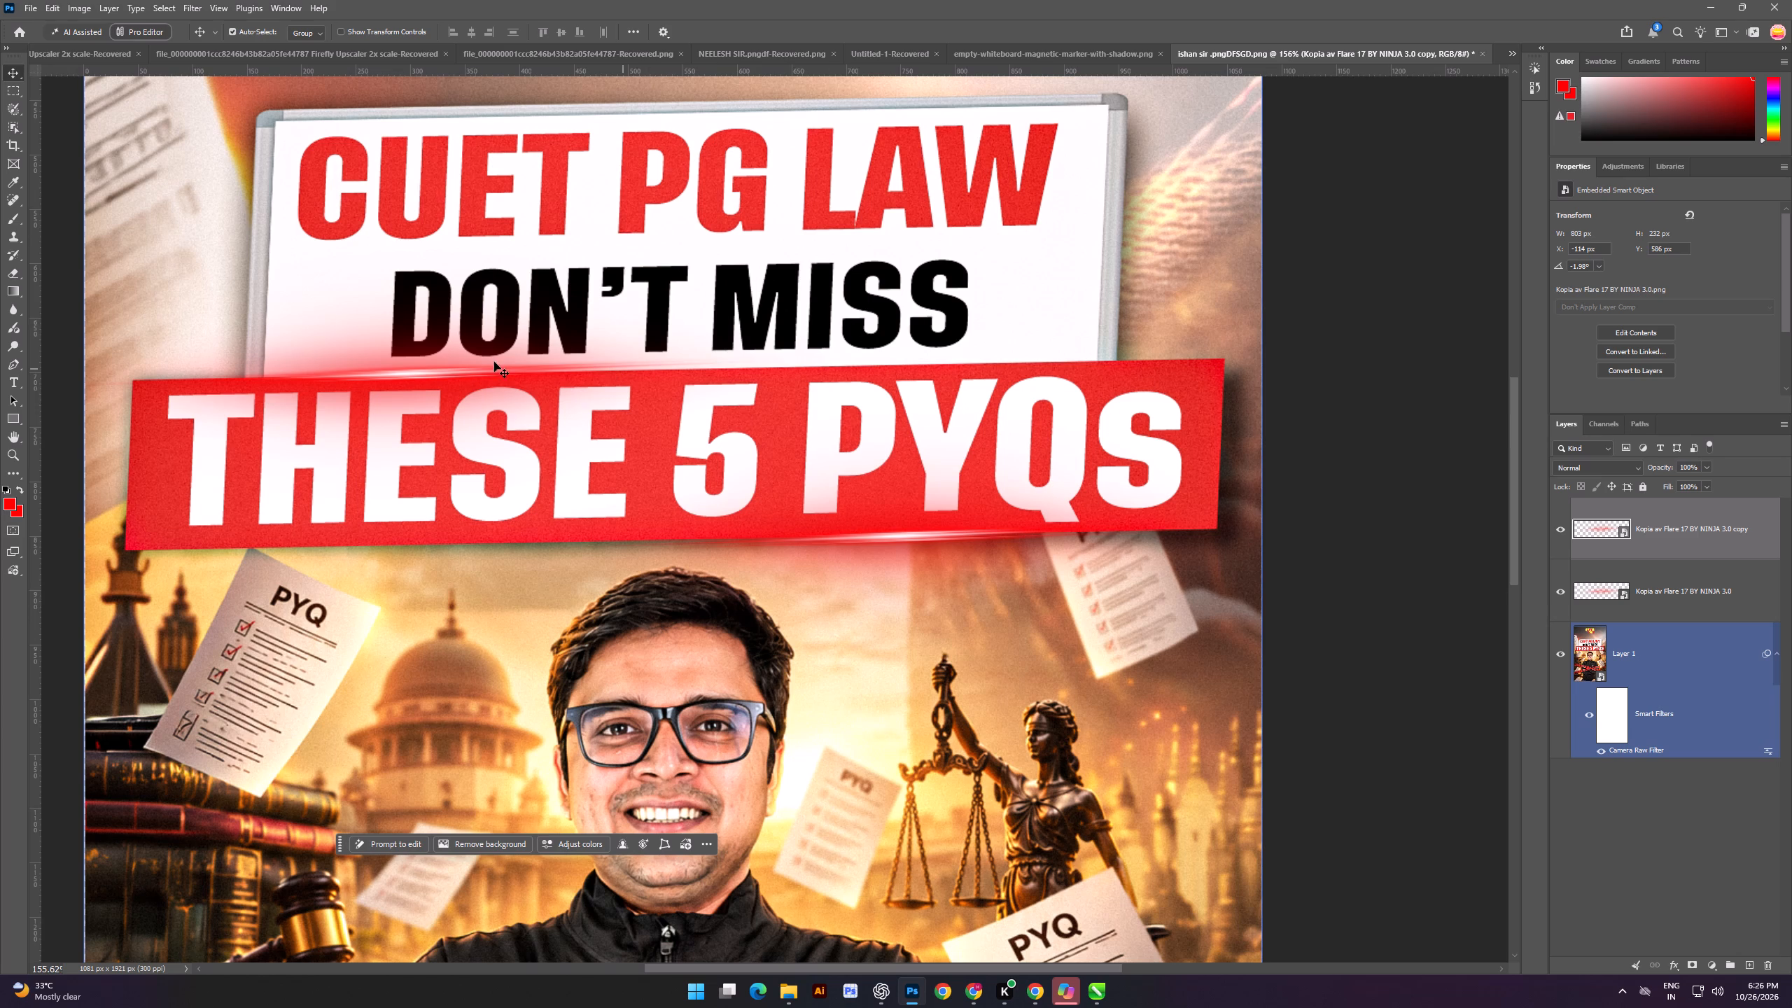
pyautogui.click(479, 362)
pyautogui.hotkey('ctrl', 't')
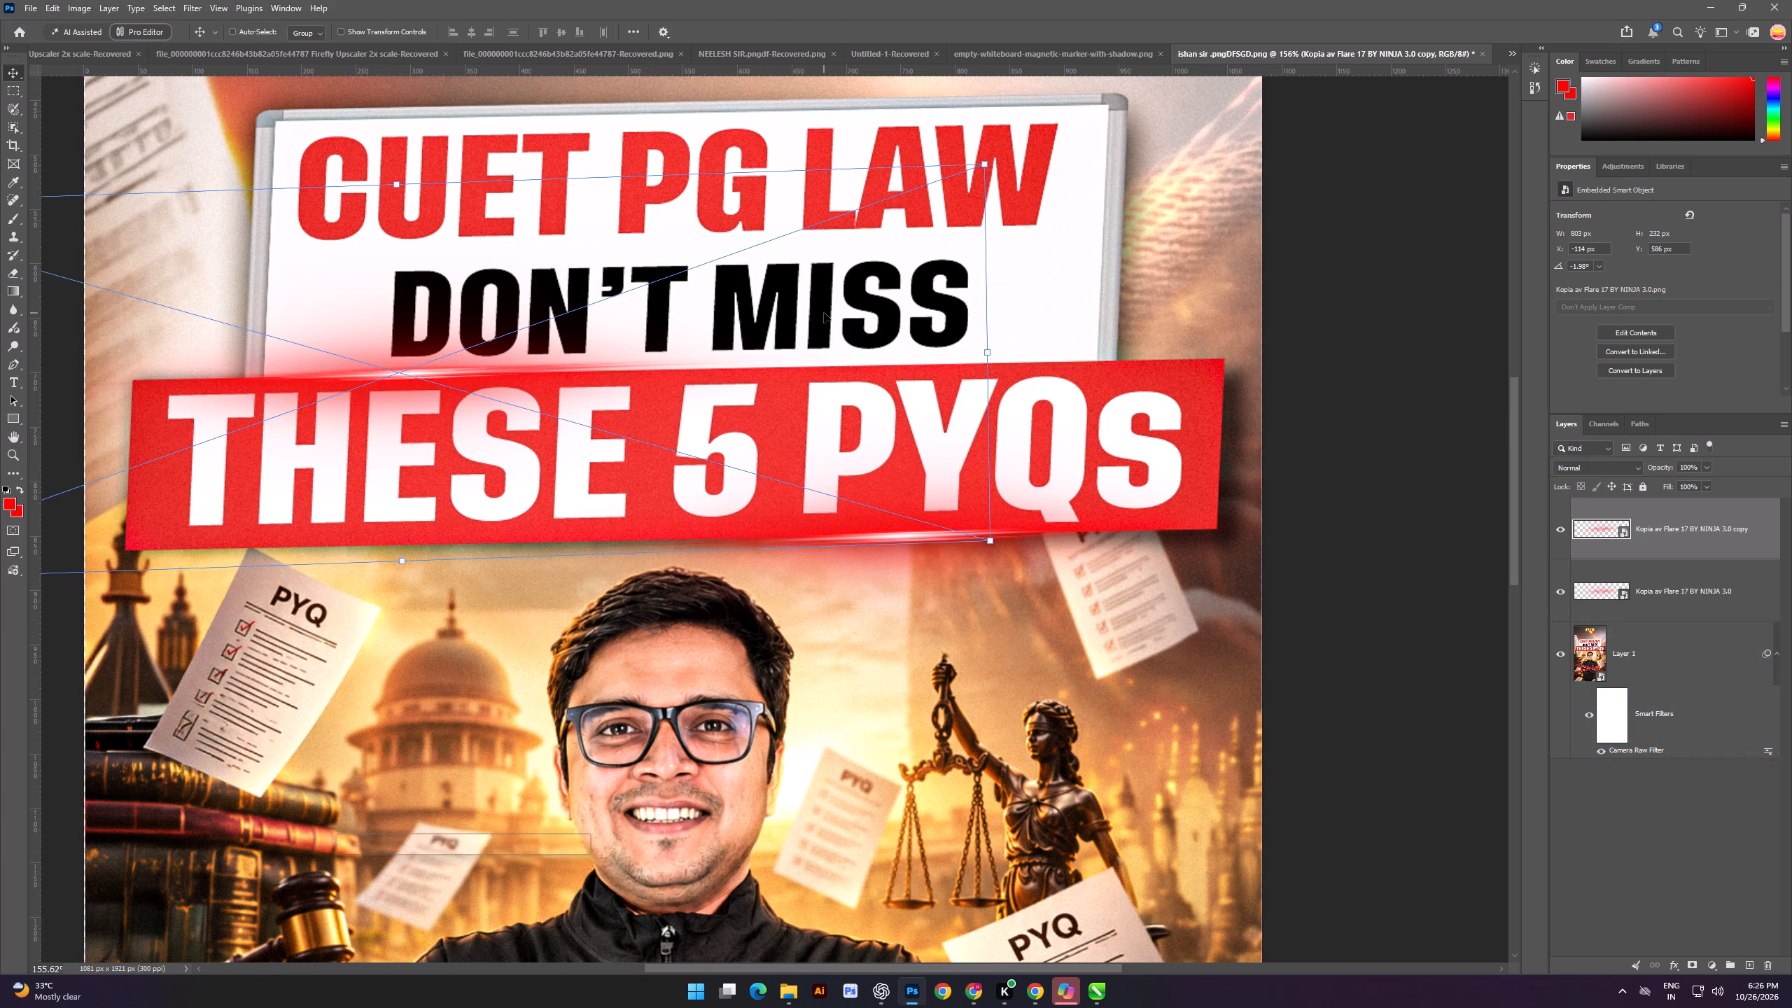
pyautogui.moveTo(1004, 274); pyautogui.dragTo(1006, 279)
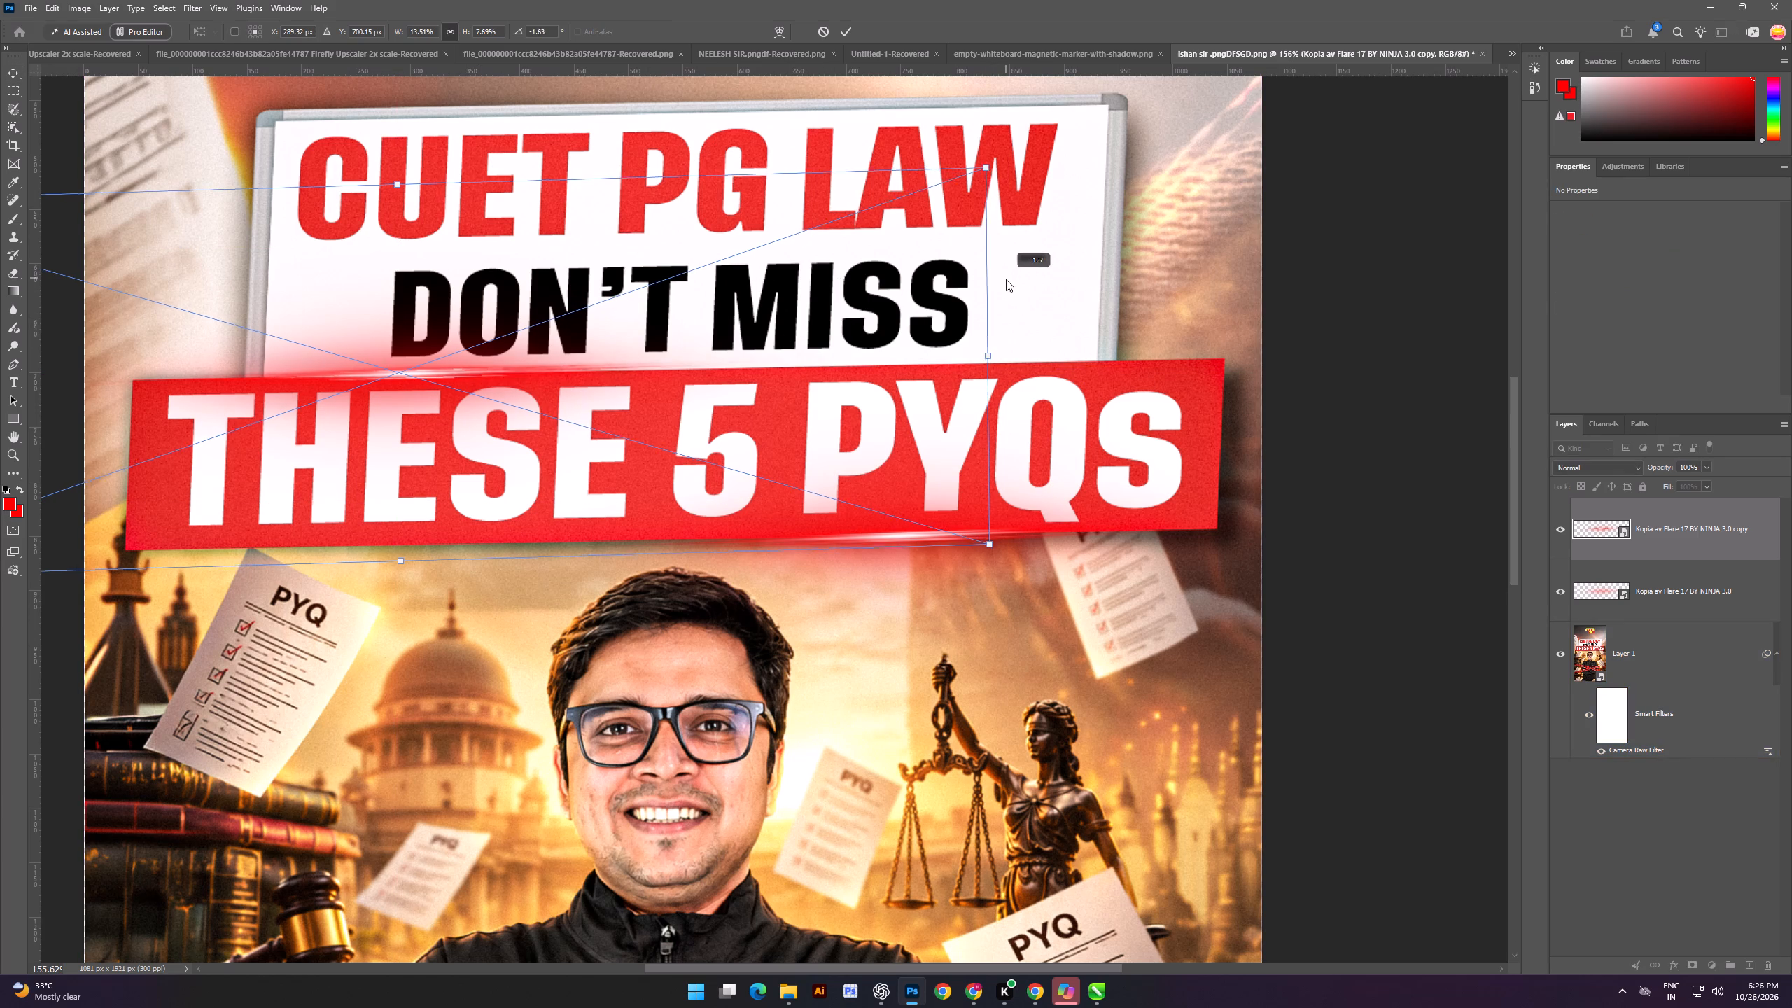
pyautogui.moveTo(1006, 279); pyautogui.dragTo(1006, 281)
pyautogui.scroll(-5, 1006, 281)
pyautogui.click(6, 69)
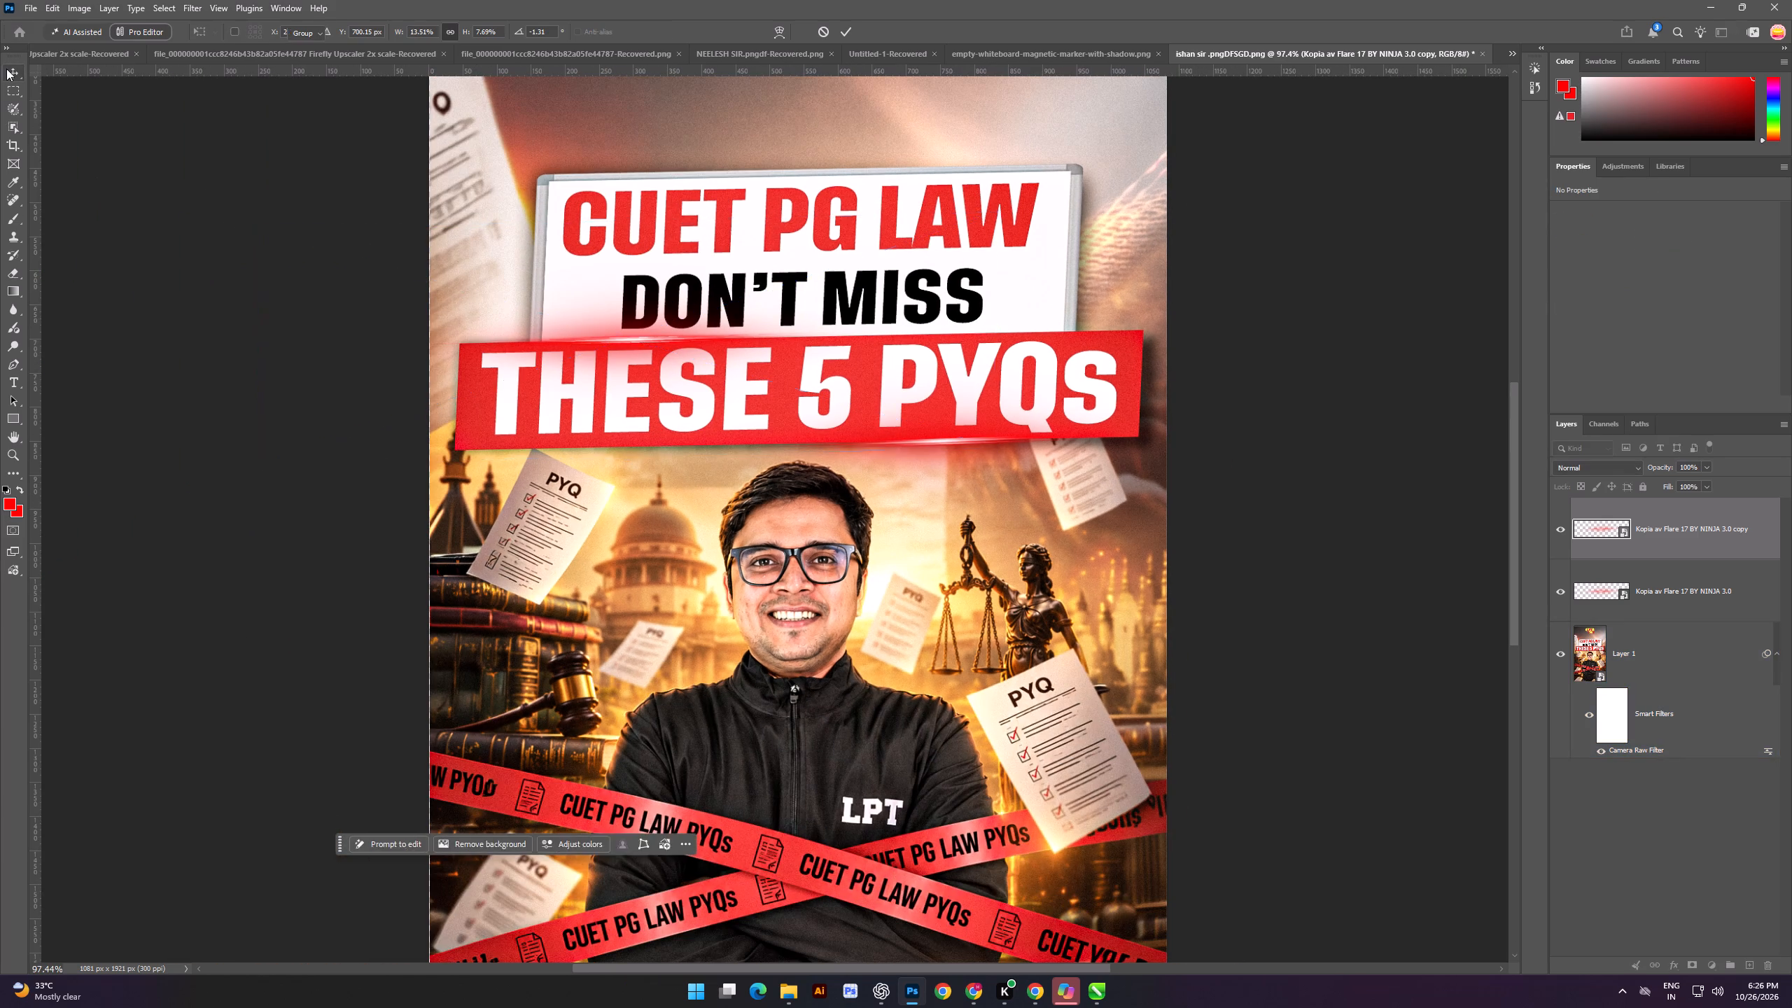
pyautogui.click(227, 224)
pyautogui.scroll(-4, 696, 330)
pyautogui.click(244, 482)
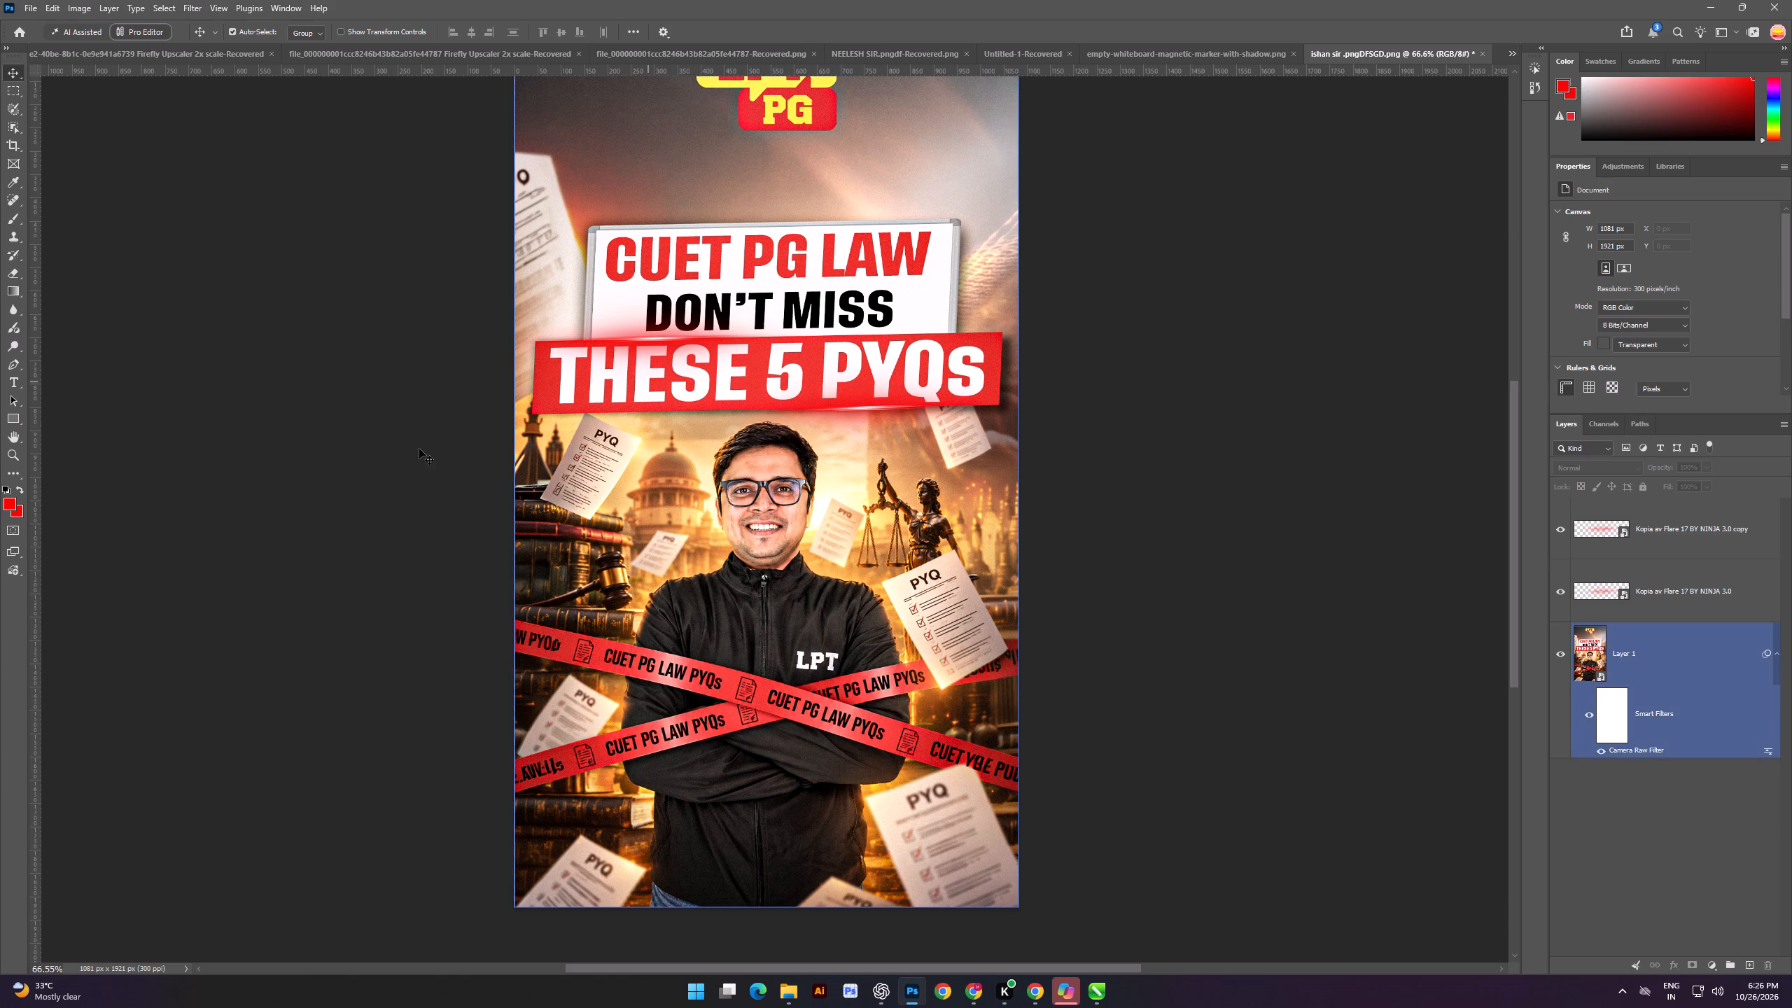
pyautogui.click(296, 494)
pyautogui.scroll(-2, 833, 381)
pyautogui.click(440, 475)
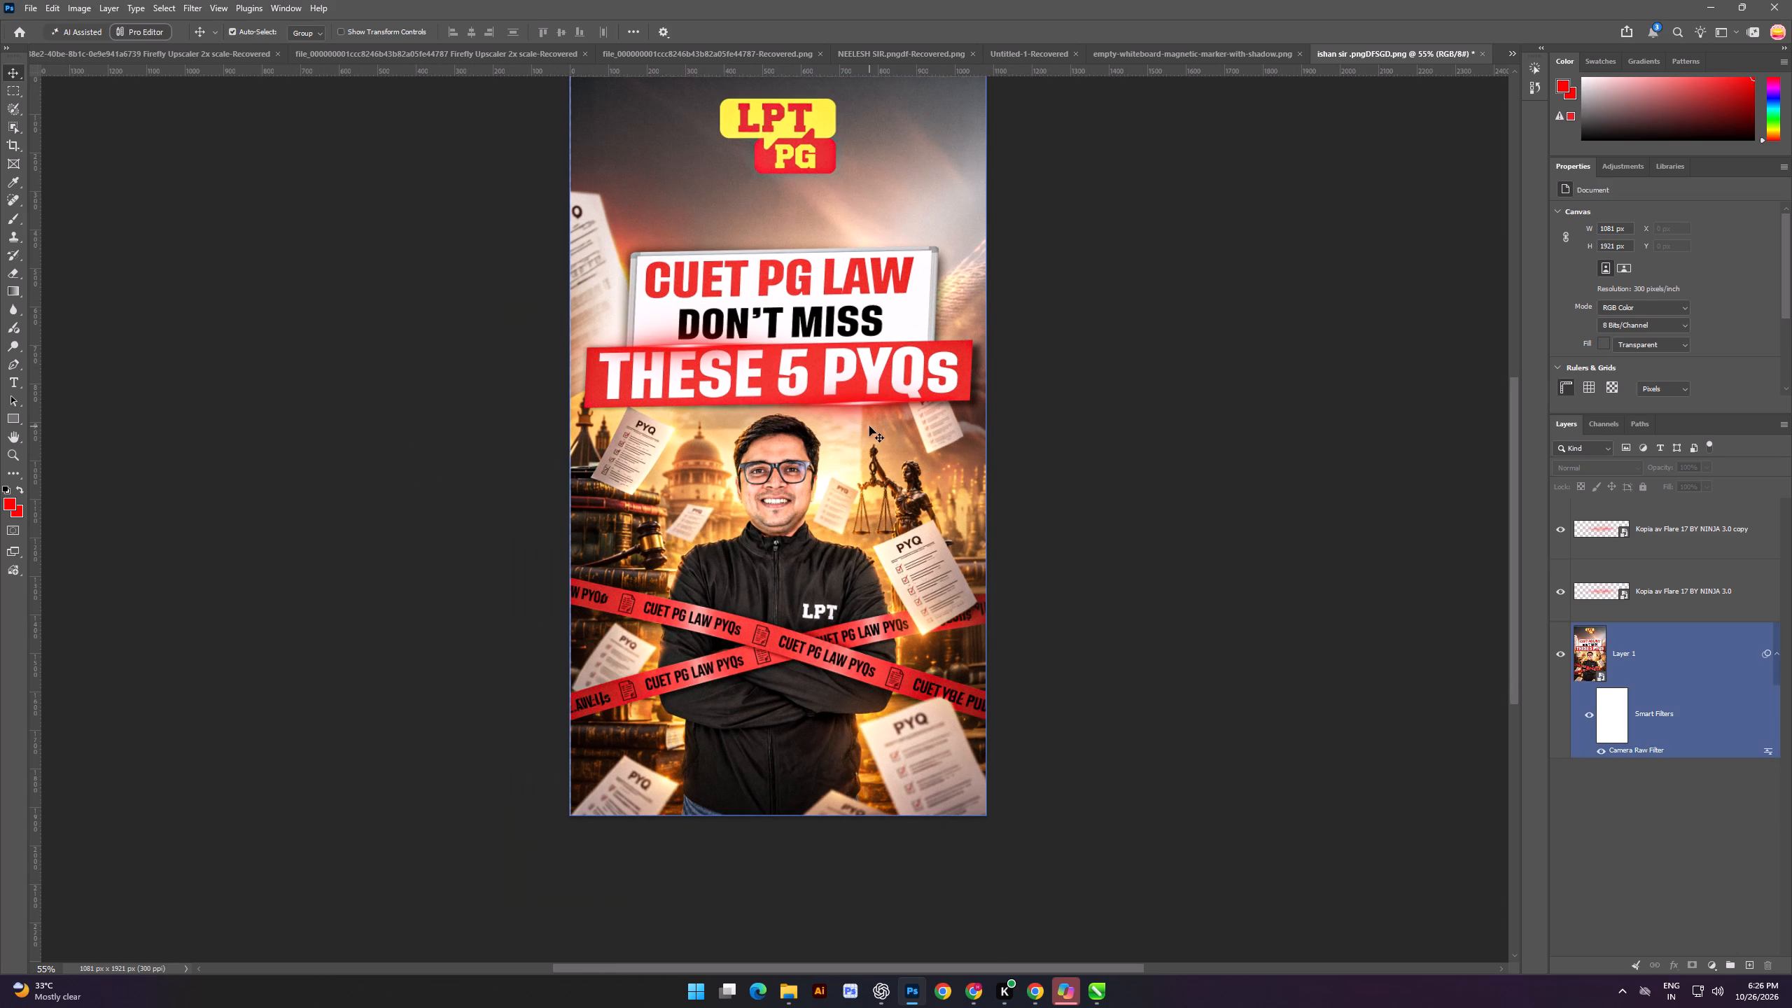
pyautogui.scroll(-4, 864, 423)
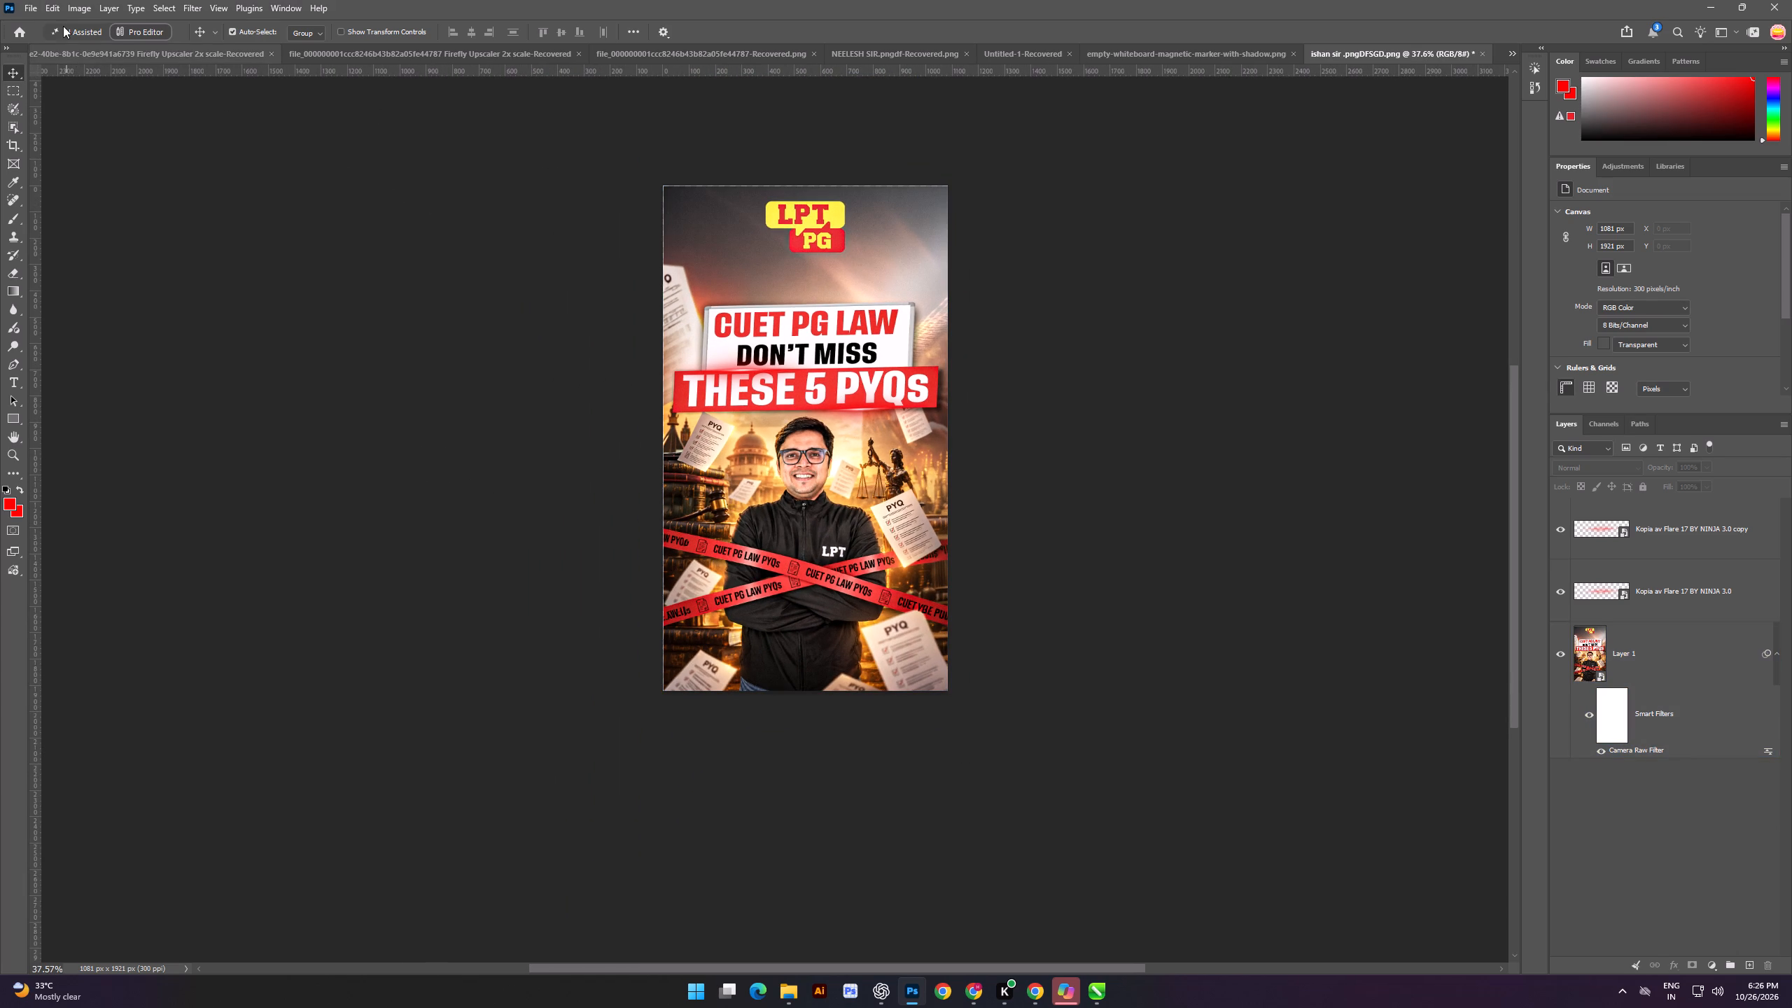
# Set the cover's image resolution to 480 pixels per inch with resampling on.
pyautogui.click(70, 0)
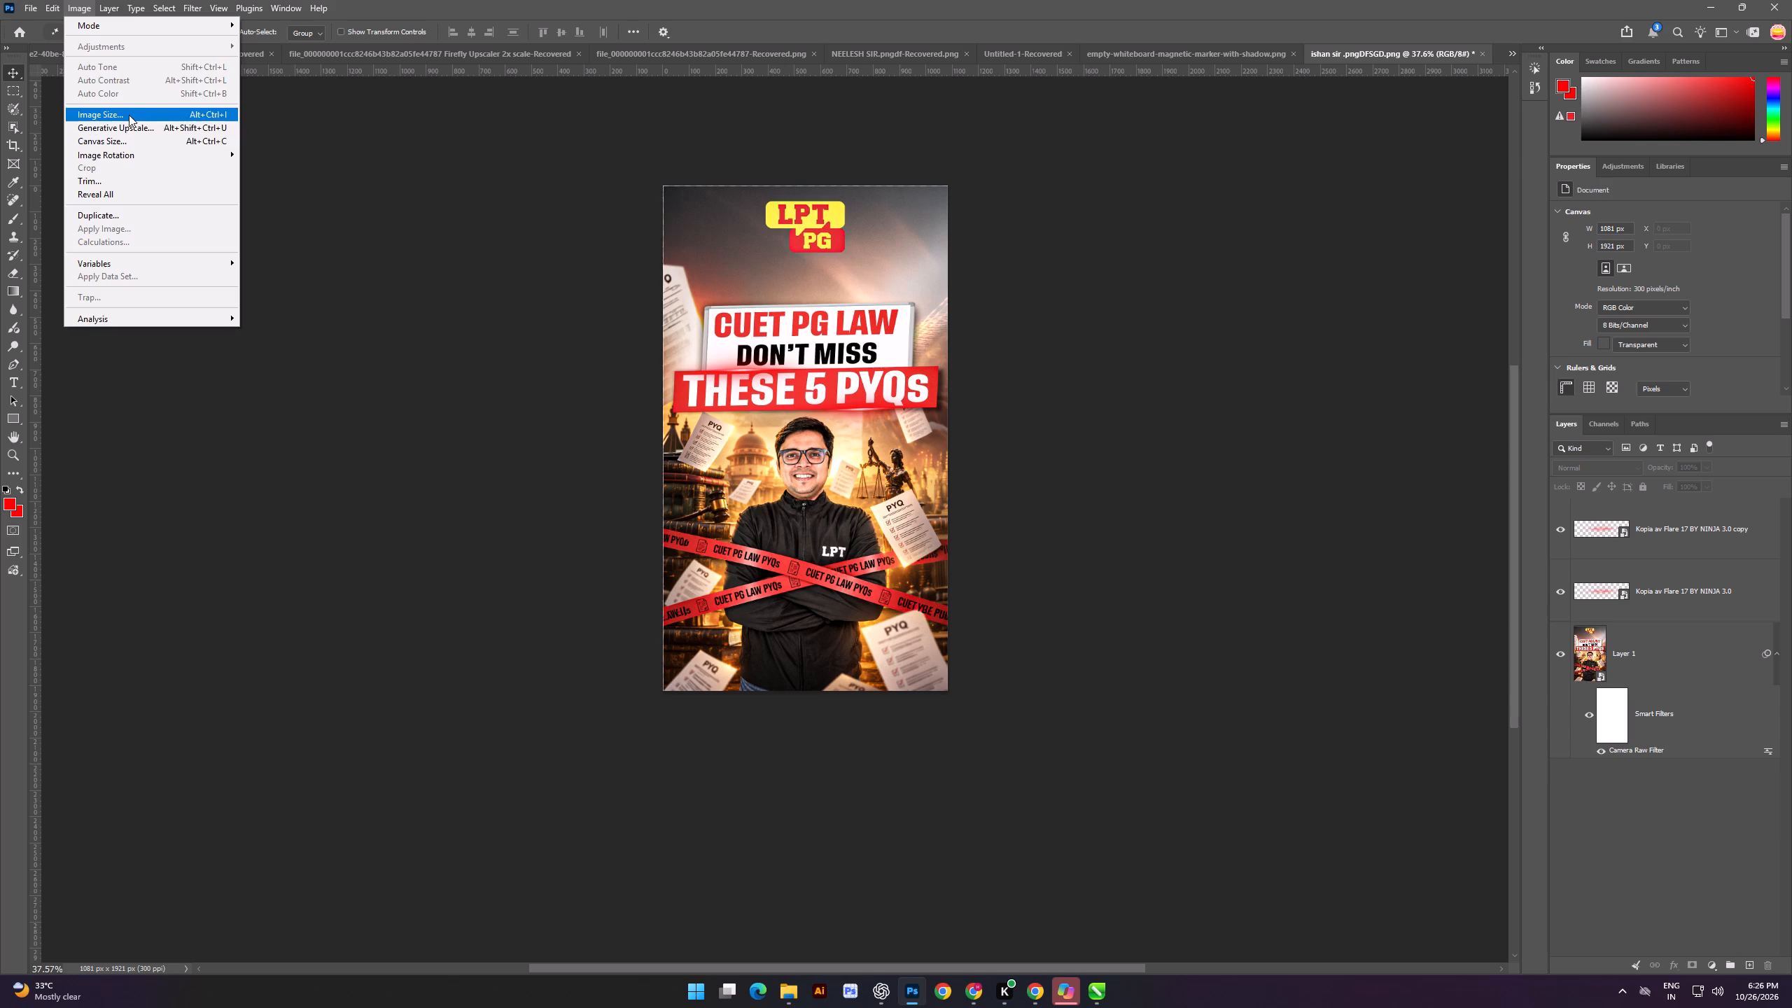
pyautogui.click(129, 115)
pyautogui.moveTo(759, 263); pyautogui.dragTo(704, 283)
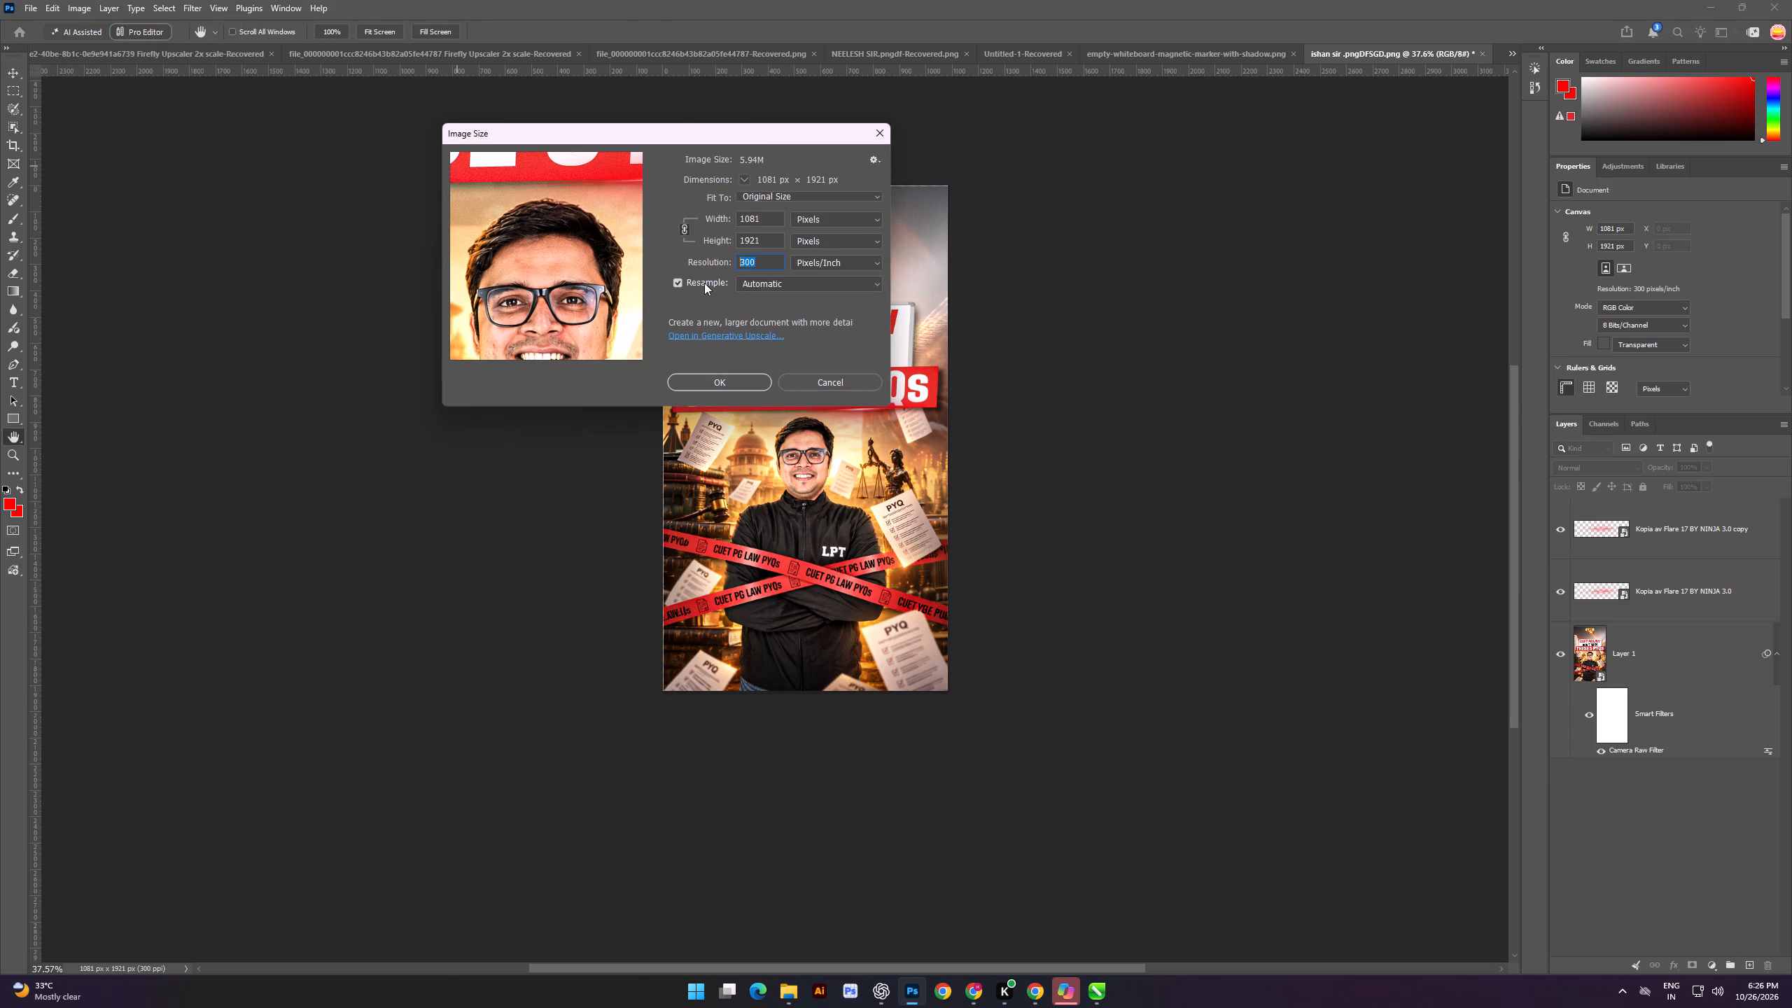
pyautogui.write('480')
pyautogui.press('Return')
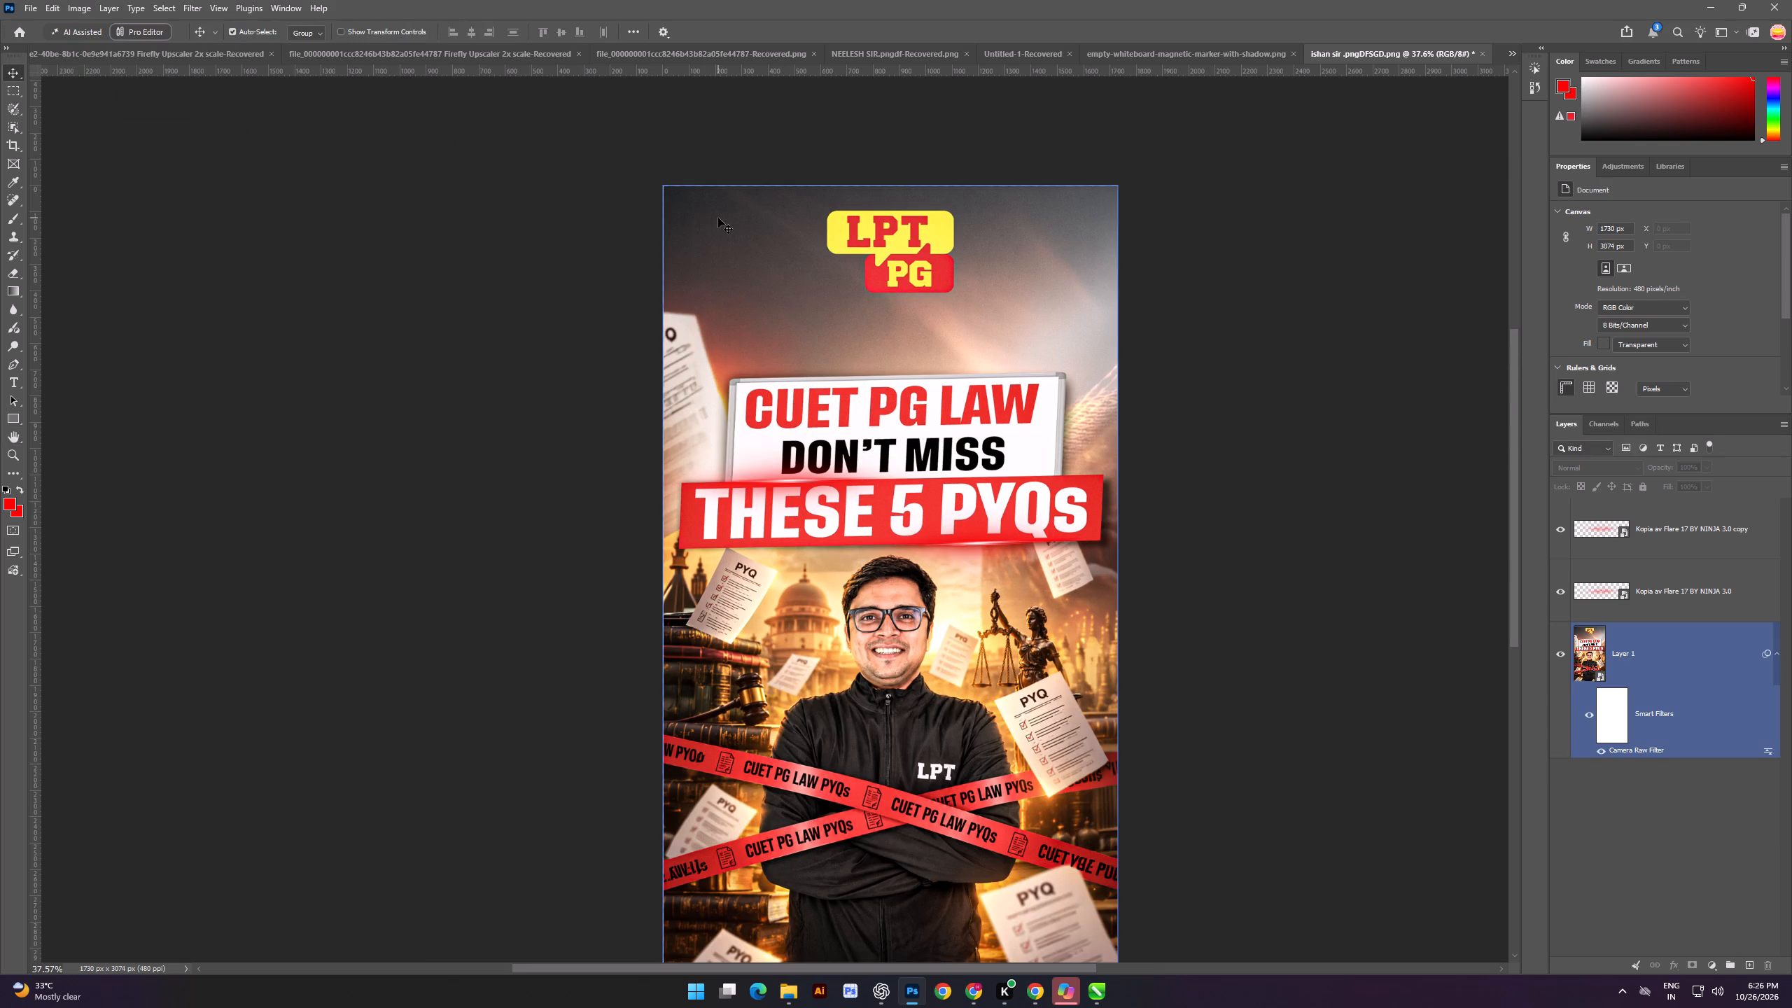
# Quick export the cover as a PNG to Downloads, using the existing CUET PG LAW cover's file name.
pyautogui.click(25, 0)
pyautogui.click(92, 258)
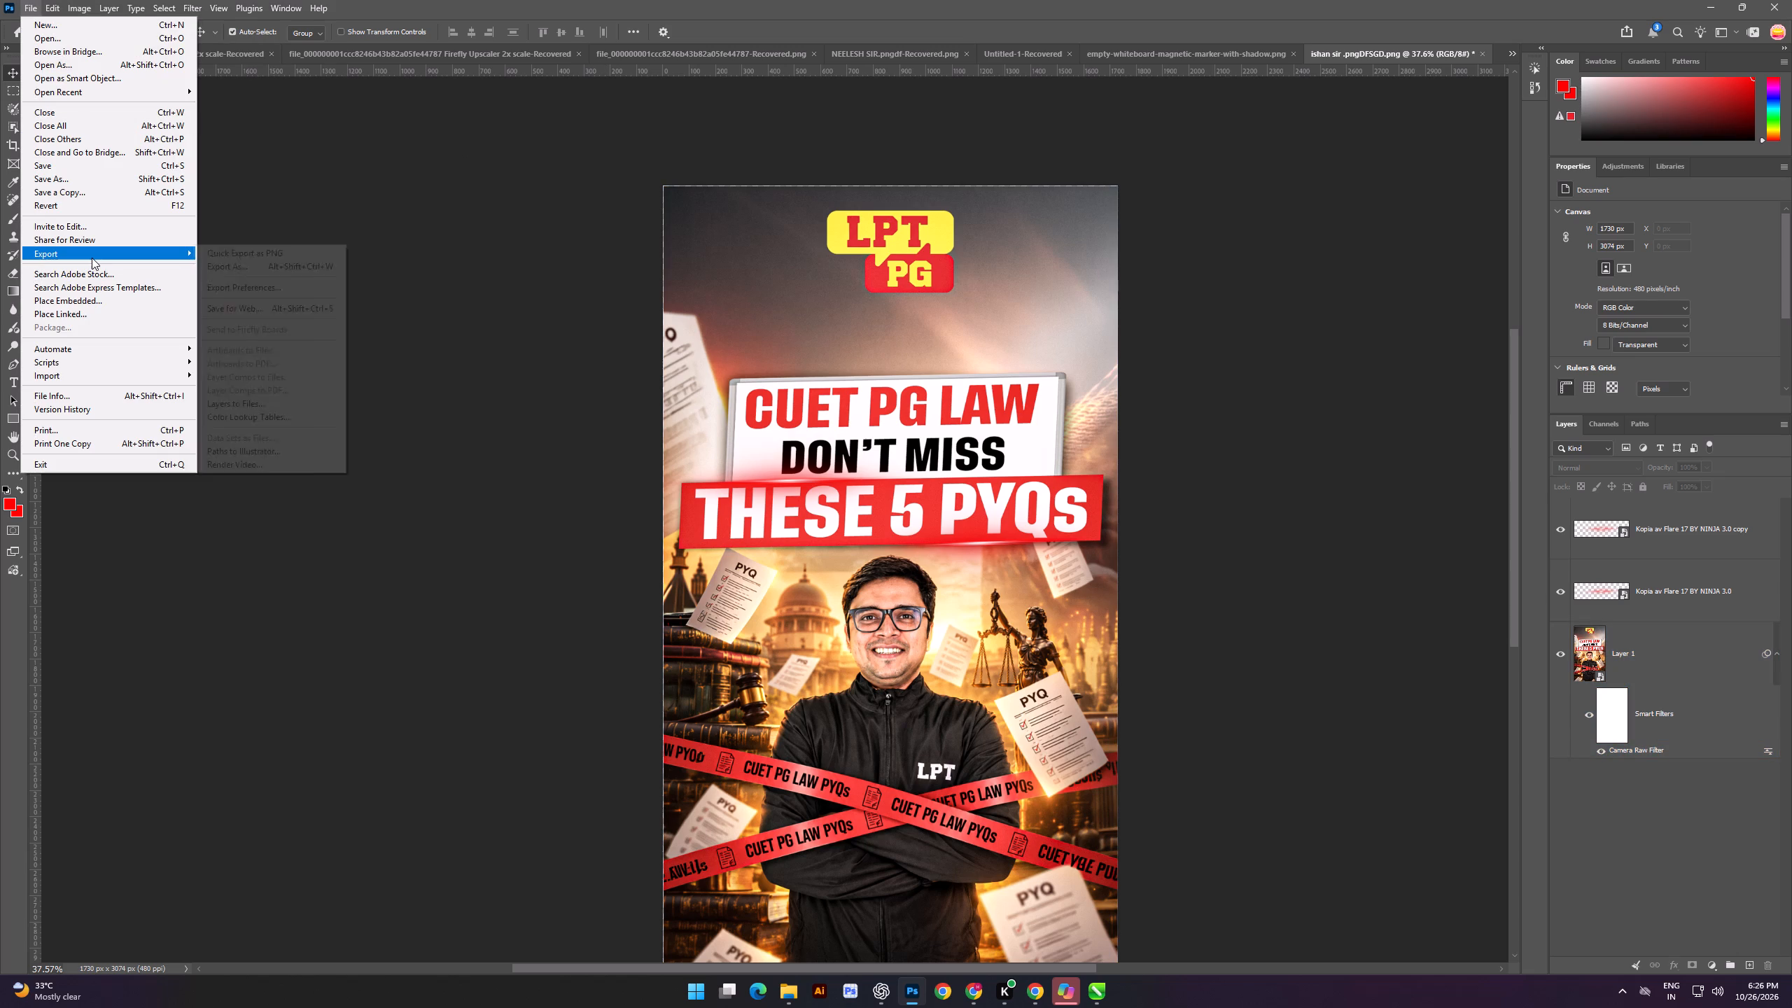
pyautogui.click(279, 250)
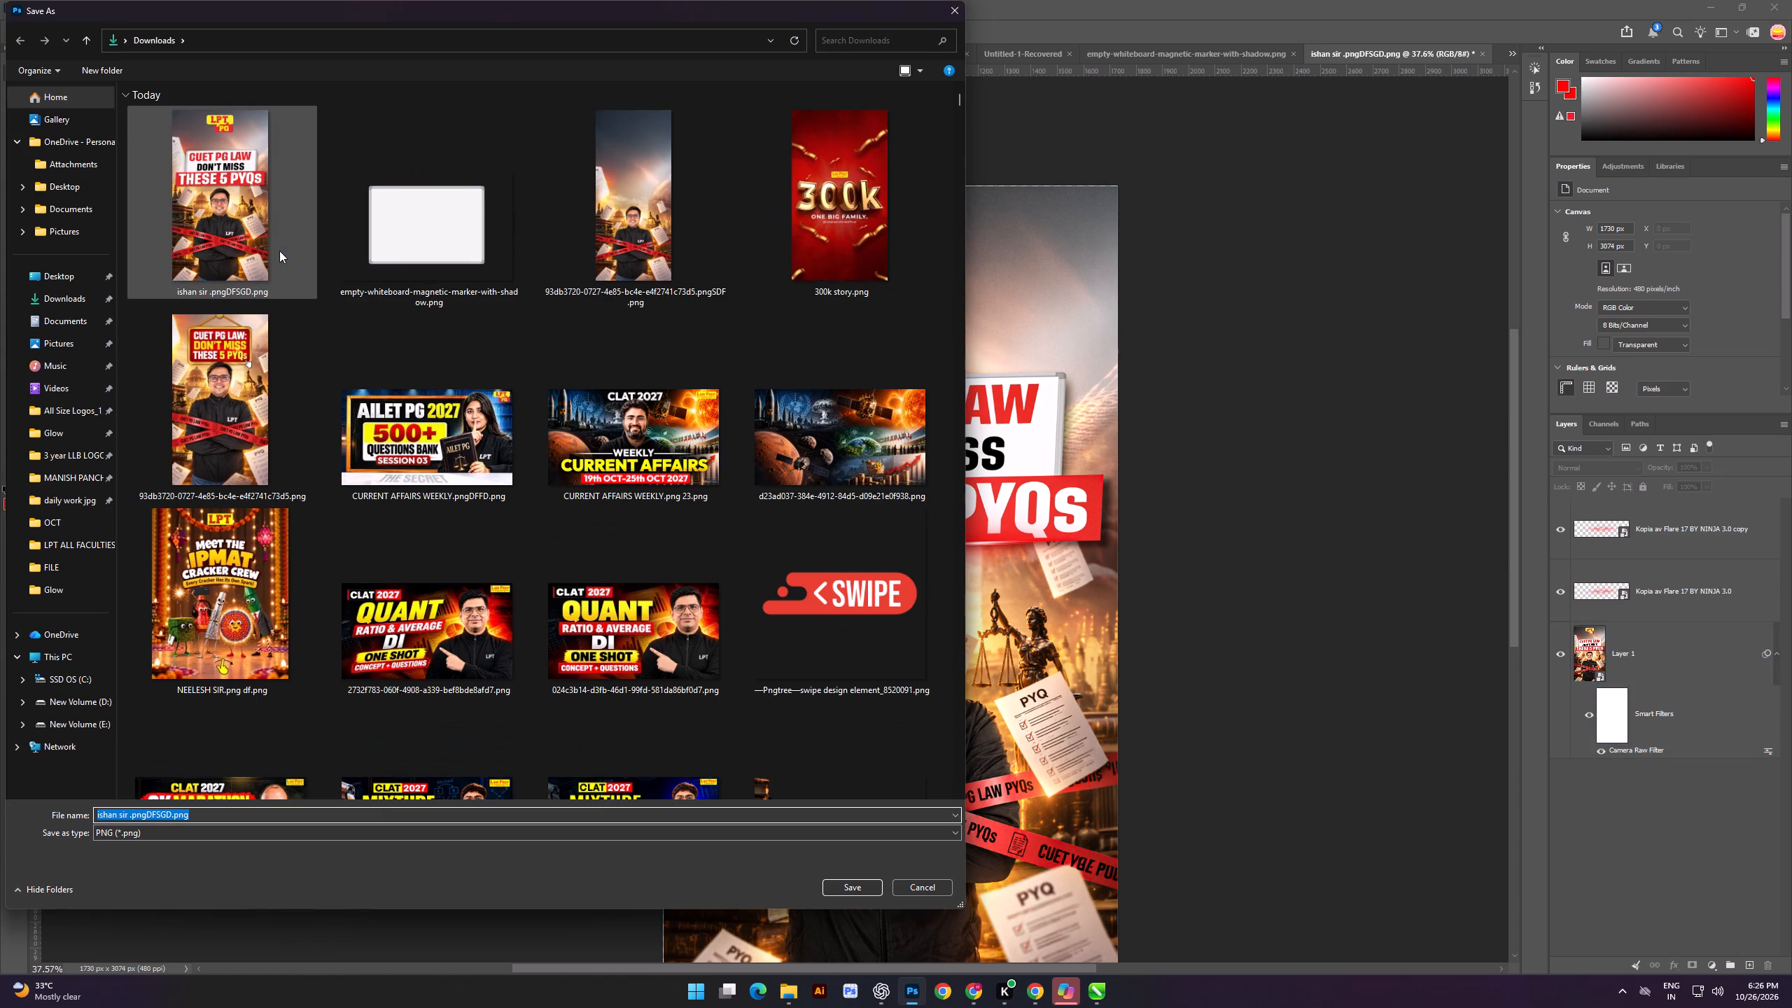
pyautogui.doubleClick(225, 224)
pyautogui.click(937, 493)
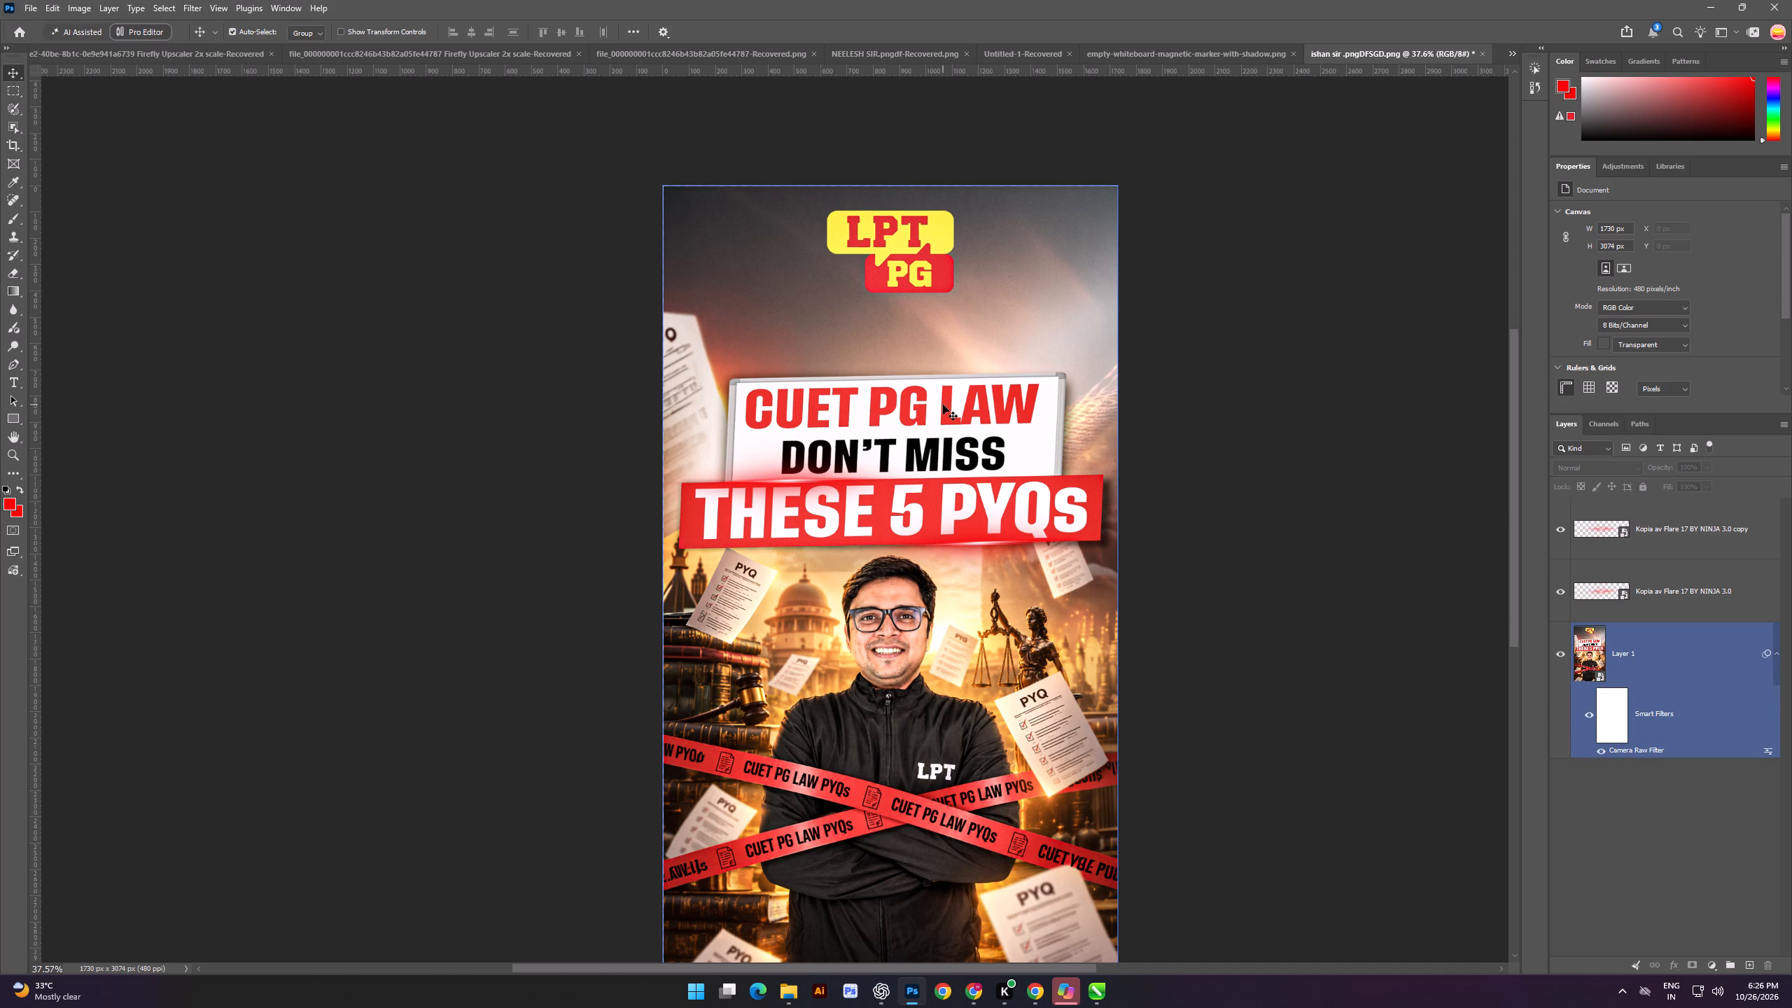
# Start another export of the finished cover.
pyautogui.scroll(-5, 934, 400)
pyautogui.click(31, 5)
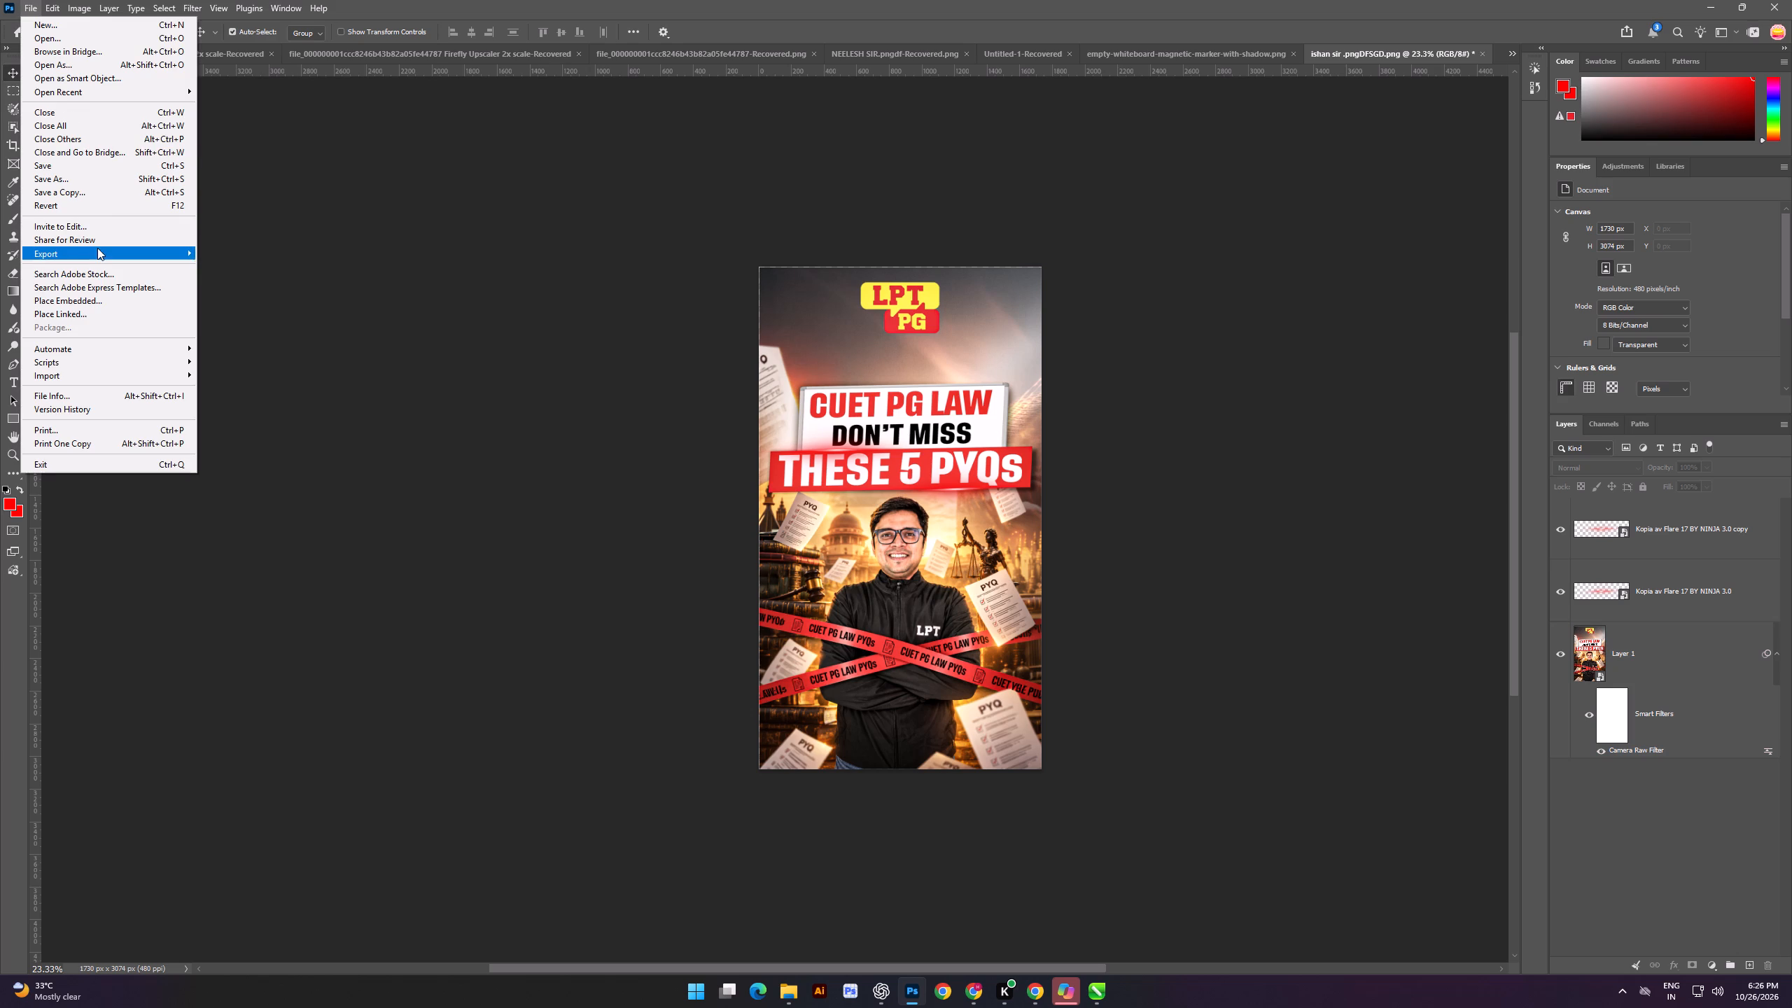
# Quick export the cover as a PNG to Downloads, replacing the existing file "ishan sir .pngDFSGD.png".
pyautogui.click(97, 248)
pyautogui.click(235, 251)
pyautogui.doubleClick(246, 232)
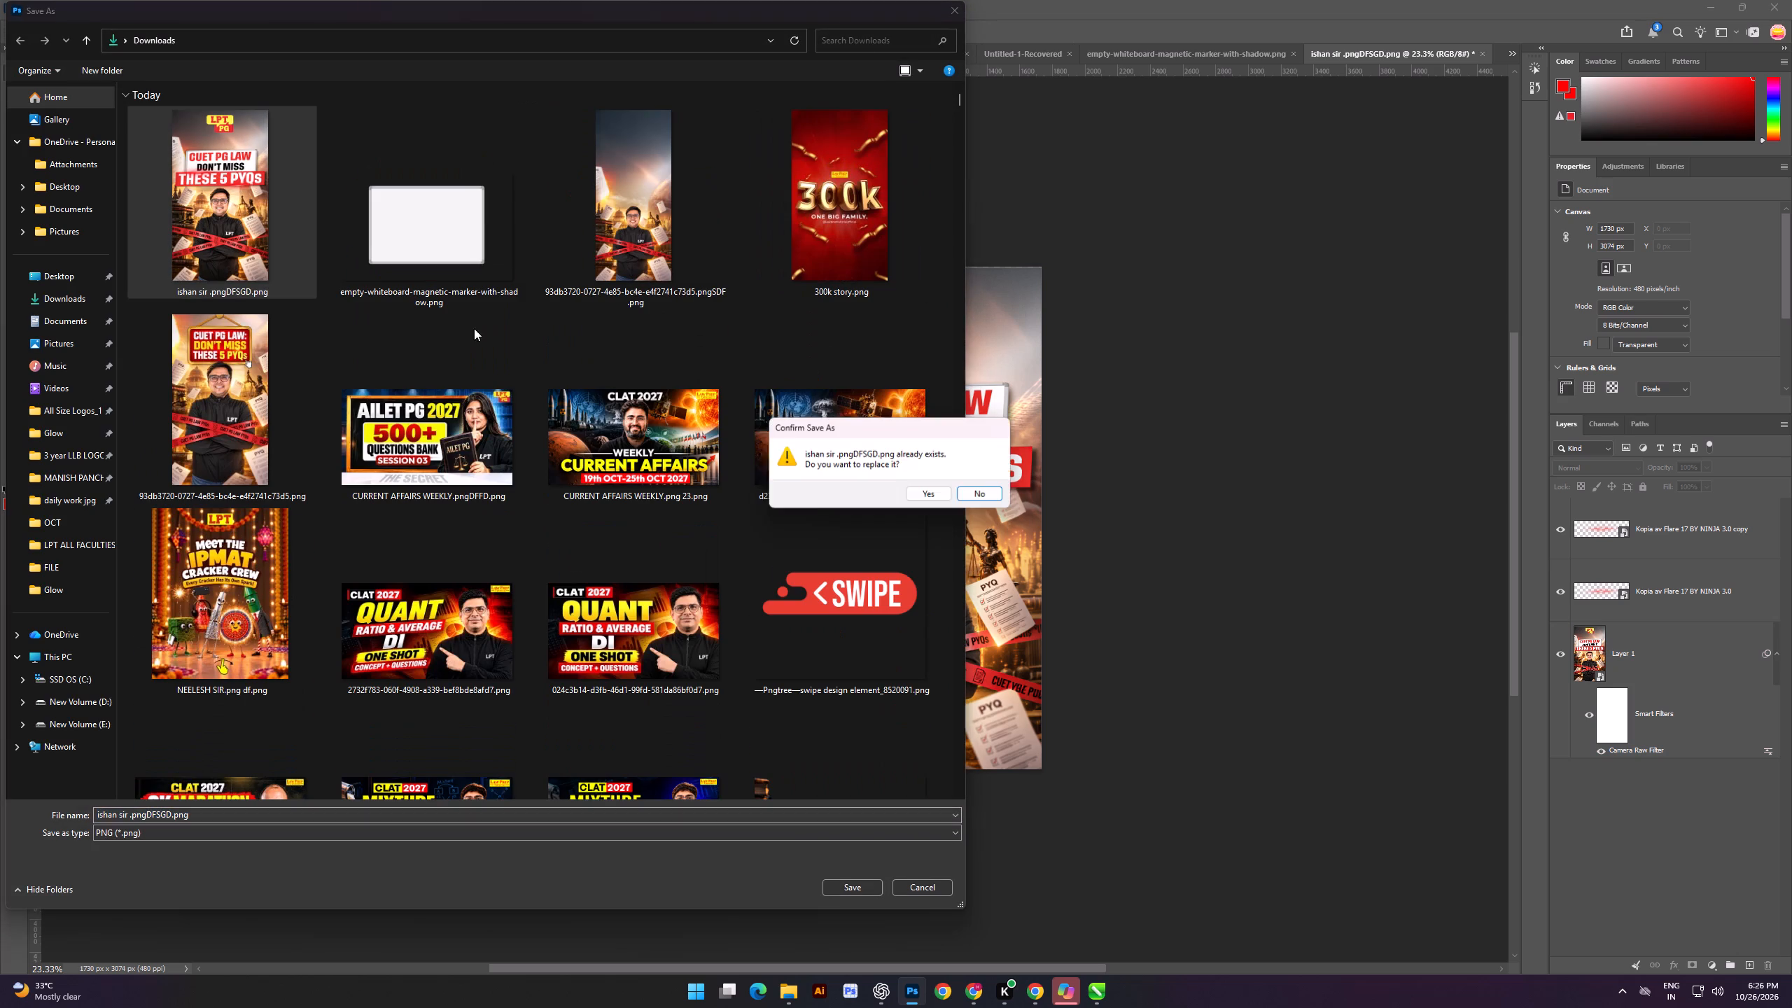
pyautogui.click(923, 494)
pyautogui.press('Return')
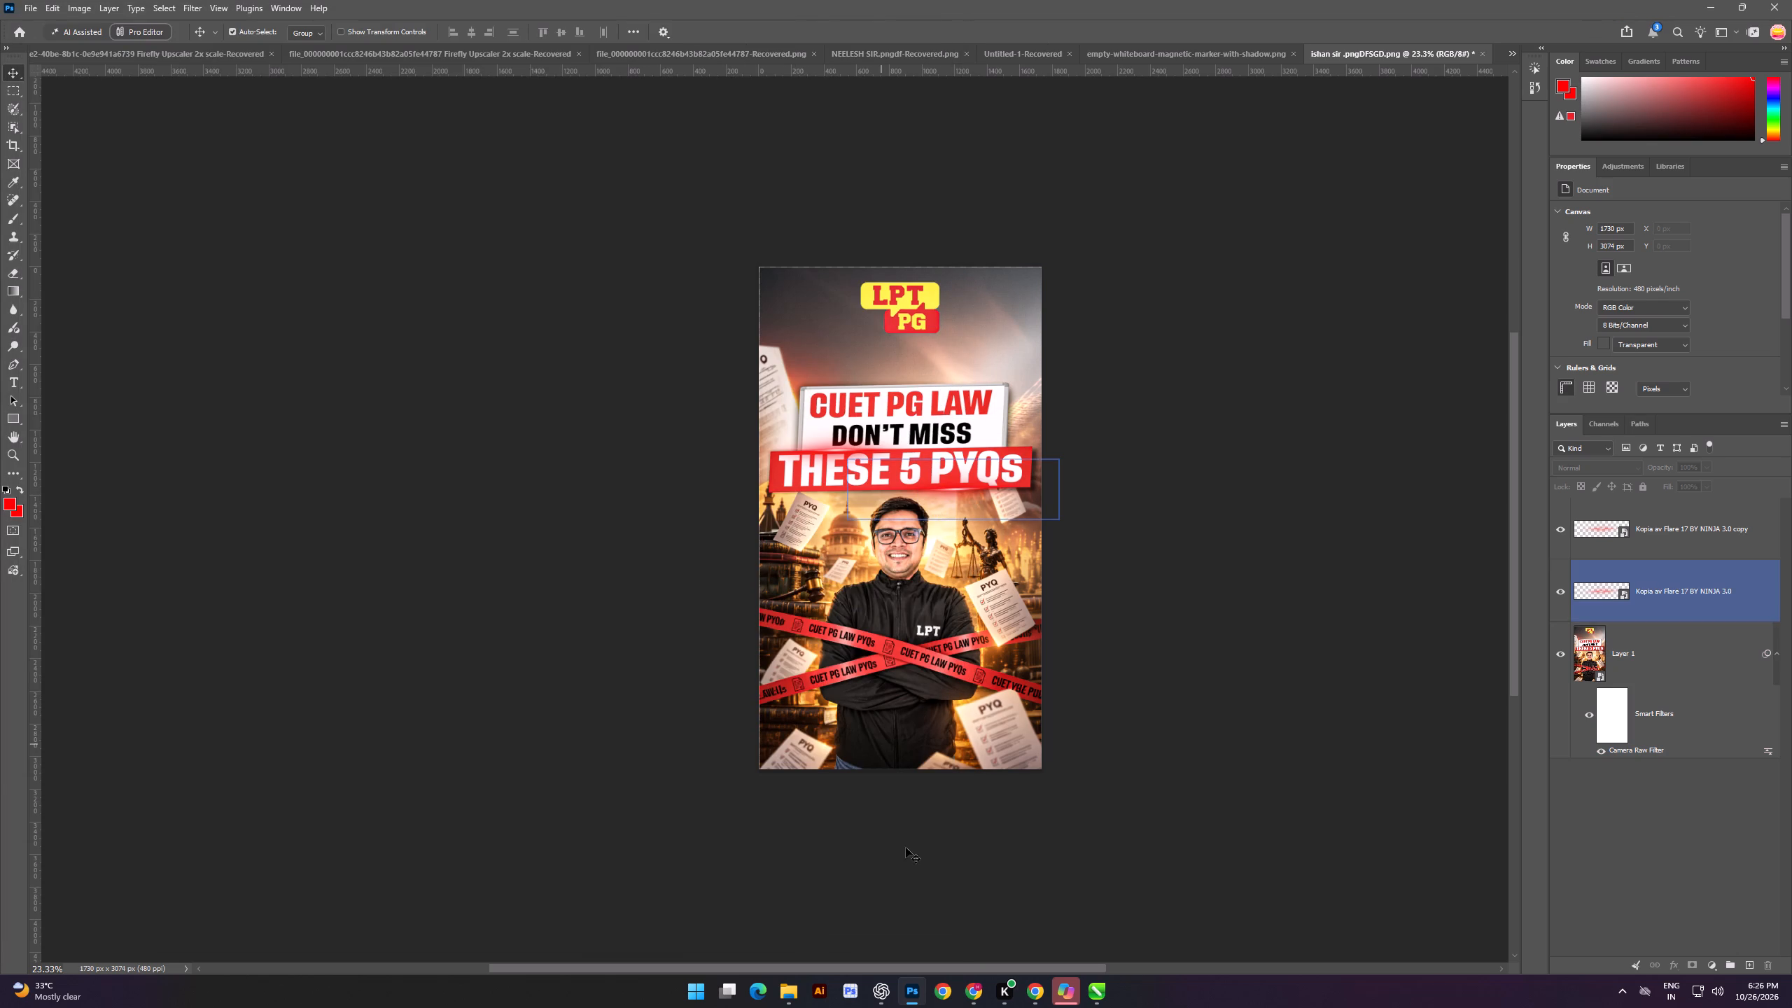
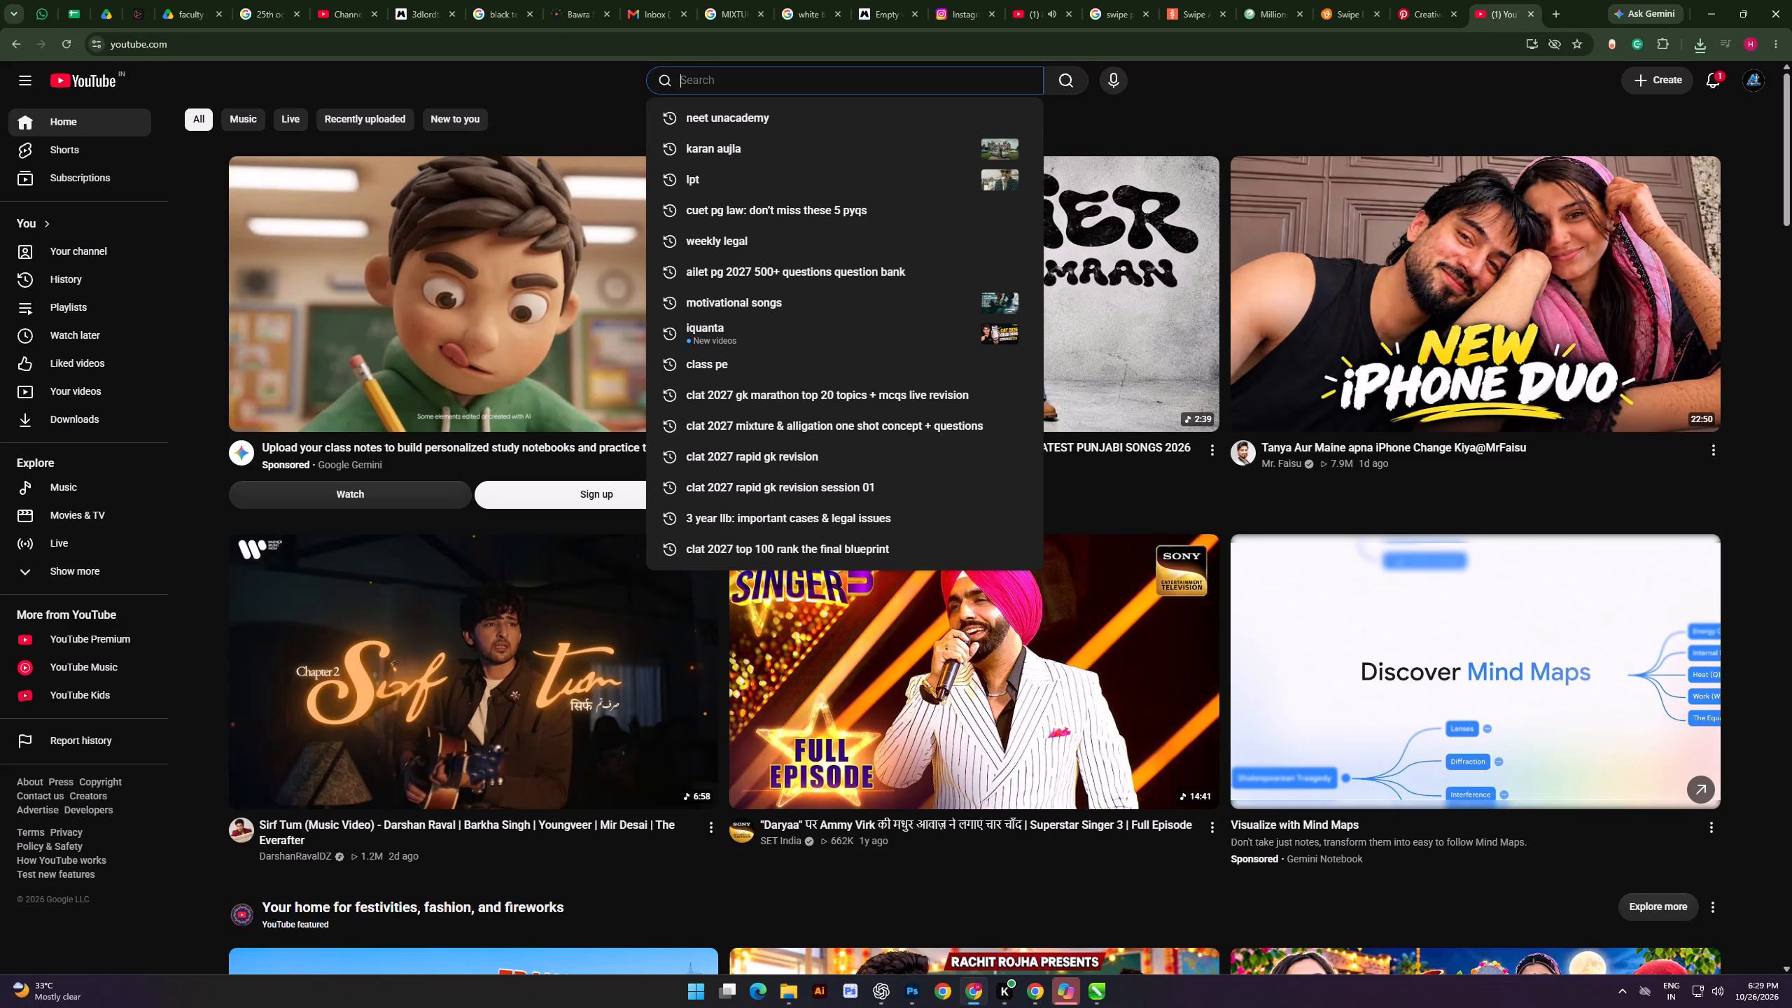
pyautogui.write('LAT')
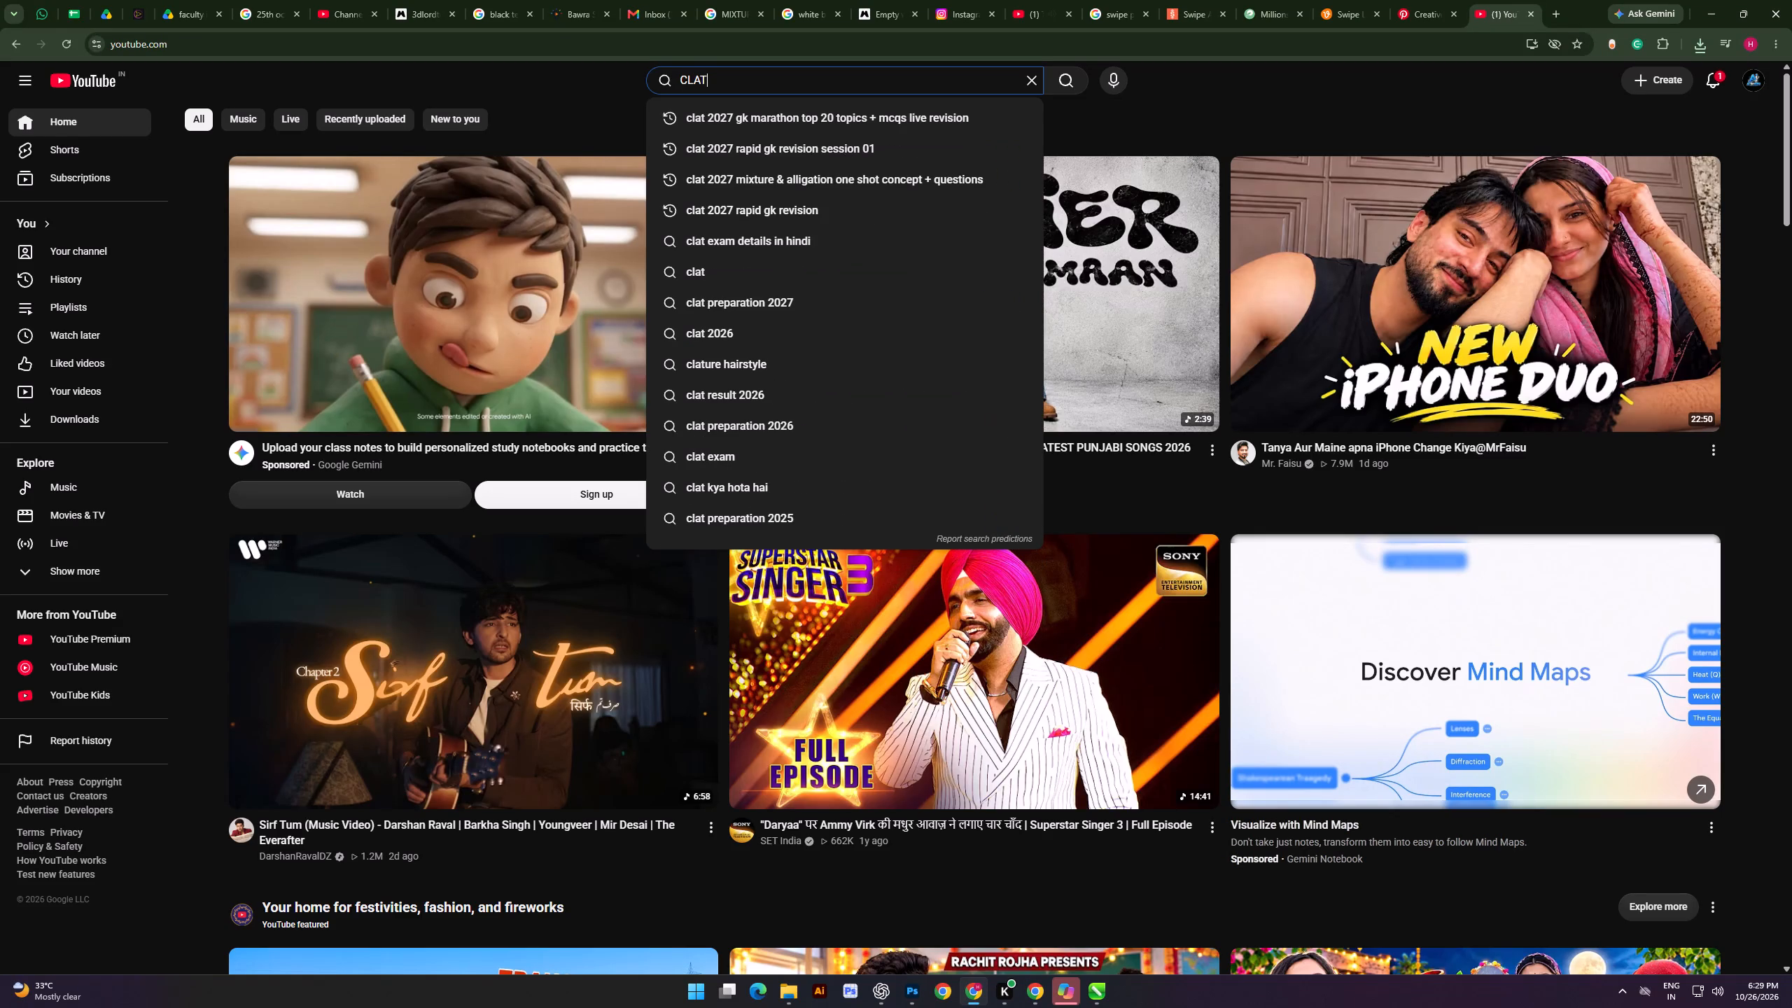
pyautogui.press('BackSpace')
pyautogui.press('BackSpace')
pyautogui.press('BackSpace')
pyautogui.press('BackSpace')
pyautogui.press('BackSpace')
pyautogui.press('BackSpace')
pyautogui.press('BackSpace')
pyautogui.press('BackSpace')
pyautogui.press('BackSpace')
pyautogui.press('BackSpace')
# Search YouTube for LPT.
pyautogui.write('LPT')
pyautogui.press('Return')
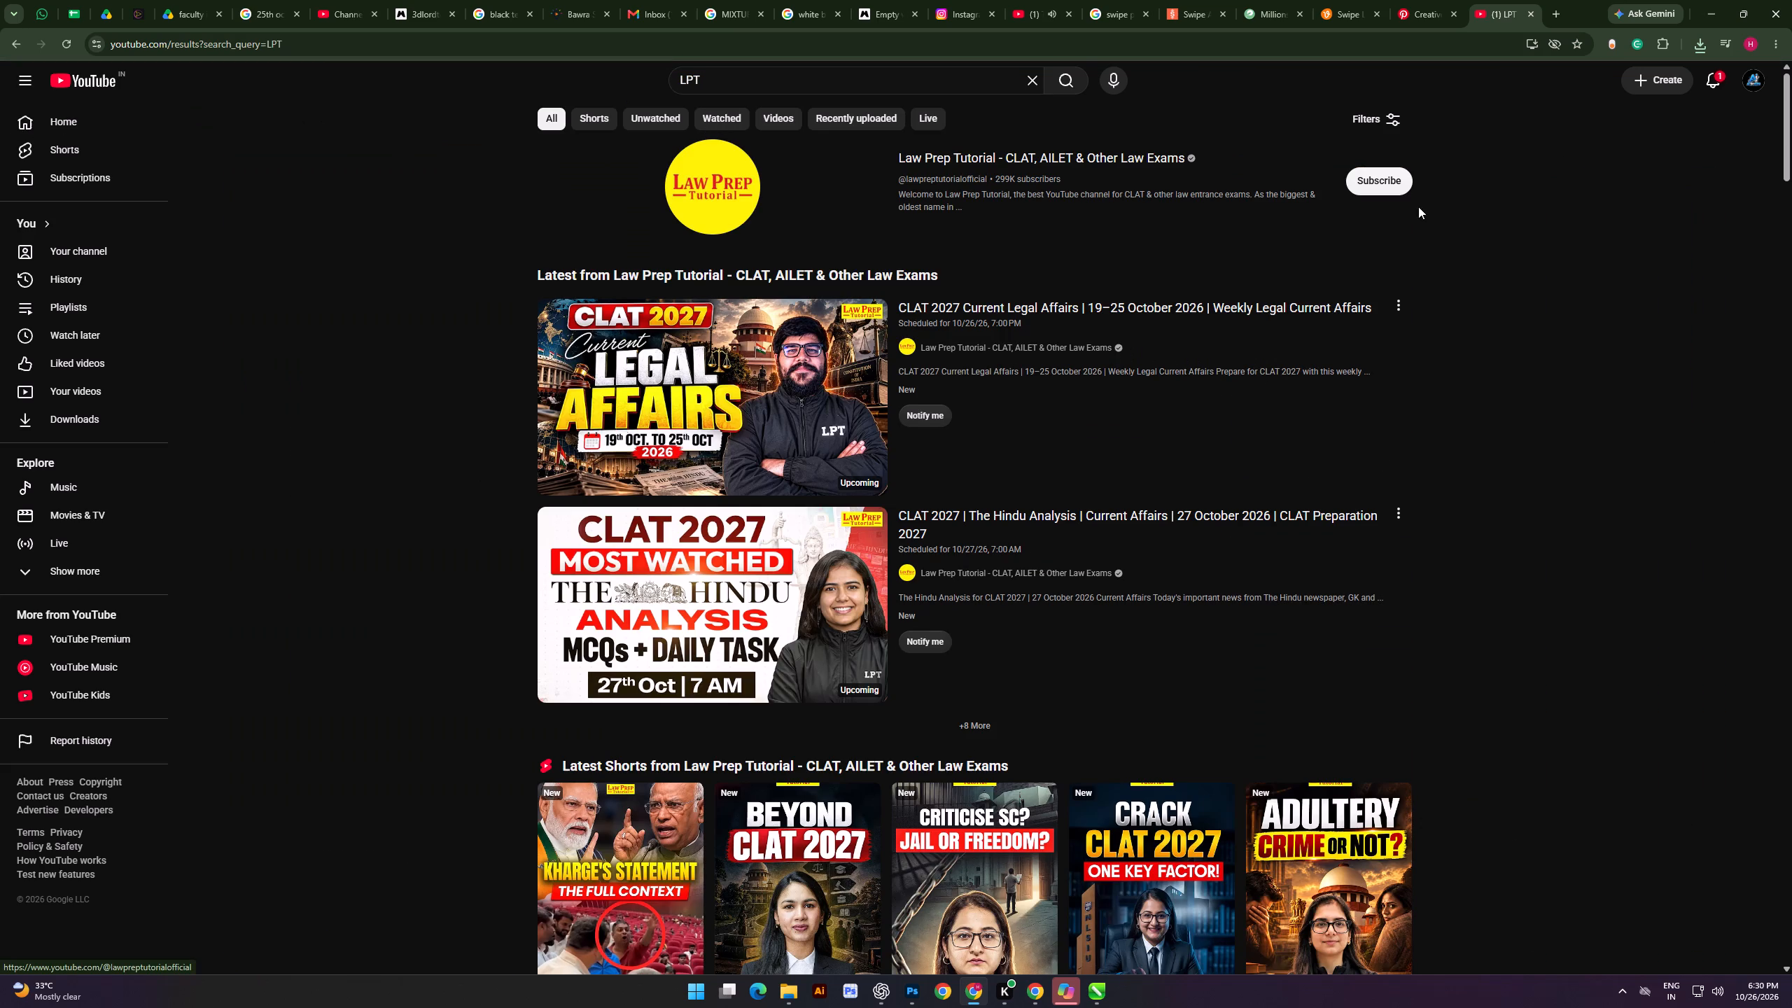
# Subscribe to the Law Prep Tutorial channel from the YouTube search results for LPT and open its channel page.
pyautogui.click(1388, 179)
pyautogui.click(915, 155)
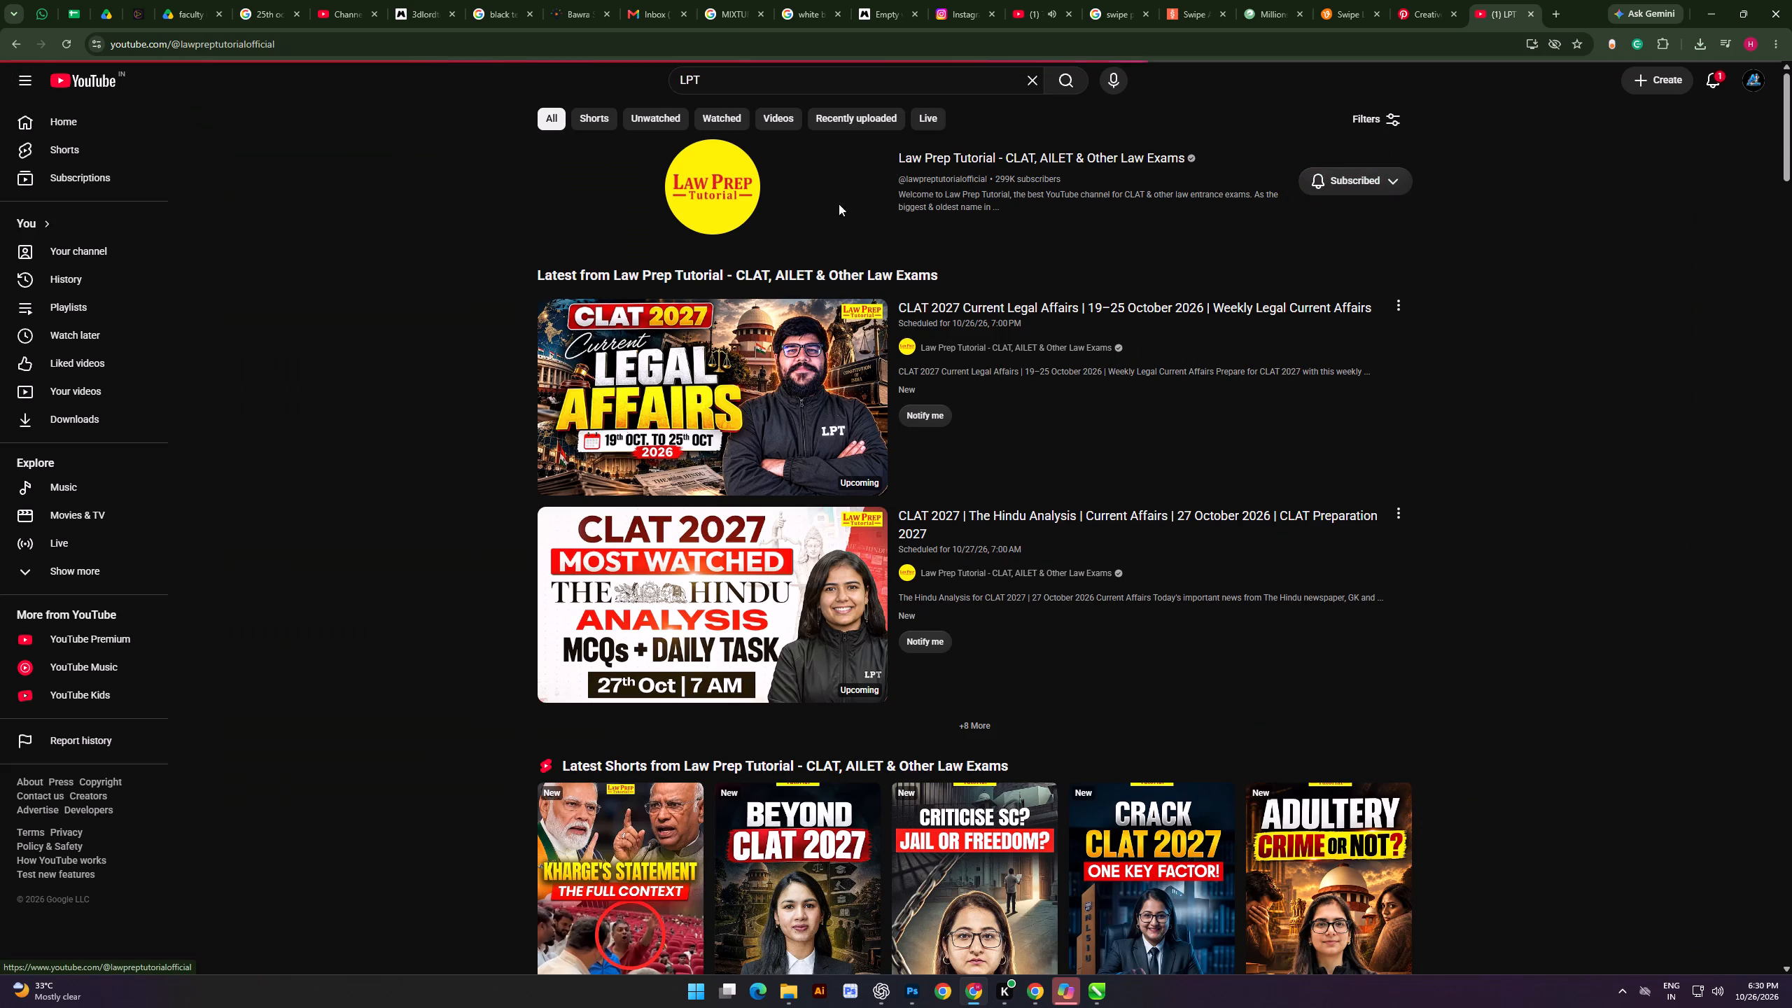
pyautogui.click(384, 276)
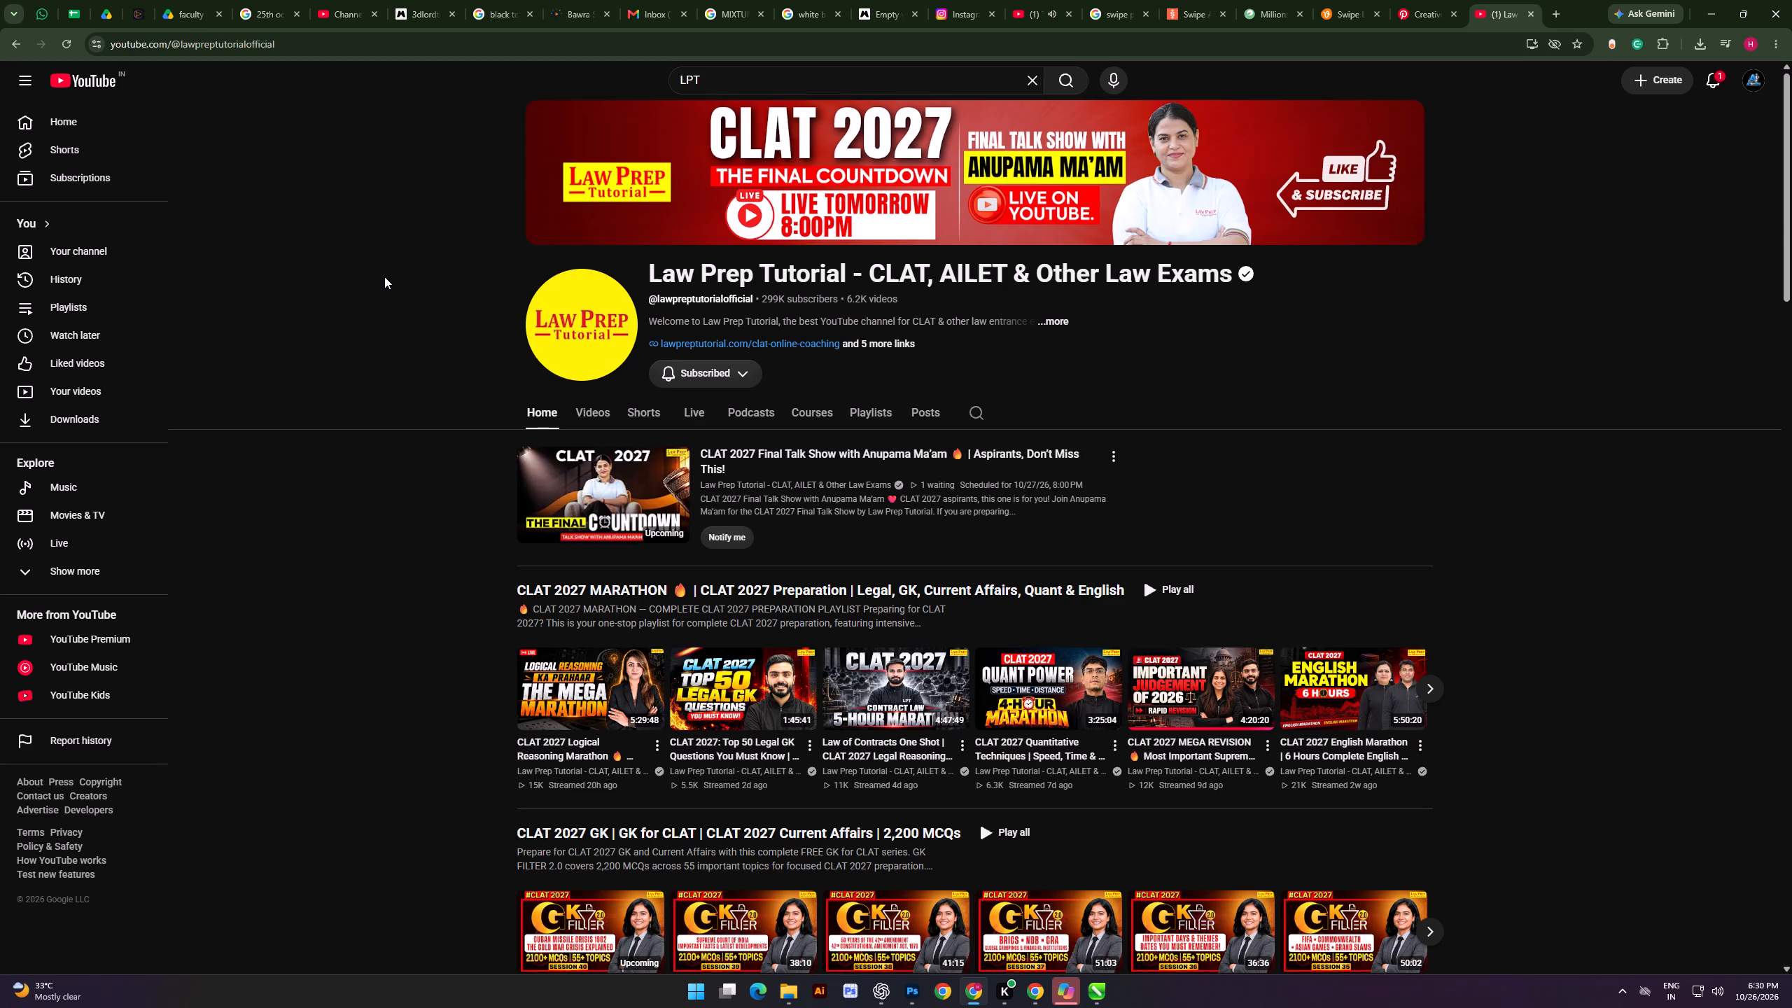
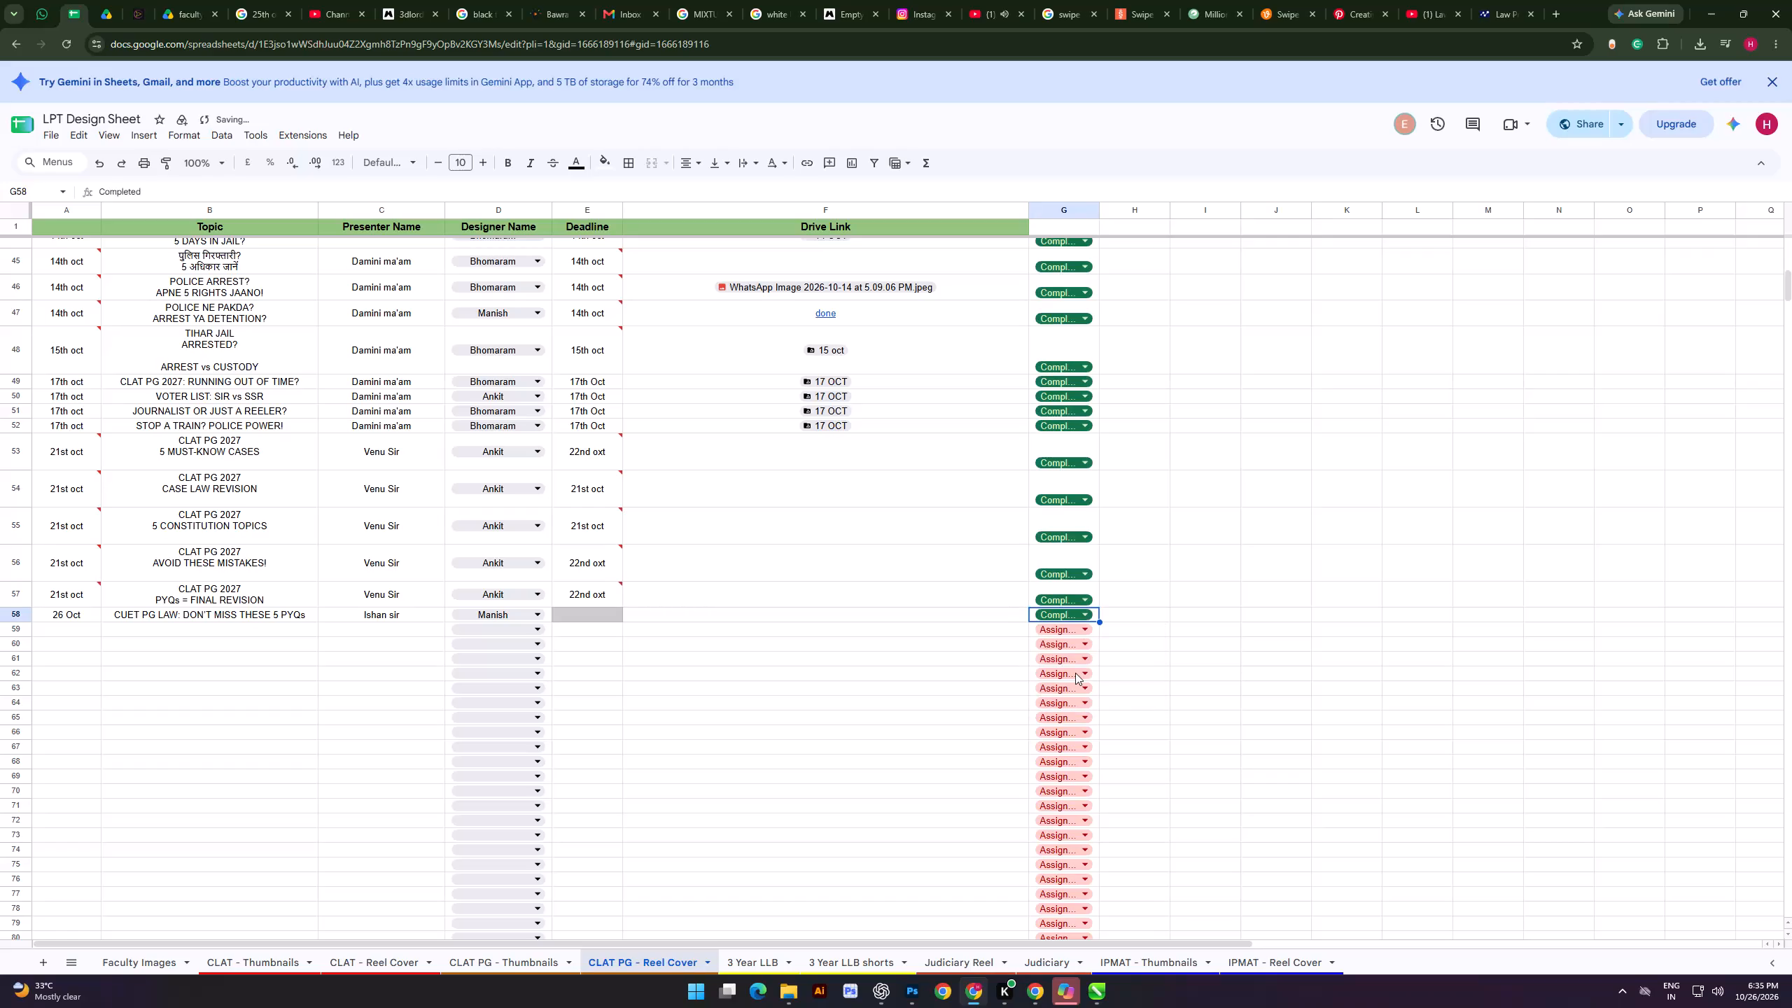
# Enter DONE in the Drive Link cell of the 26 Oct CUET PG LAW row.
pyautogui.doubleClick(900, 615)
pyautogui.write('DONE')
# Switch to Google Drive and open the Oct folder under 2026 > CLAT PG > SHORTS.
pyautogui.click(106, 0)
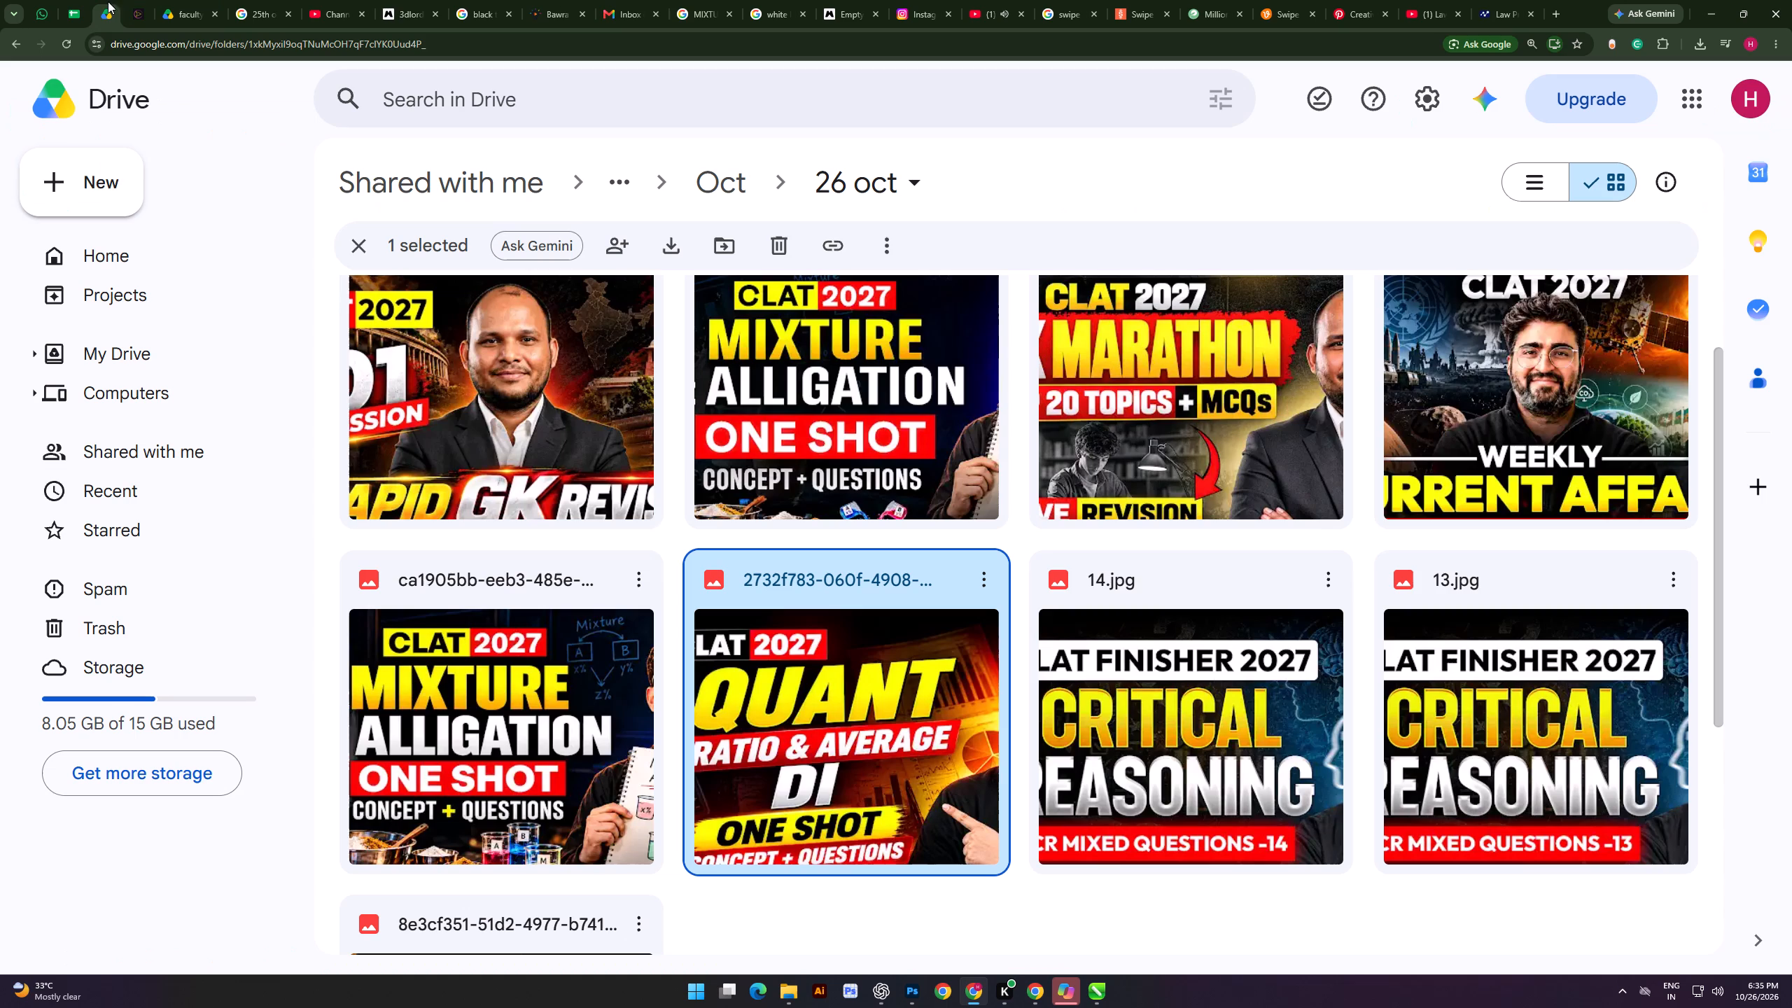
pyautogui.scroll(-3, 745, 545)
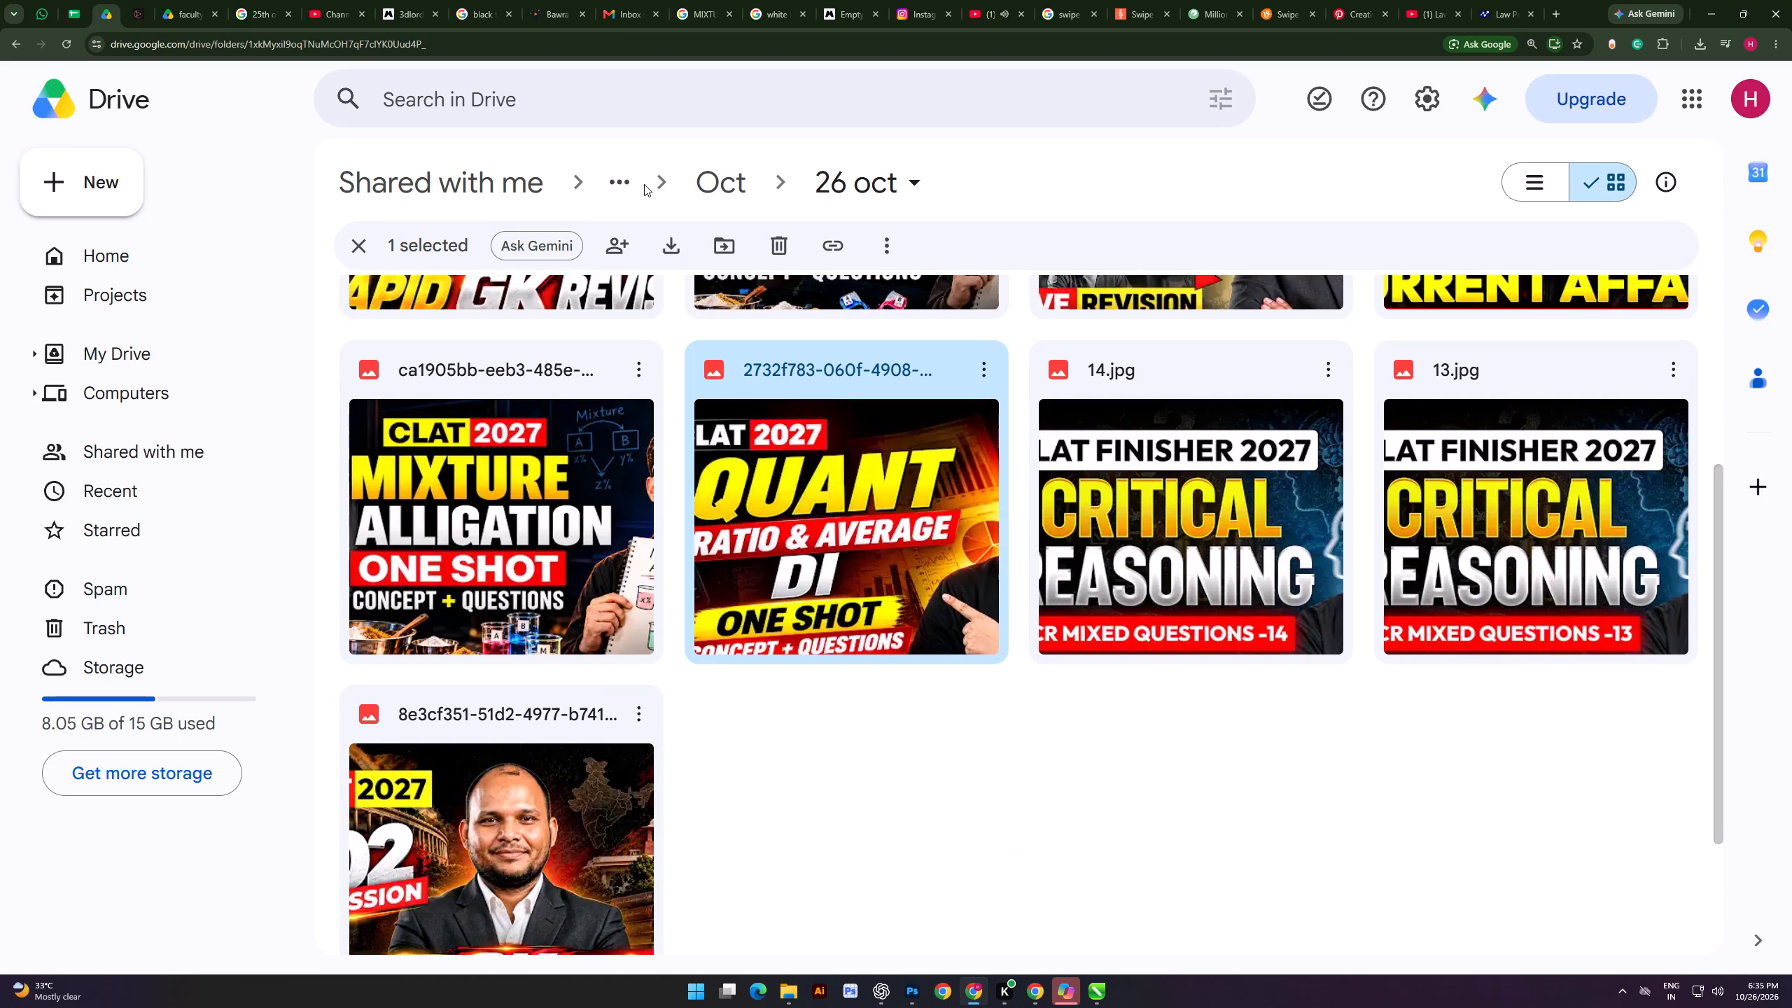
pyautogui.click(644, 184)
pyautogui.click(631, 178)
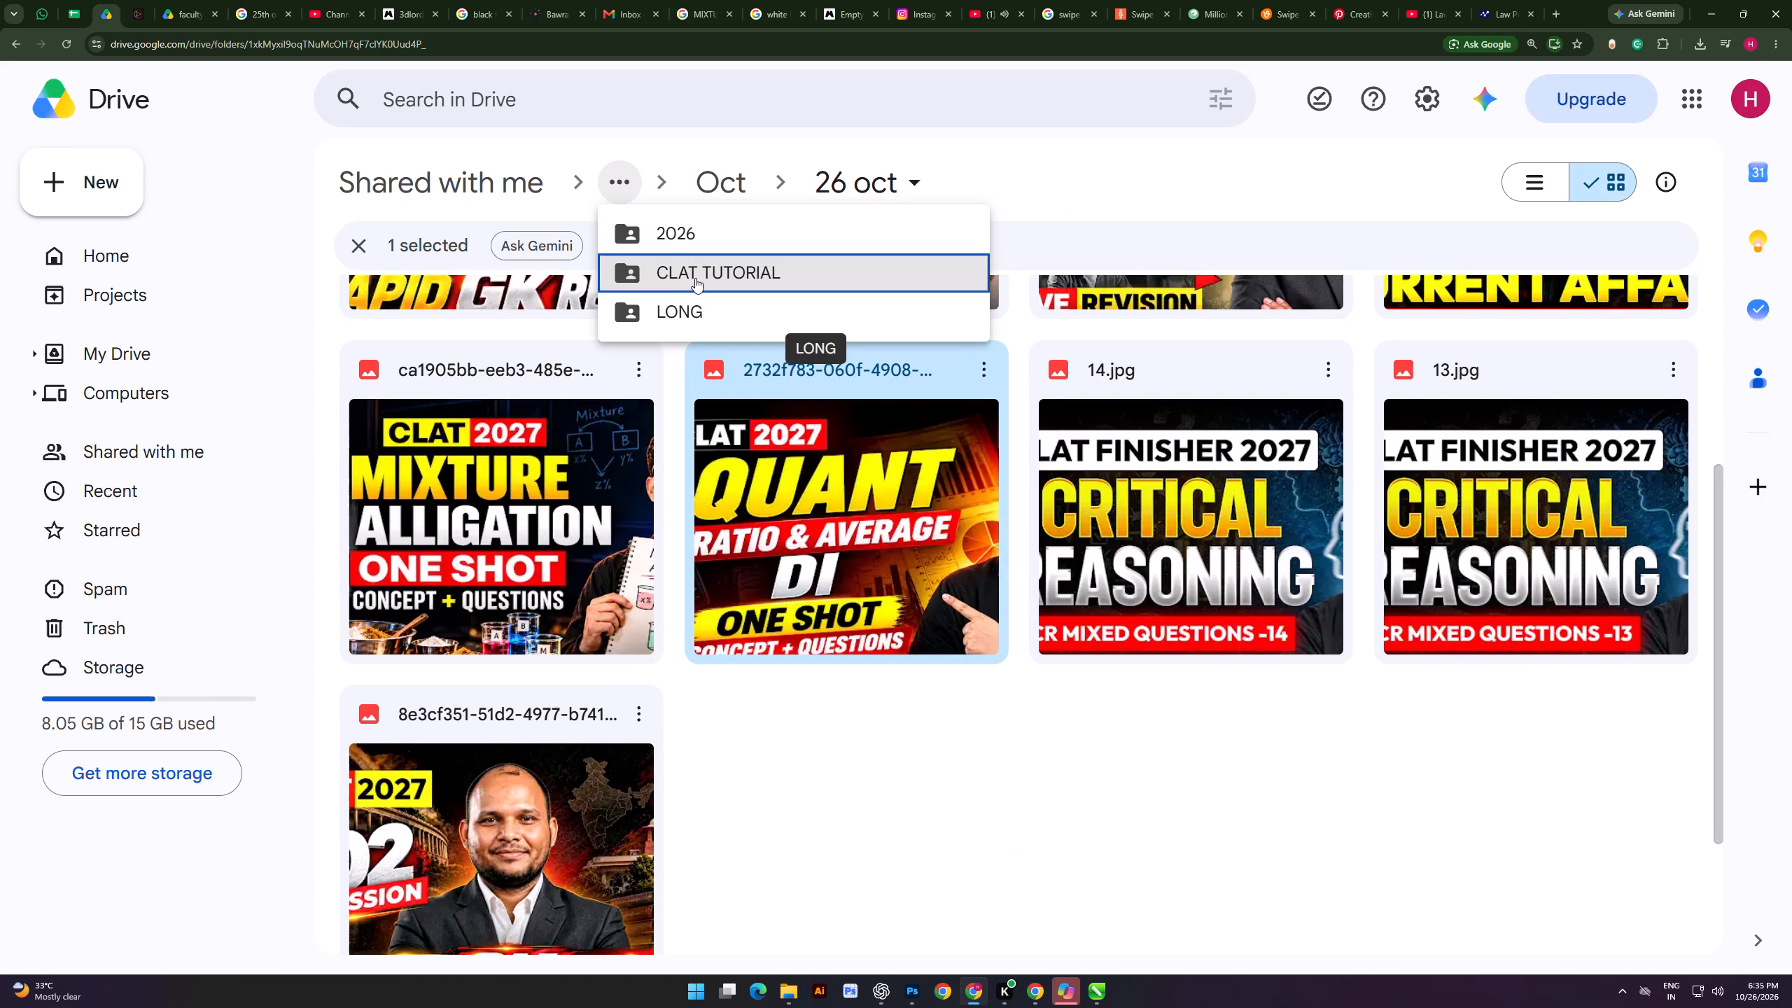
pyautogui.click(694, 267)
pyautogui.doubleClick(463, 372)
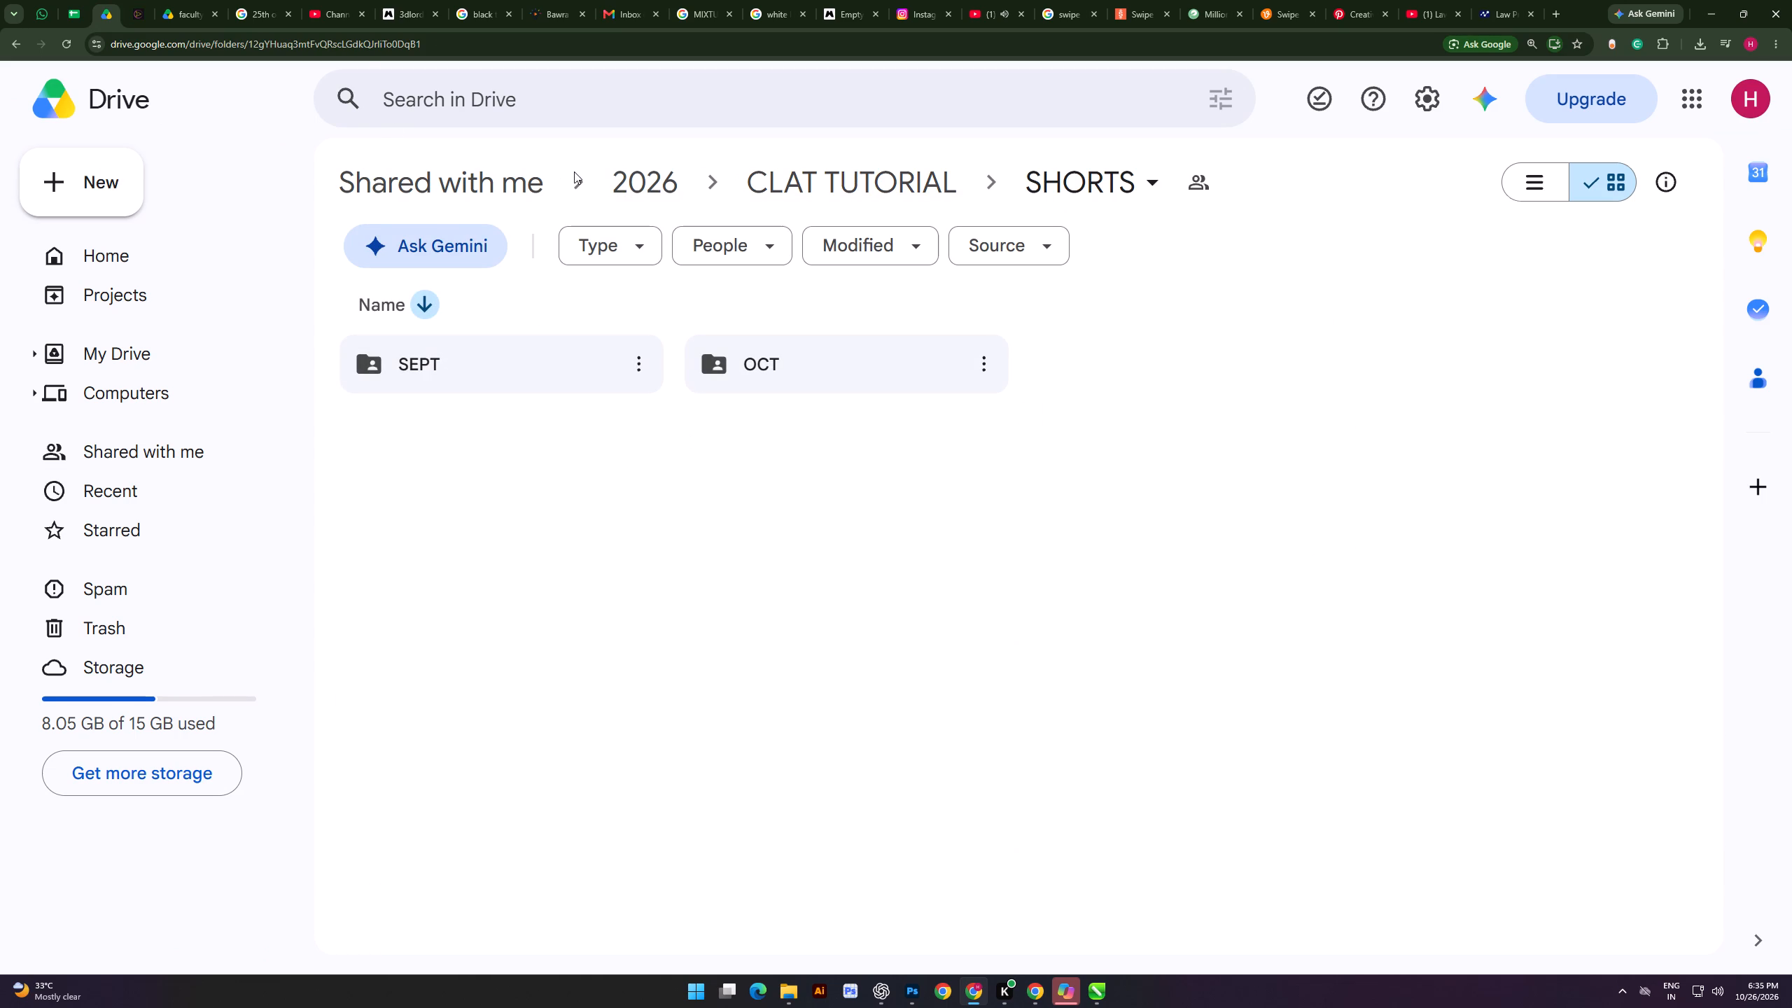
pyautogui.click(652, 178)
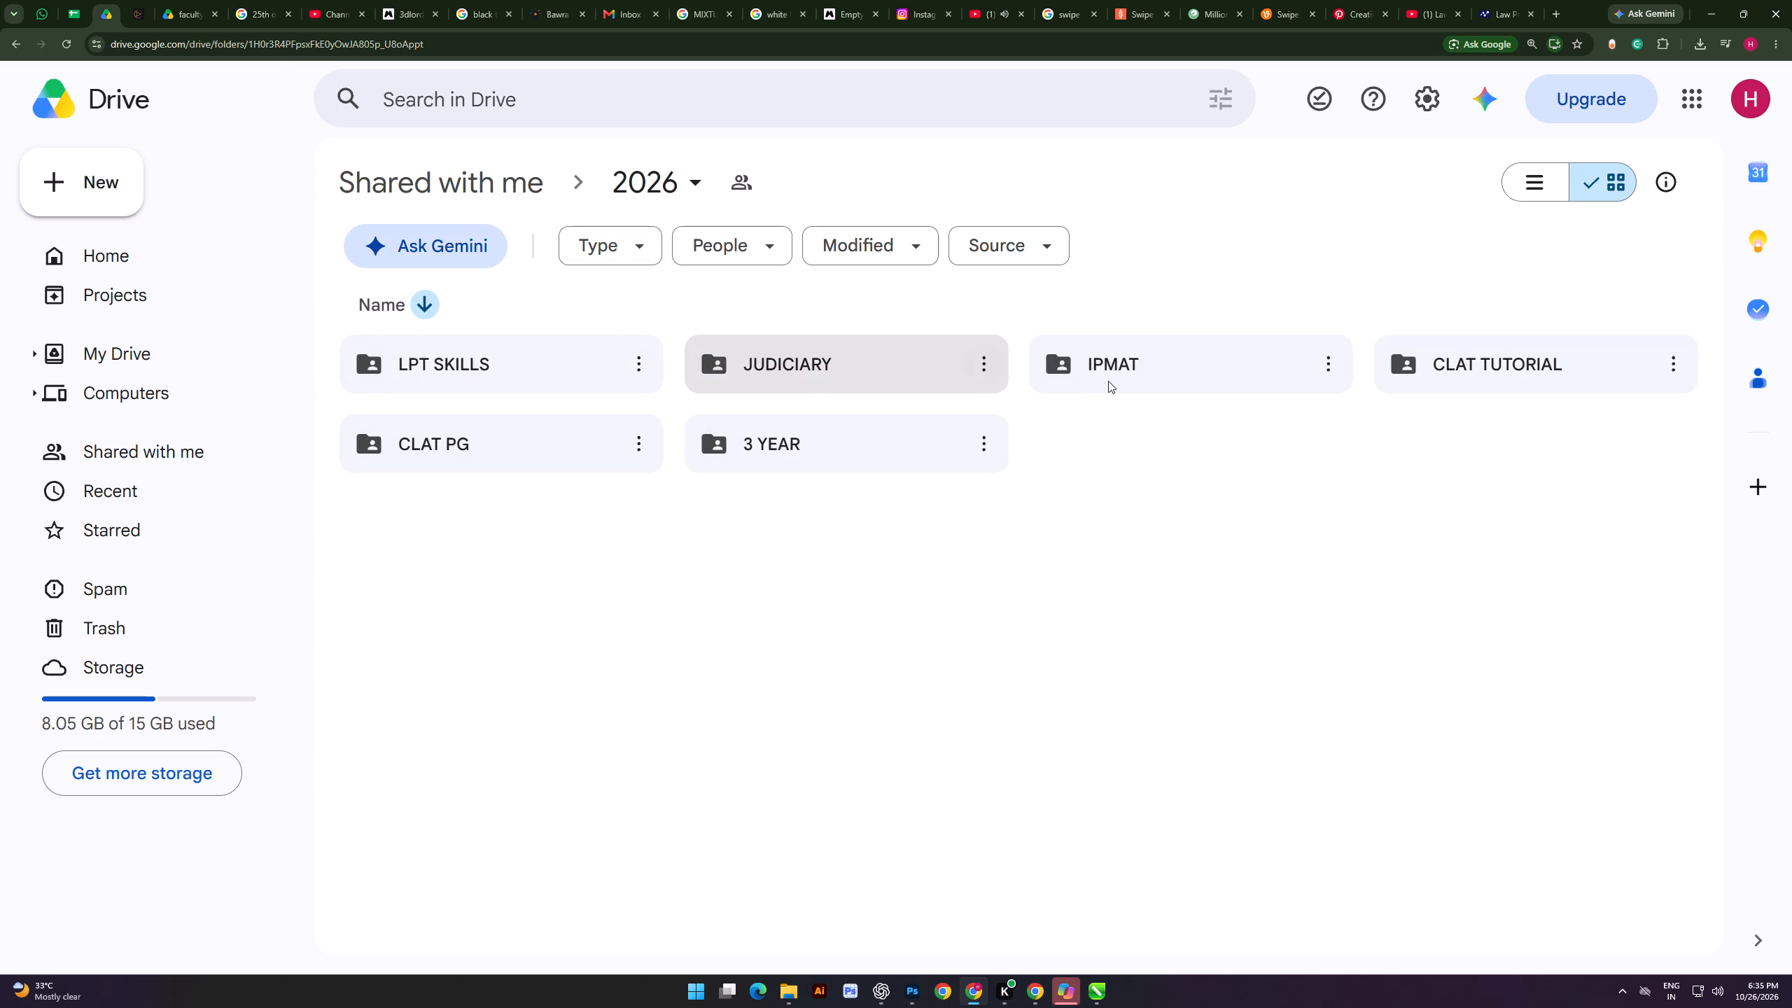
pyautogui.doubleClick(471, 433)
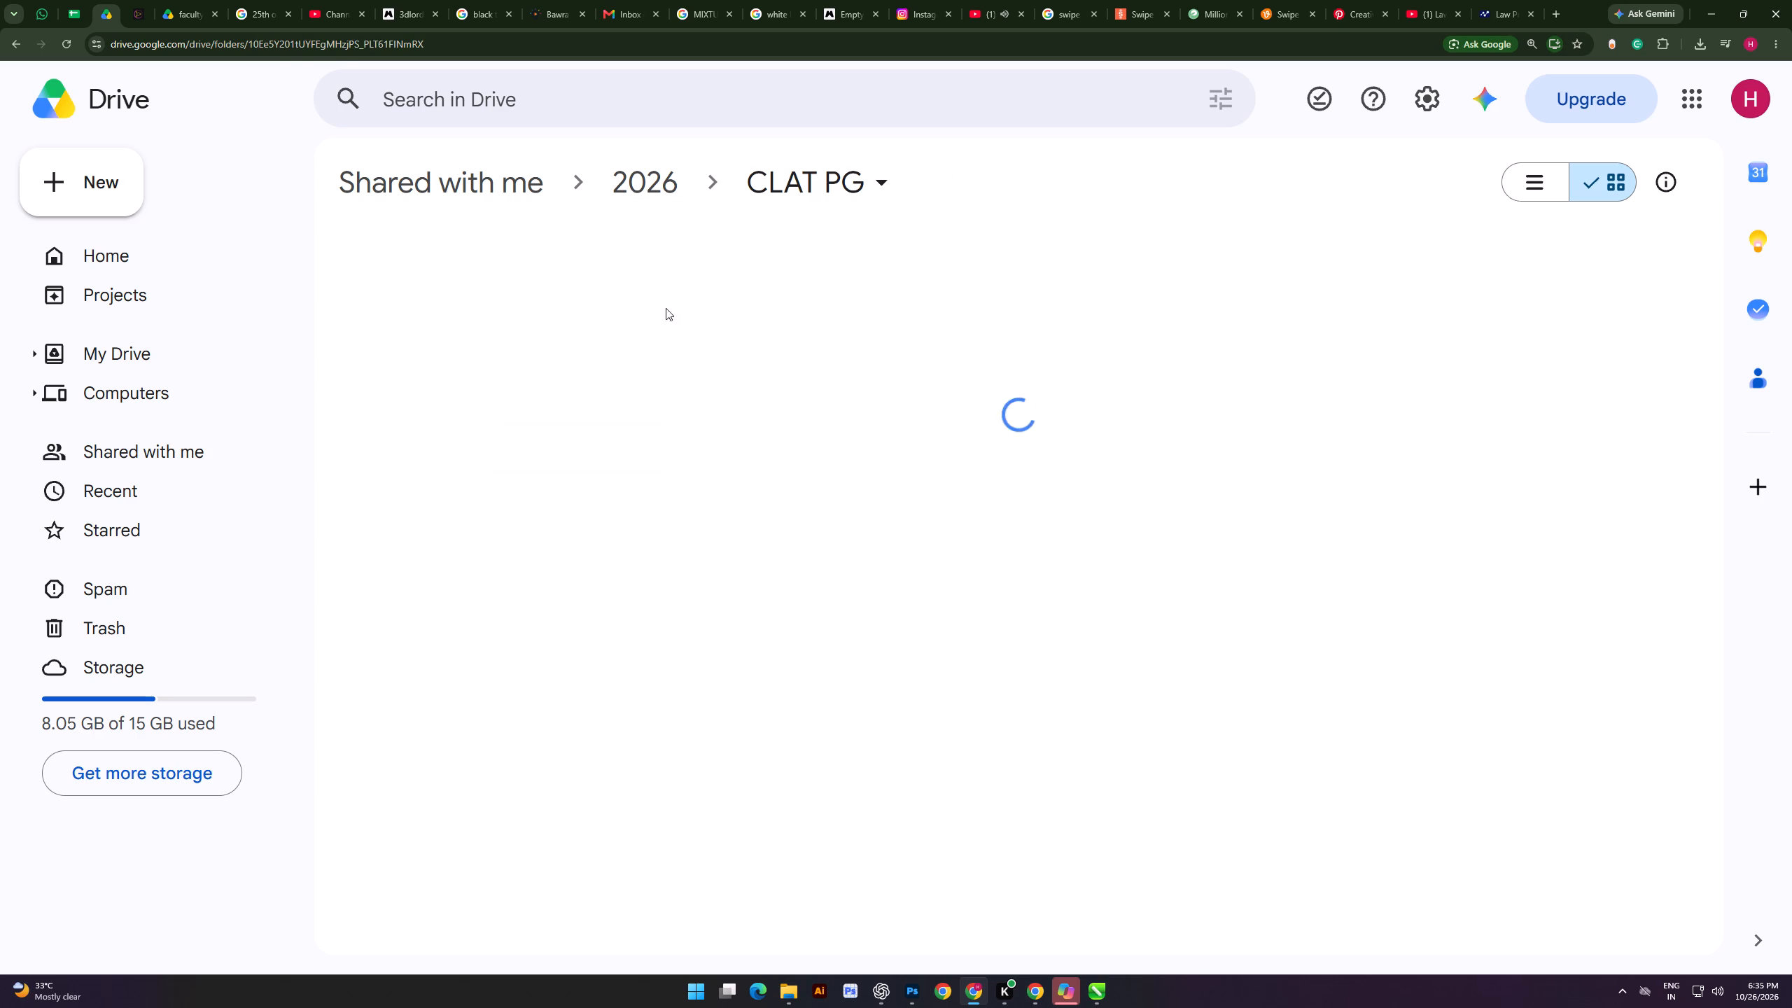
pyautogui.doubleClick(540, 369)
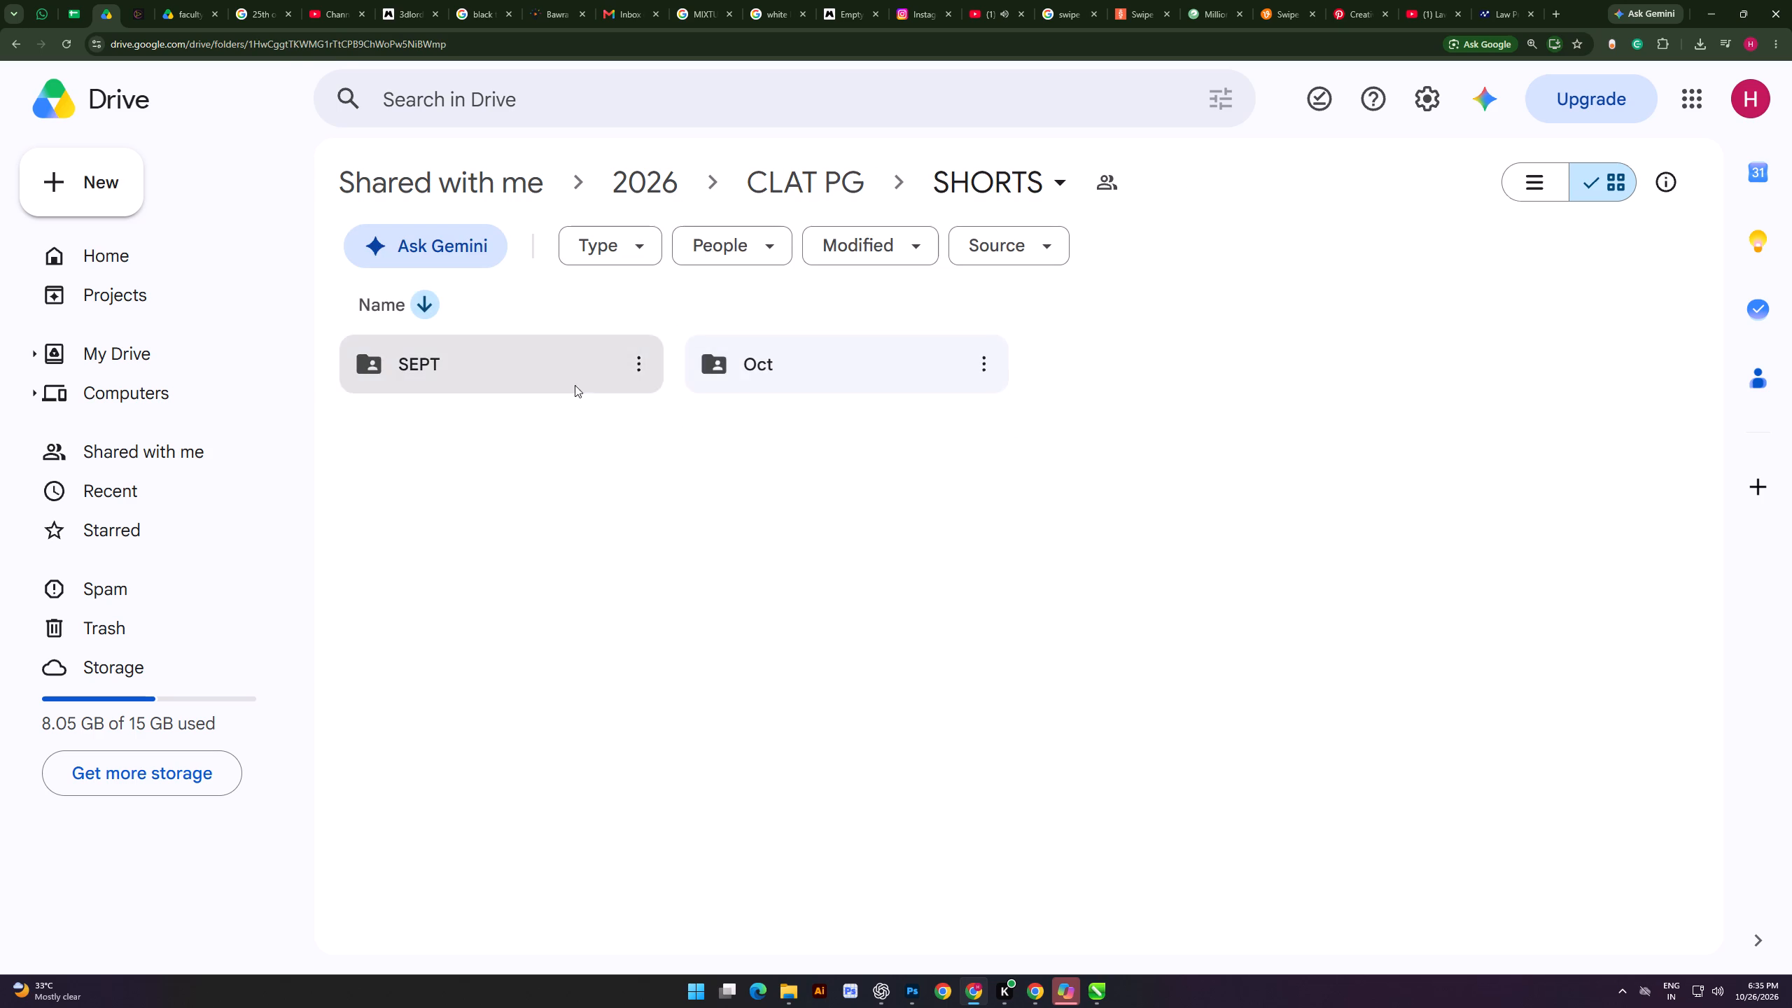
pyautogui.doubleClick(811, 368)
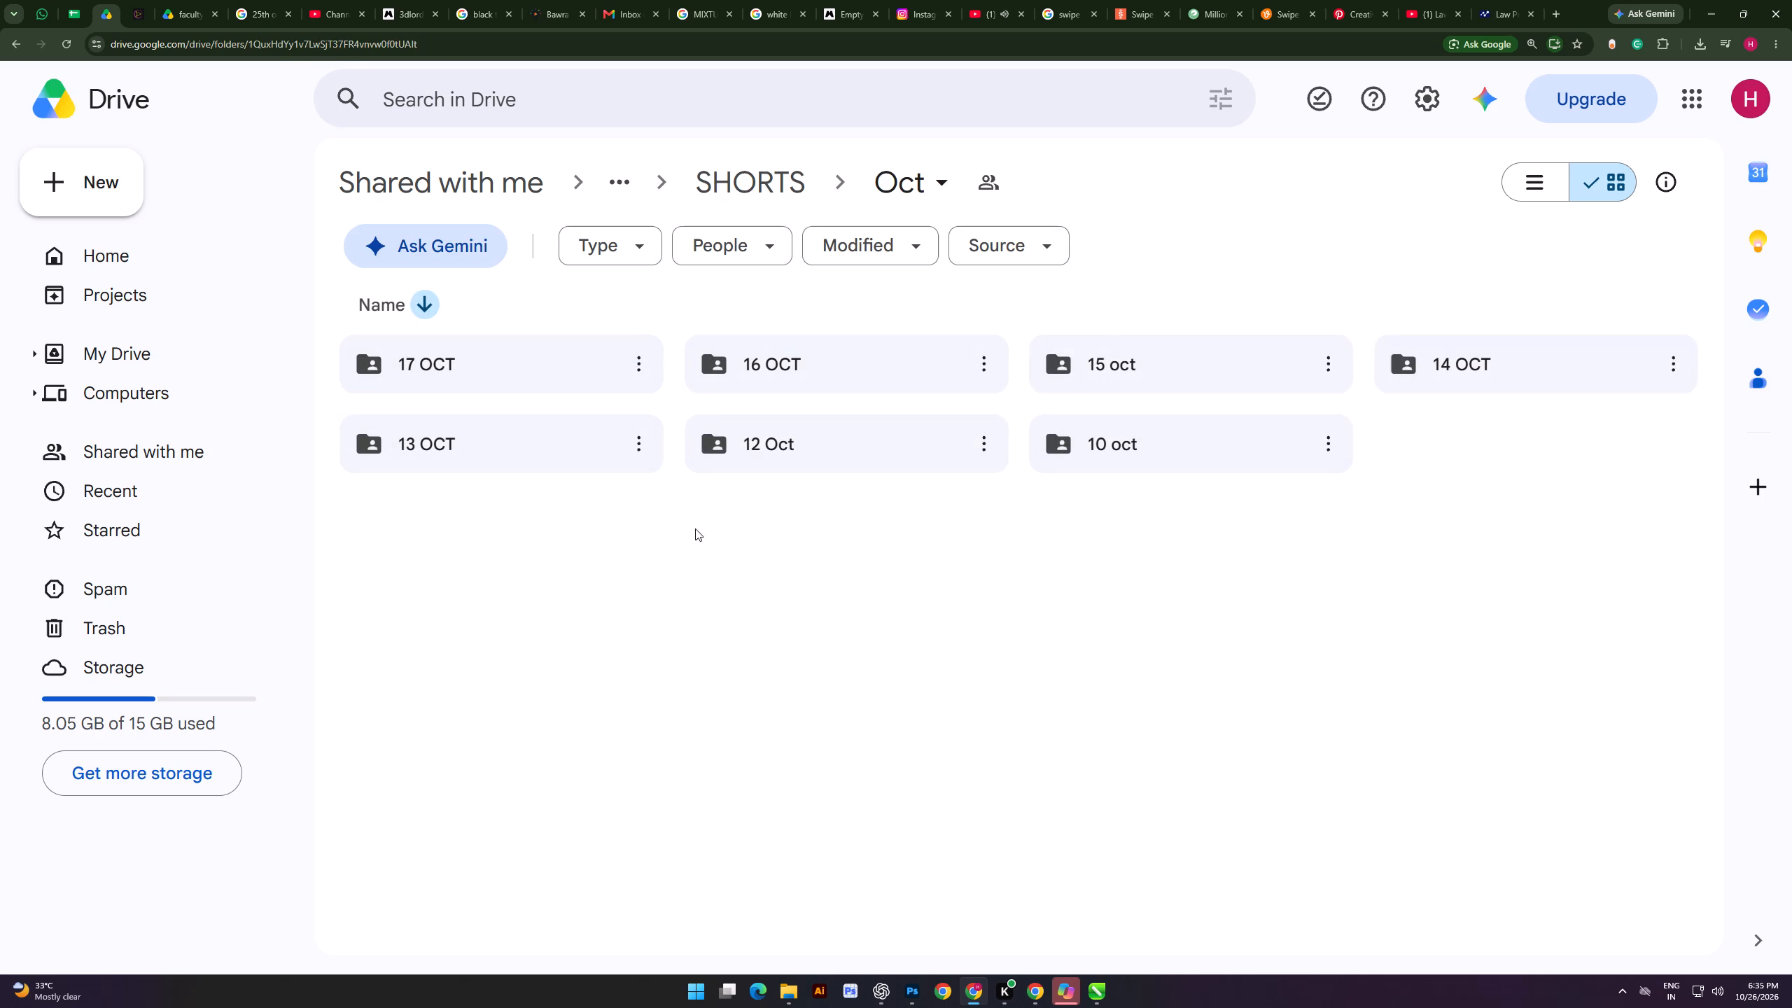
# Create a new folder named 26 OCT inside the Oct folder.
pyautogui.click(715, 569)
pyautogui.rightClick(716, 568)
pyautogui.click(820, 126)
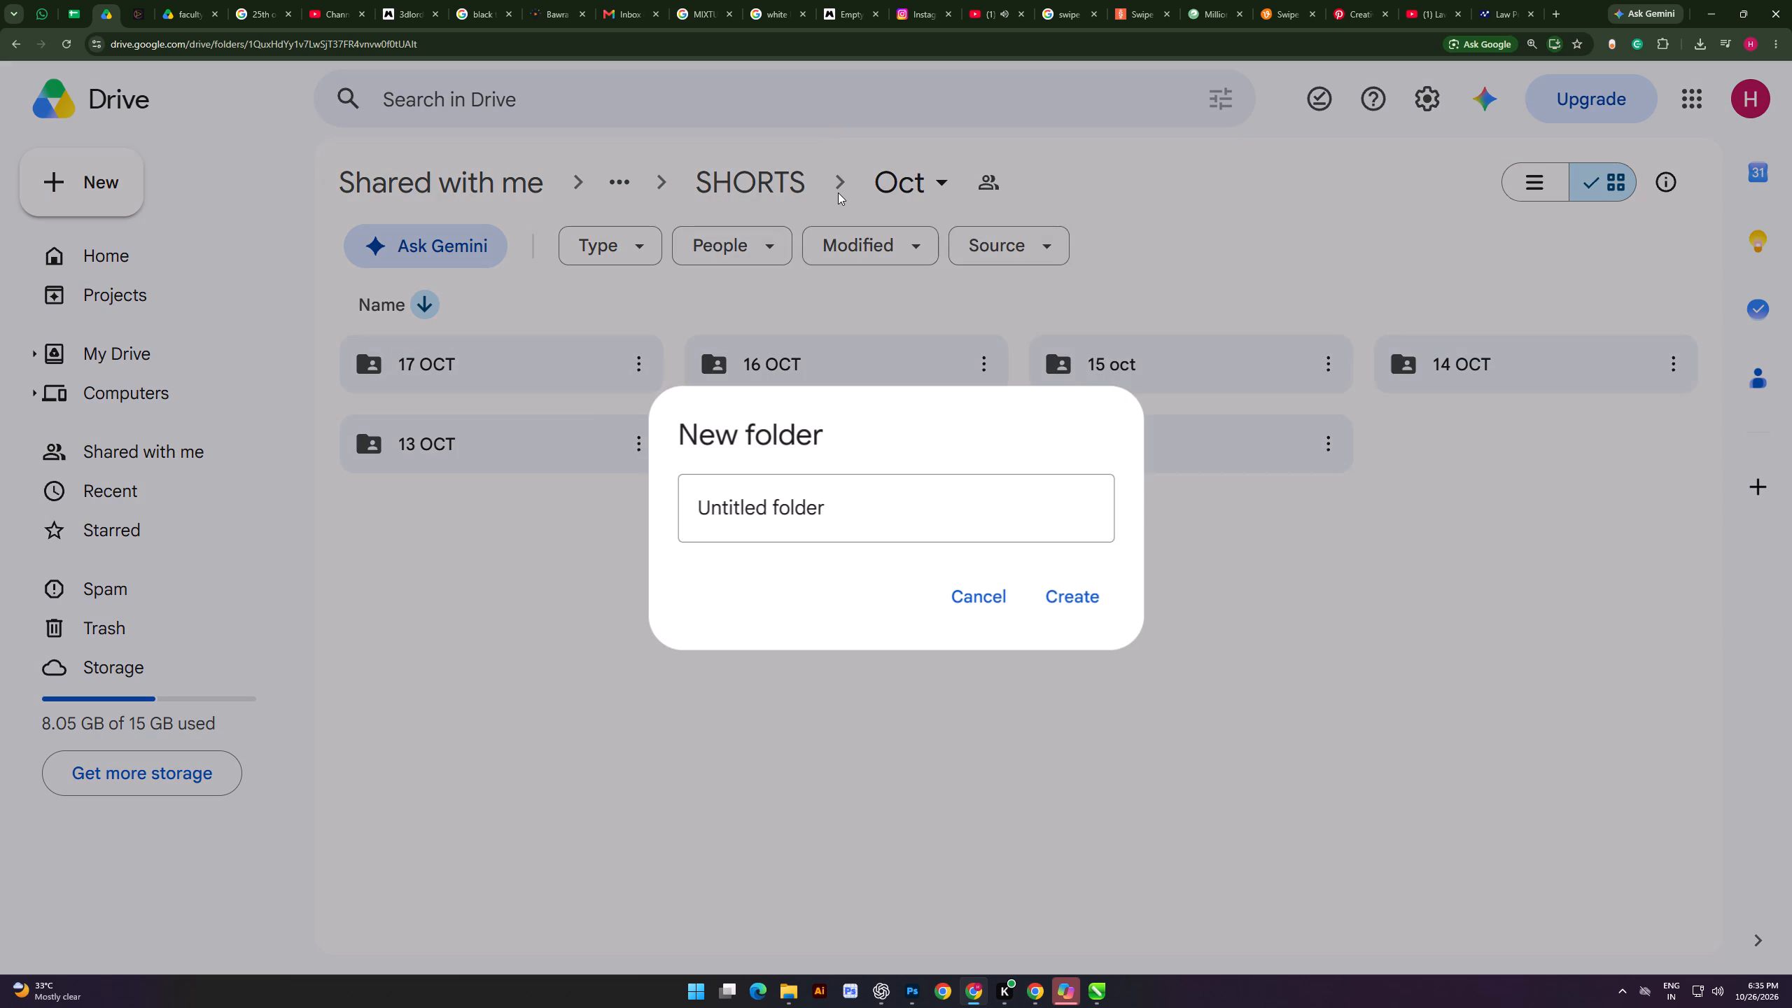
pyautogui.write('26 OV')
pyautogui.press('BackSpace')
pyautogui.write('CT')
pyautogui.press('Return')
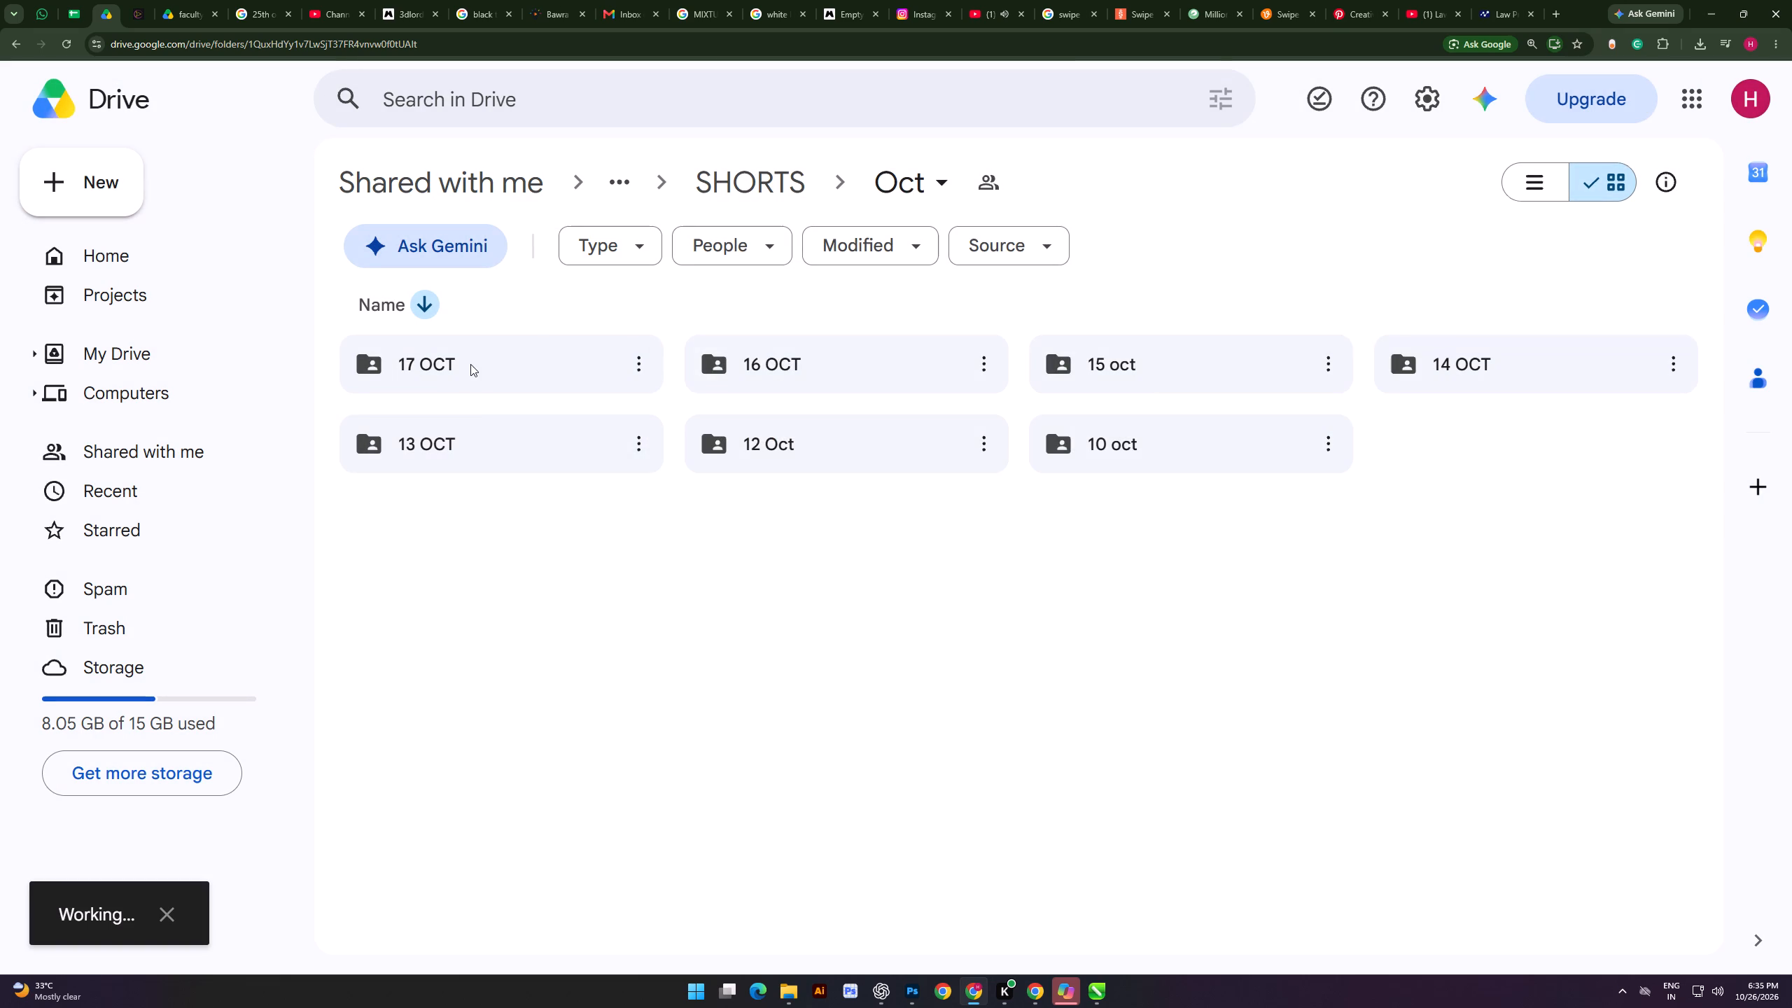
pyautogui.click(793, 596)
# Upload the CUET PG LAW reel cover PNG from the Downloads folder into the 26 OCT Drive folder.
pyautogui.doubleClick(490, 365)
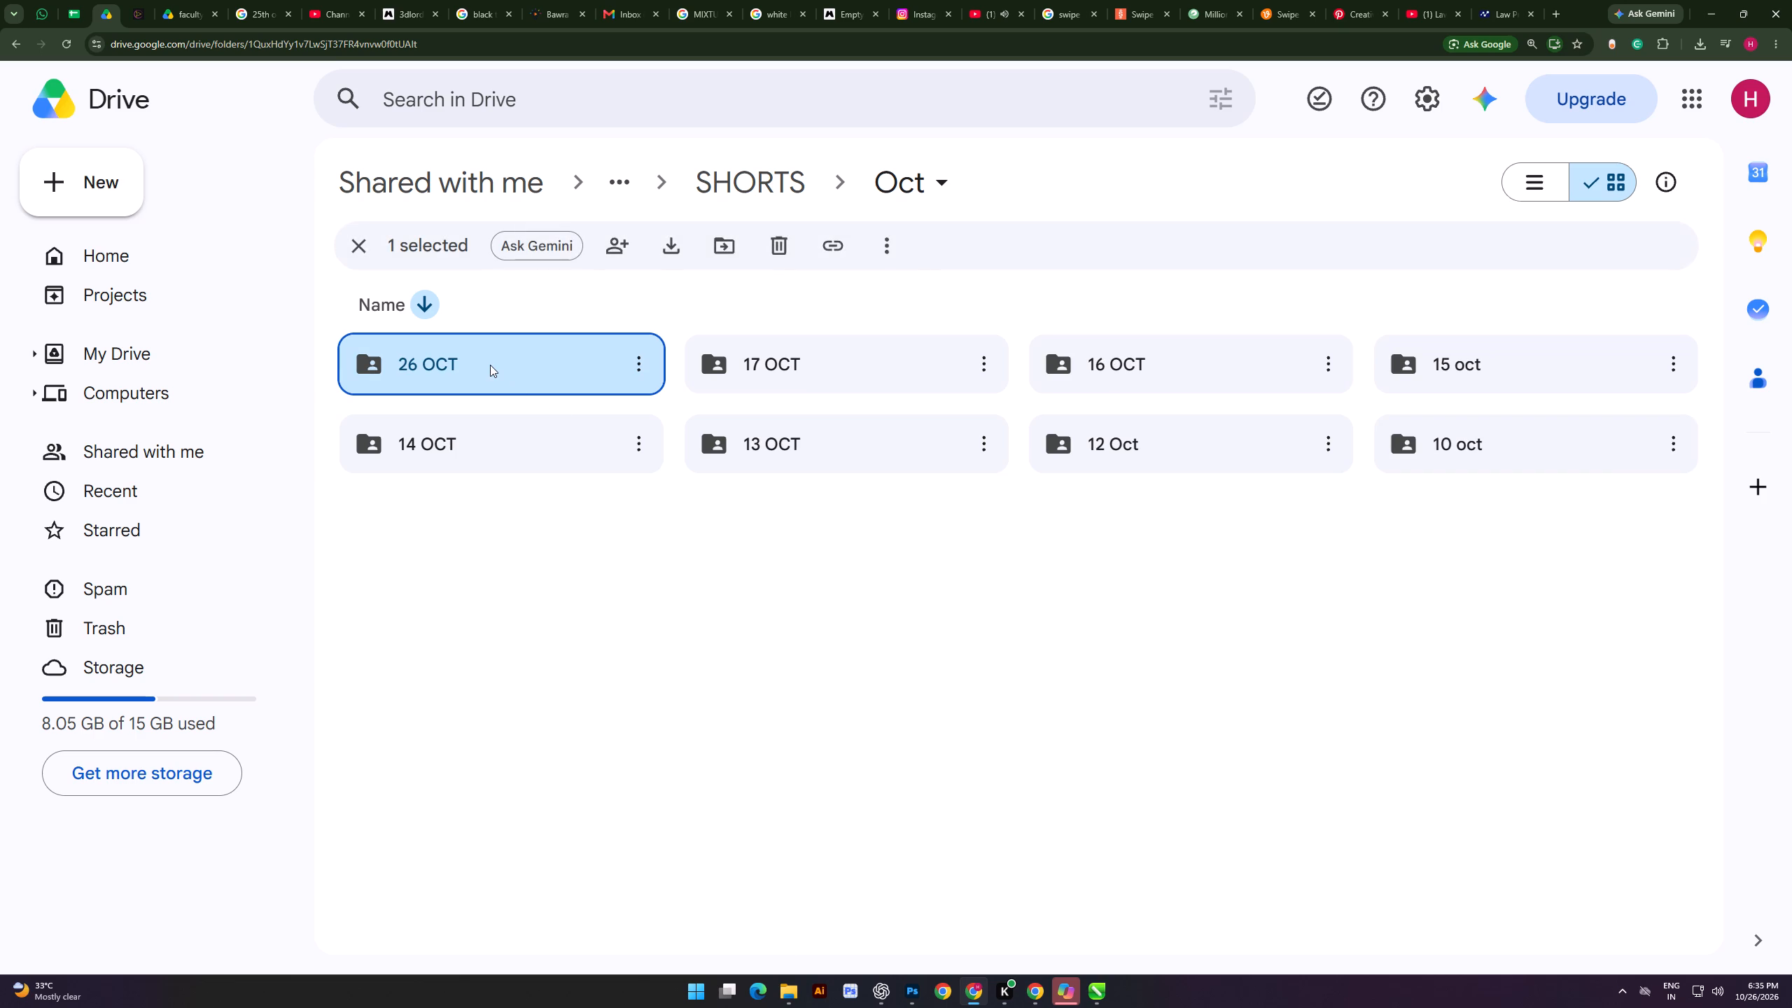
pyautogui.click(611, 447)
pyautogui.click(774, 987)
pyautogui.click(698, 917)
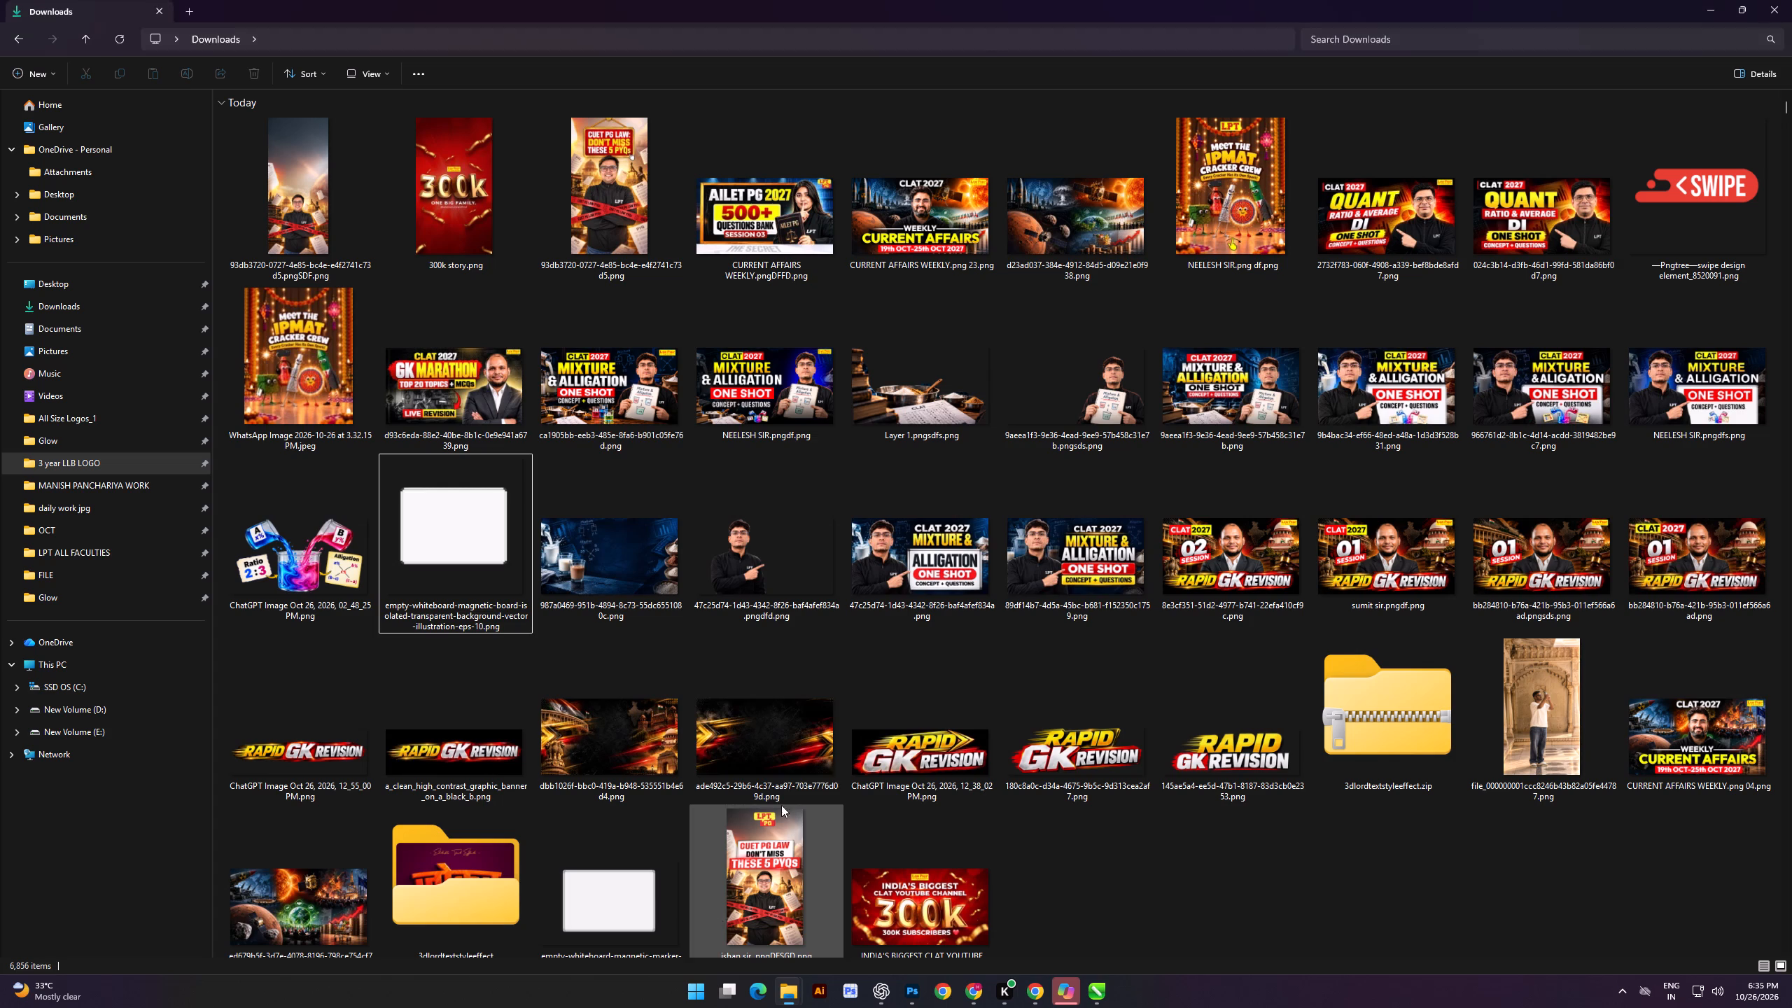
pyautogui.click(101, 332)
pyautogui.click(95, 312)
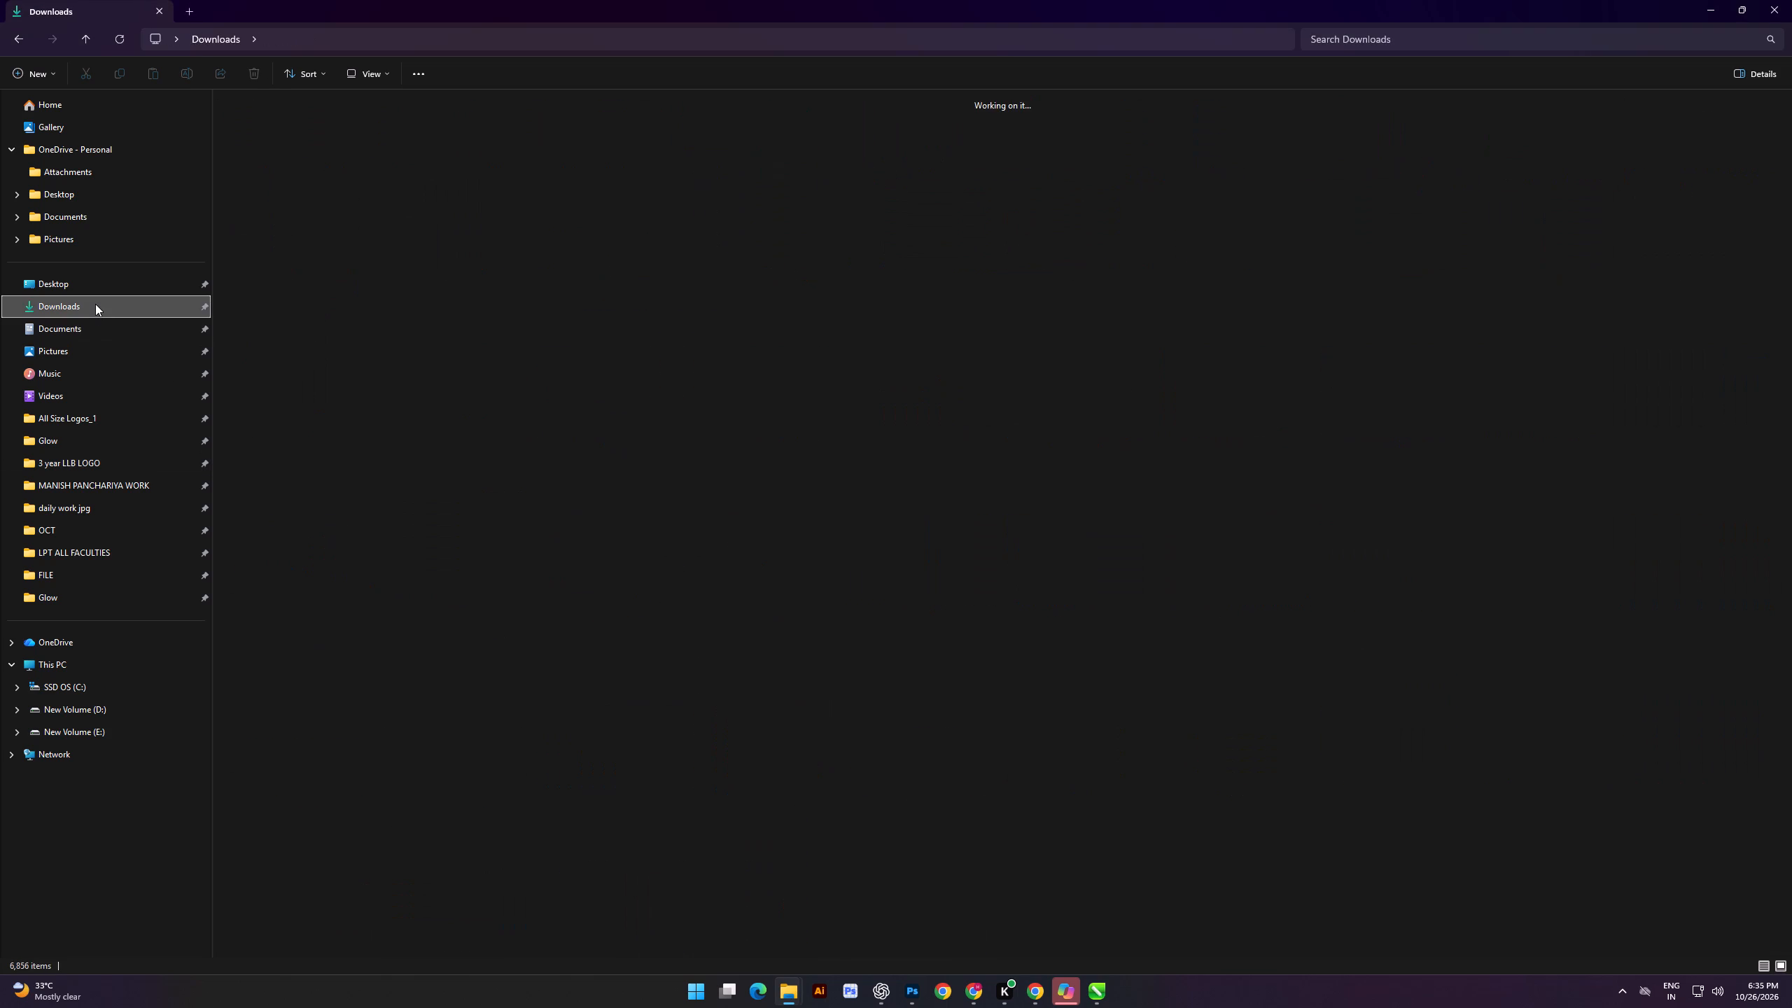
pyautogui.moveTo(465, 195); pyautogui.dragTo(535, 230)
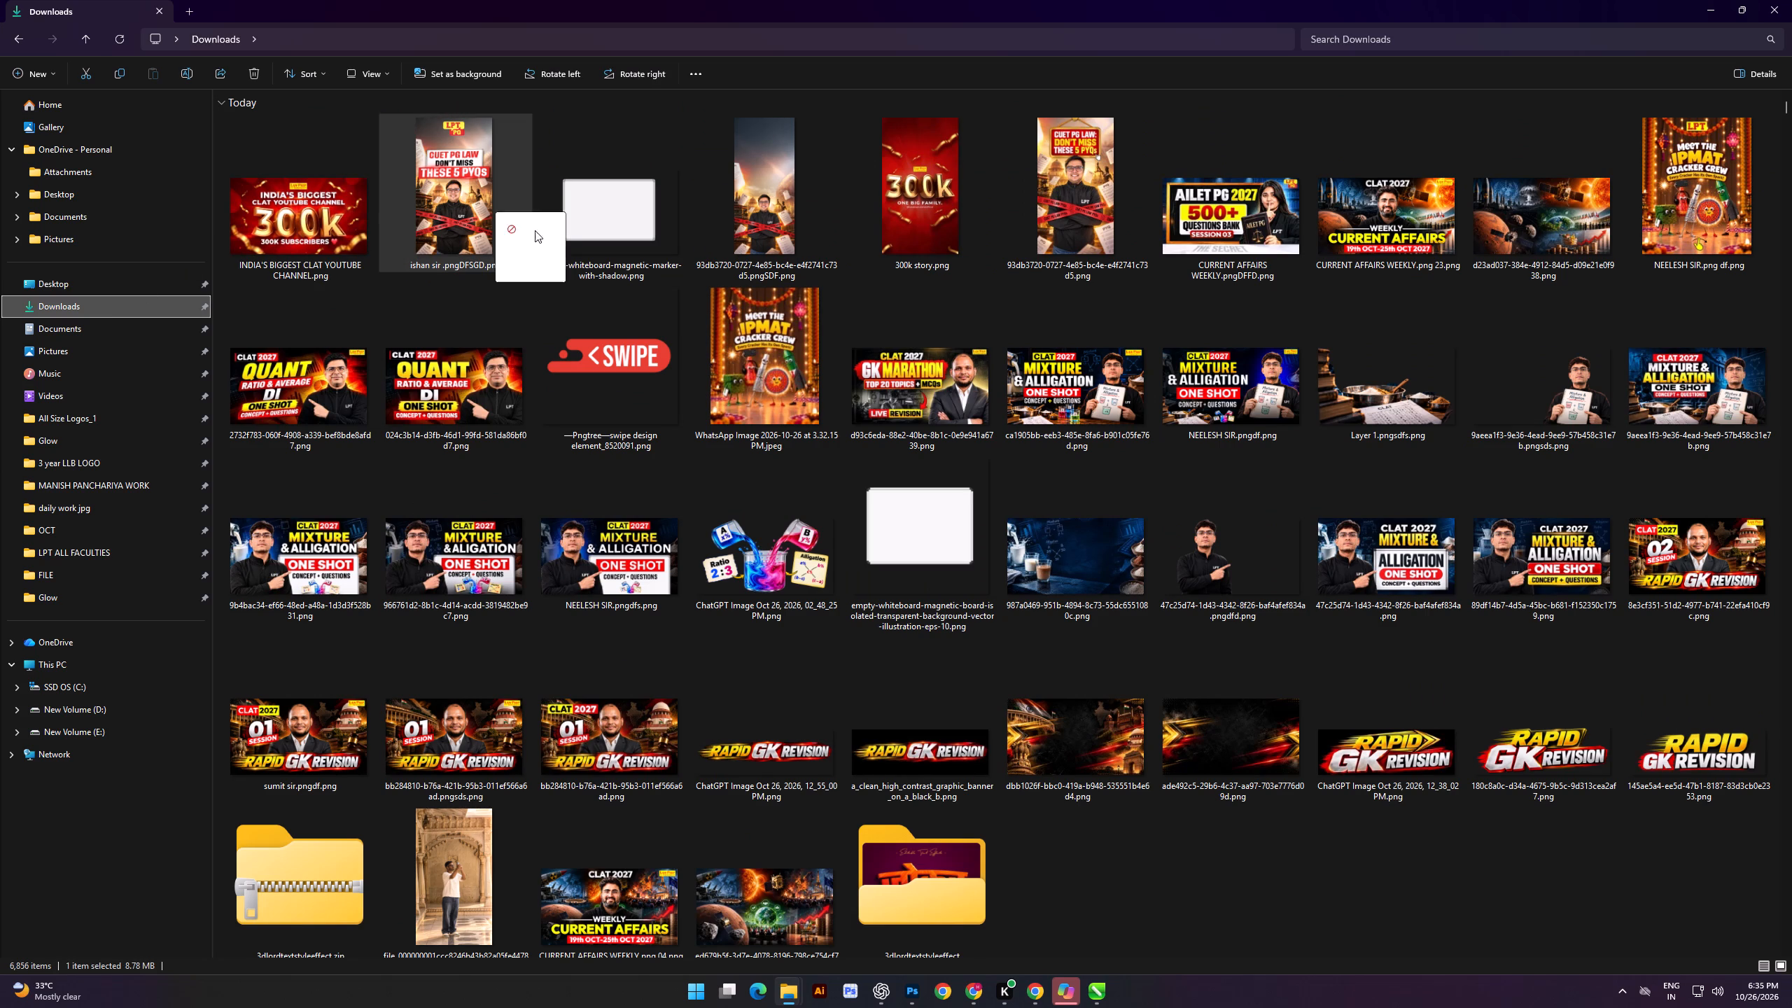
pyautogui.moveTo(535, 230); pyautogui.dragTo(970, 988)
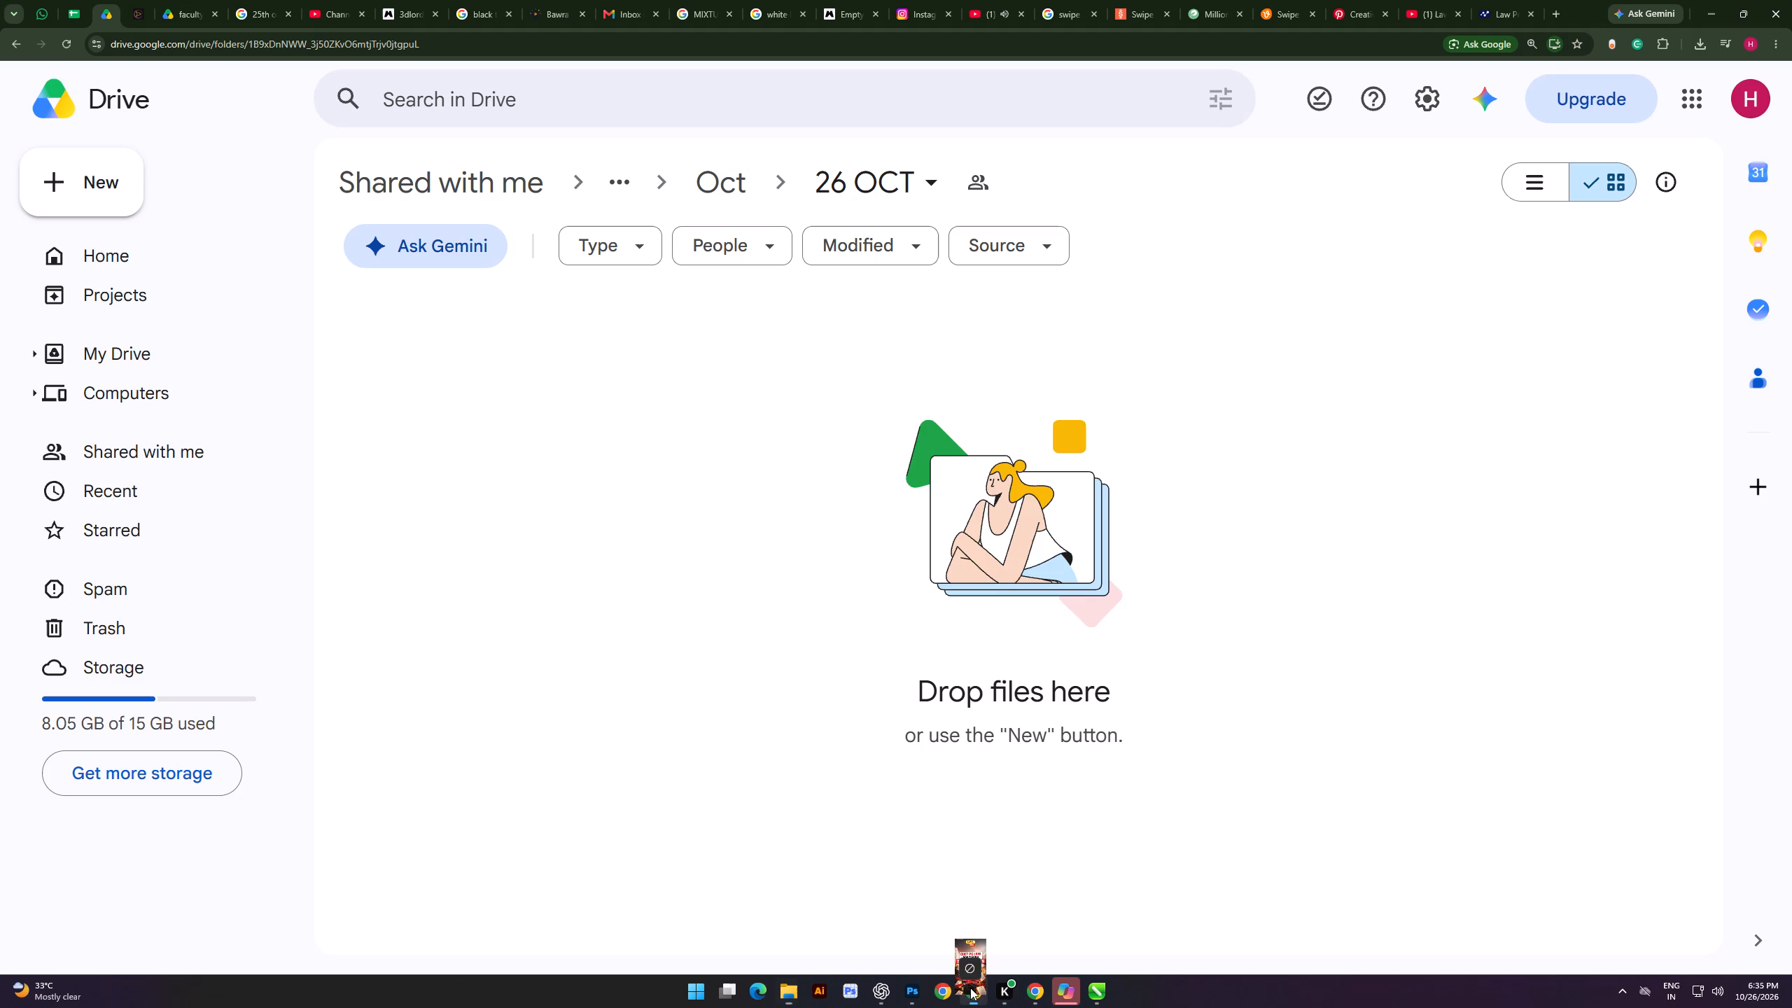
pyautogui.moveTo(970, 988); pyautogui.dragTo(799, 606)
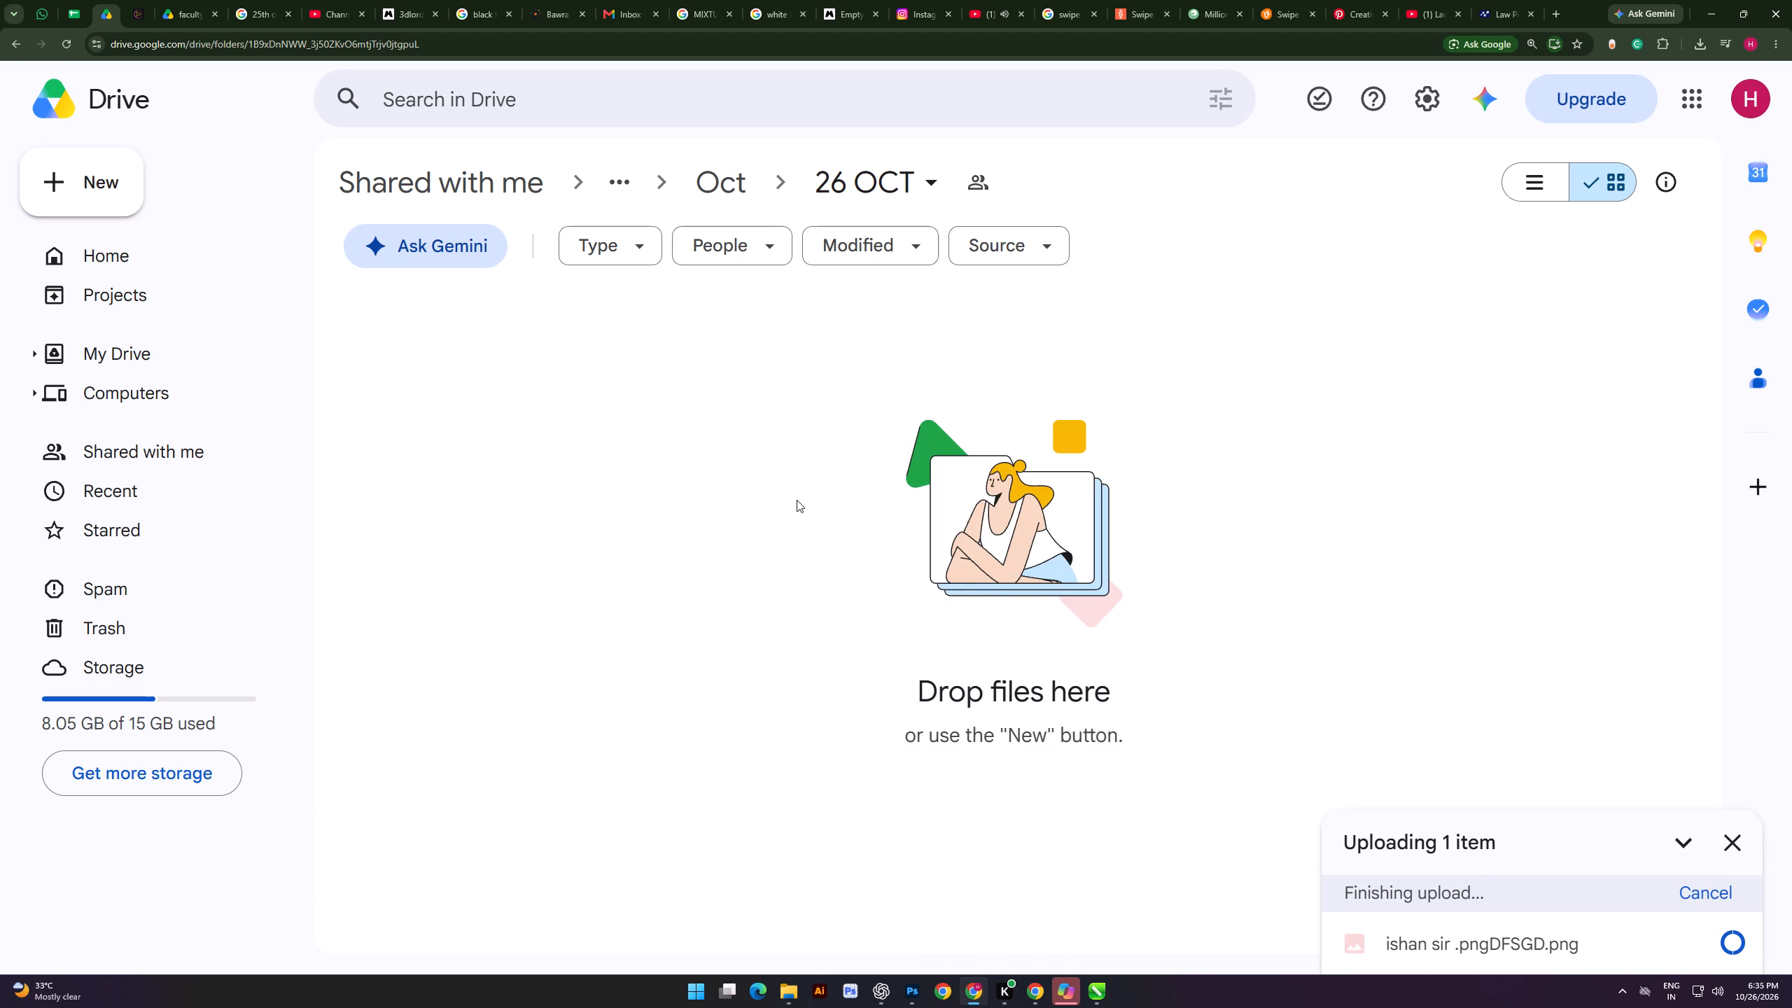
# Copy the uploaded reel cover's Drive link and attach it to the DONE text in the design sheet's CUET PG LAW row.
pyautogui.click(635, 367)
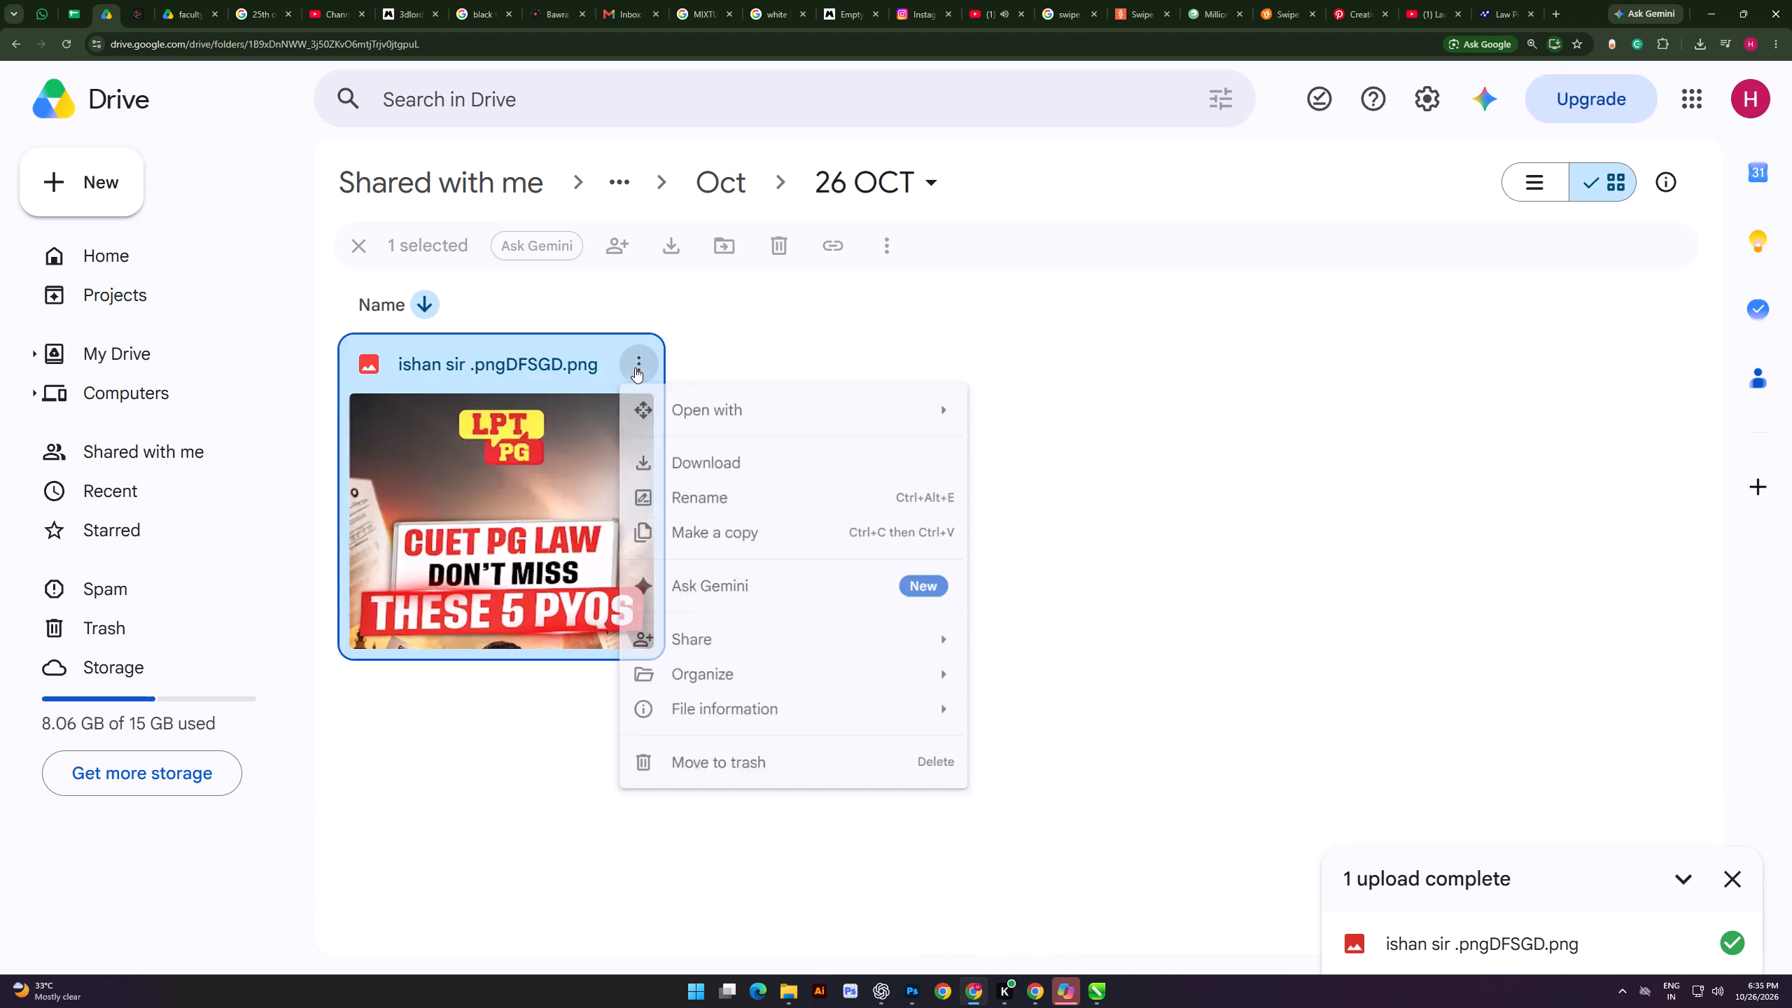
pyautogui.click(1118, 719)
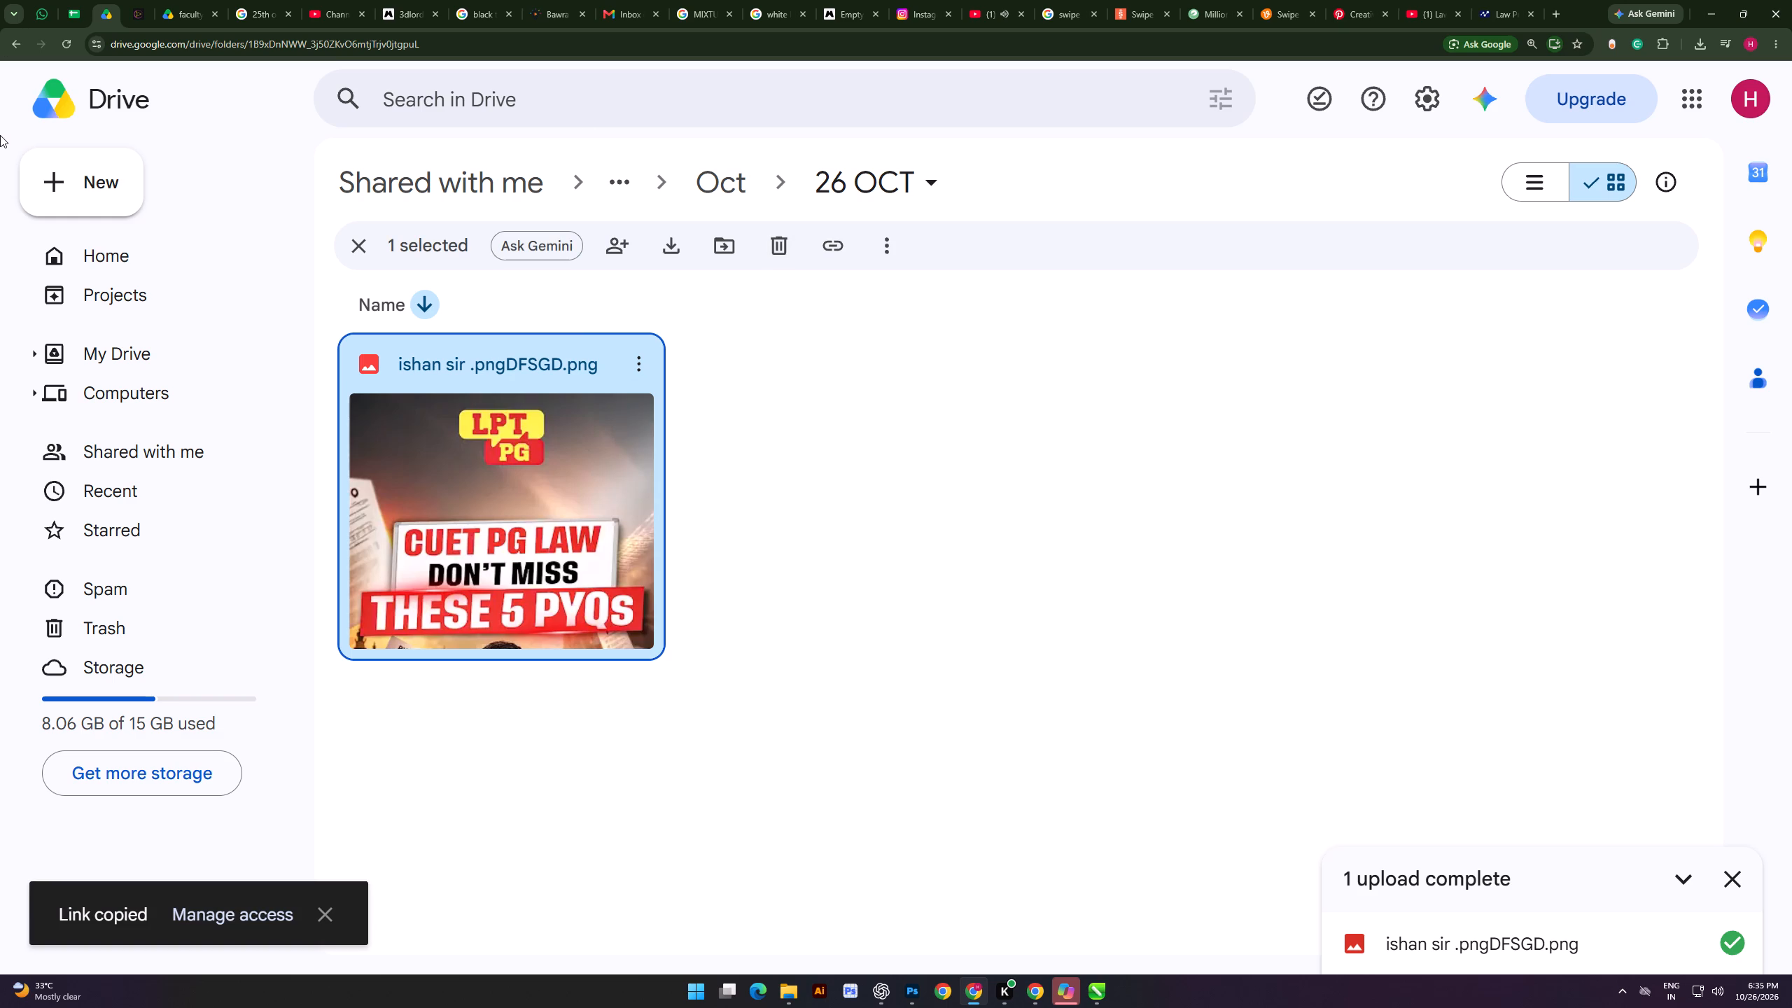
pyautogui.click(78, 0)
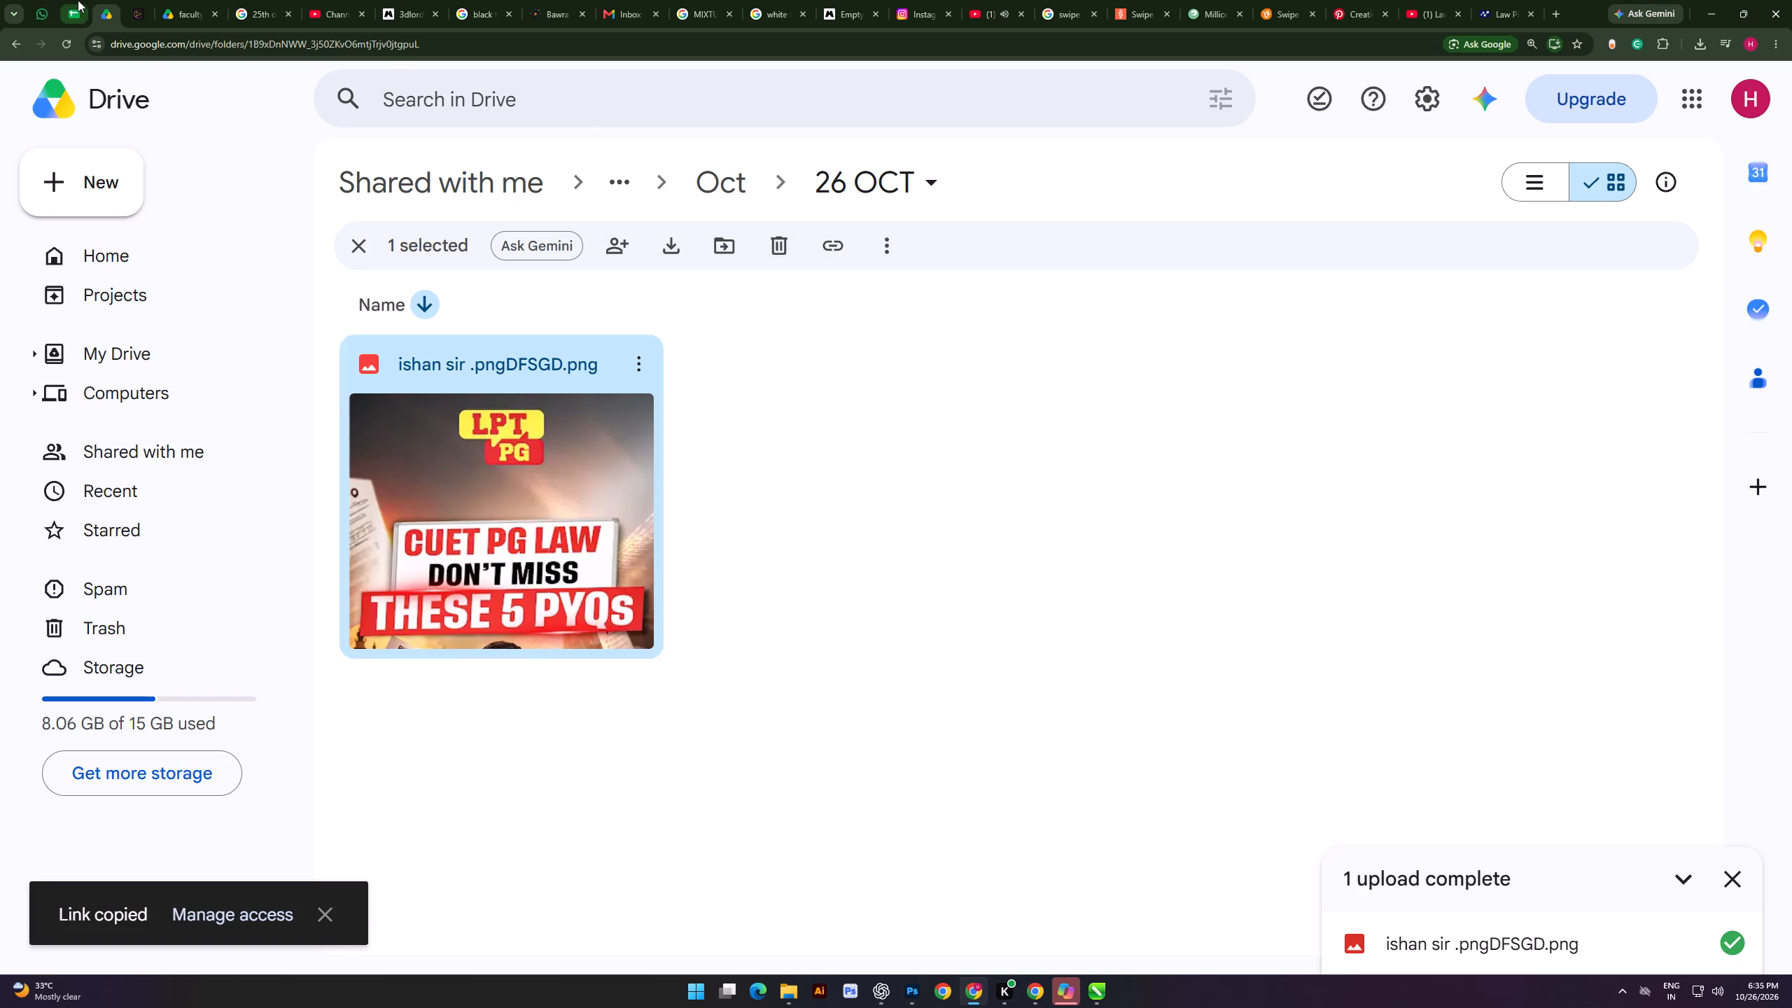
pyautogui.click(864, 625)
pyautogui.click(867, 612)
pyautogui.rightClick(867, 612)
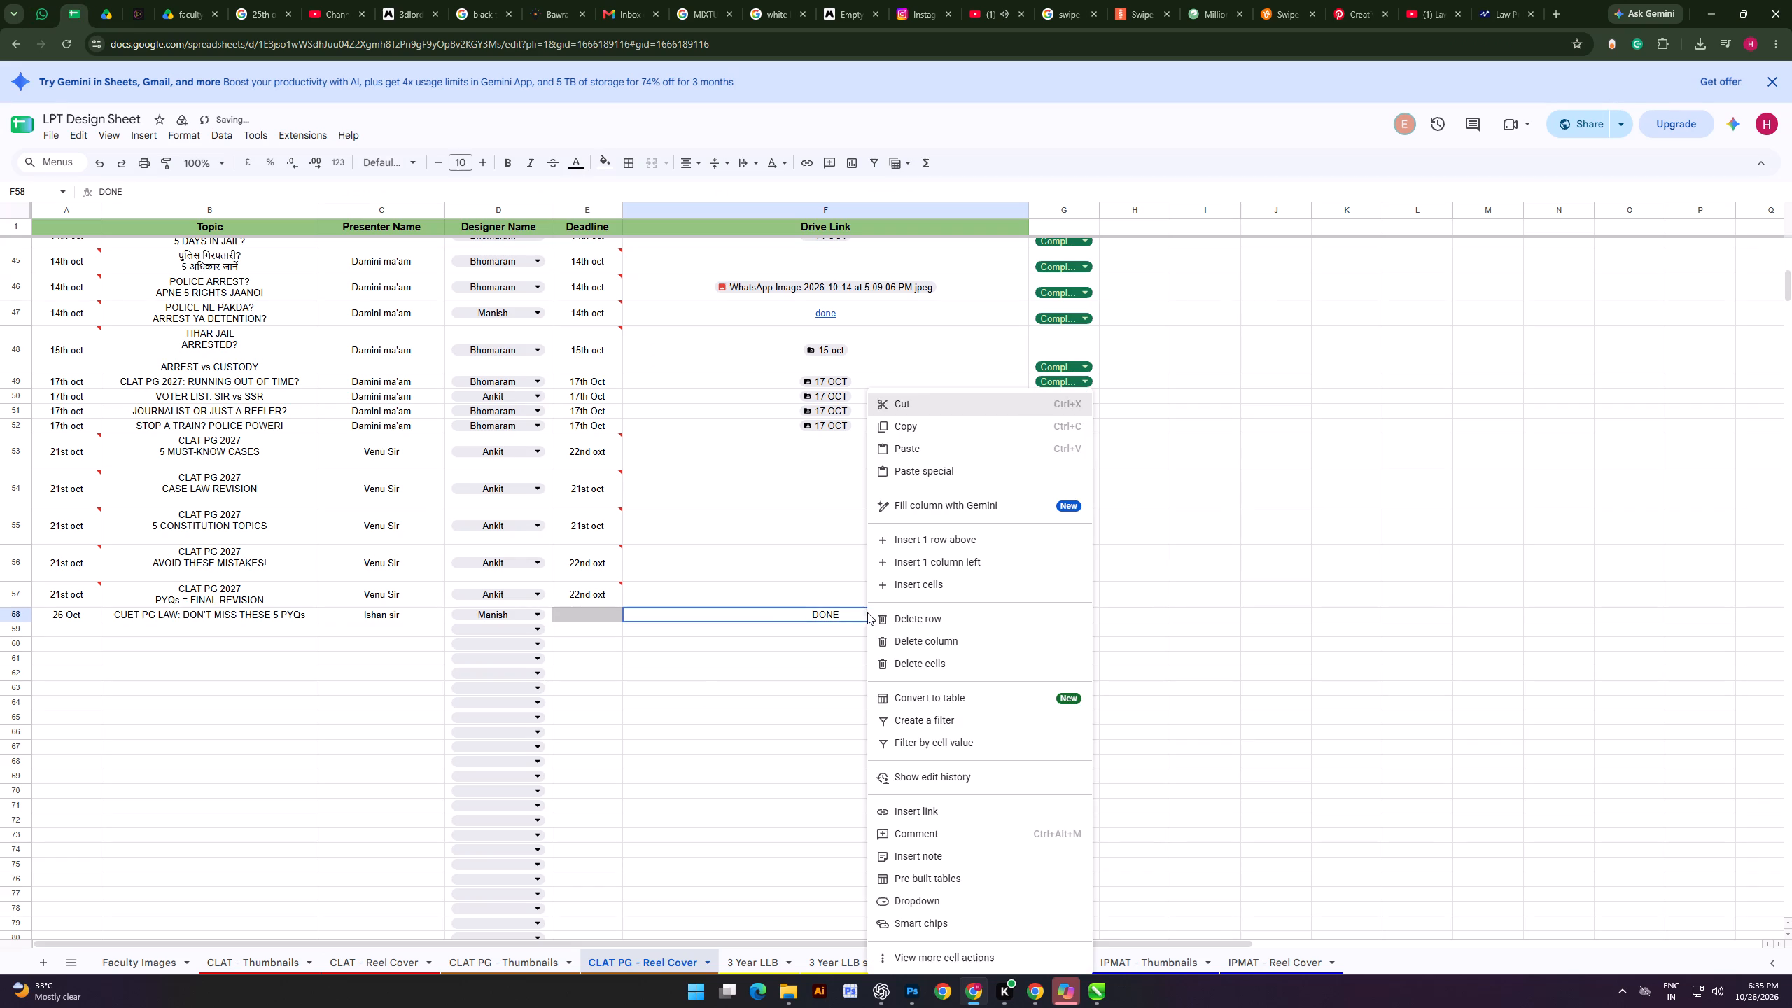
pyautogui.click(950, 806)
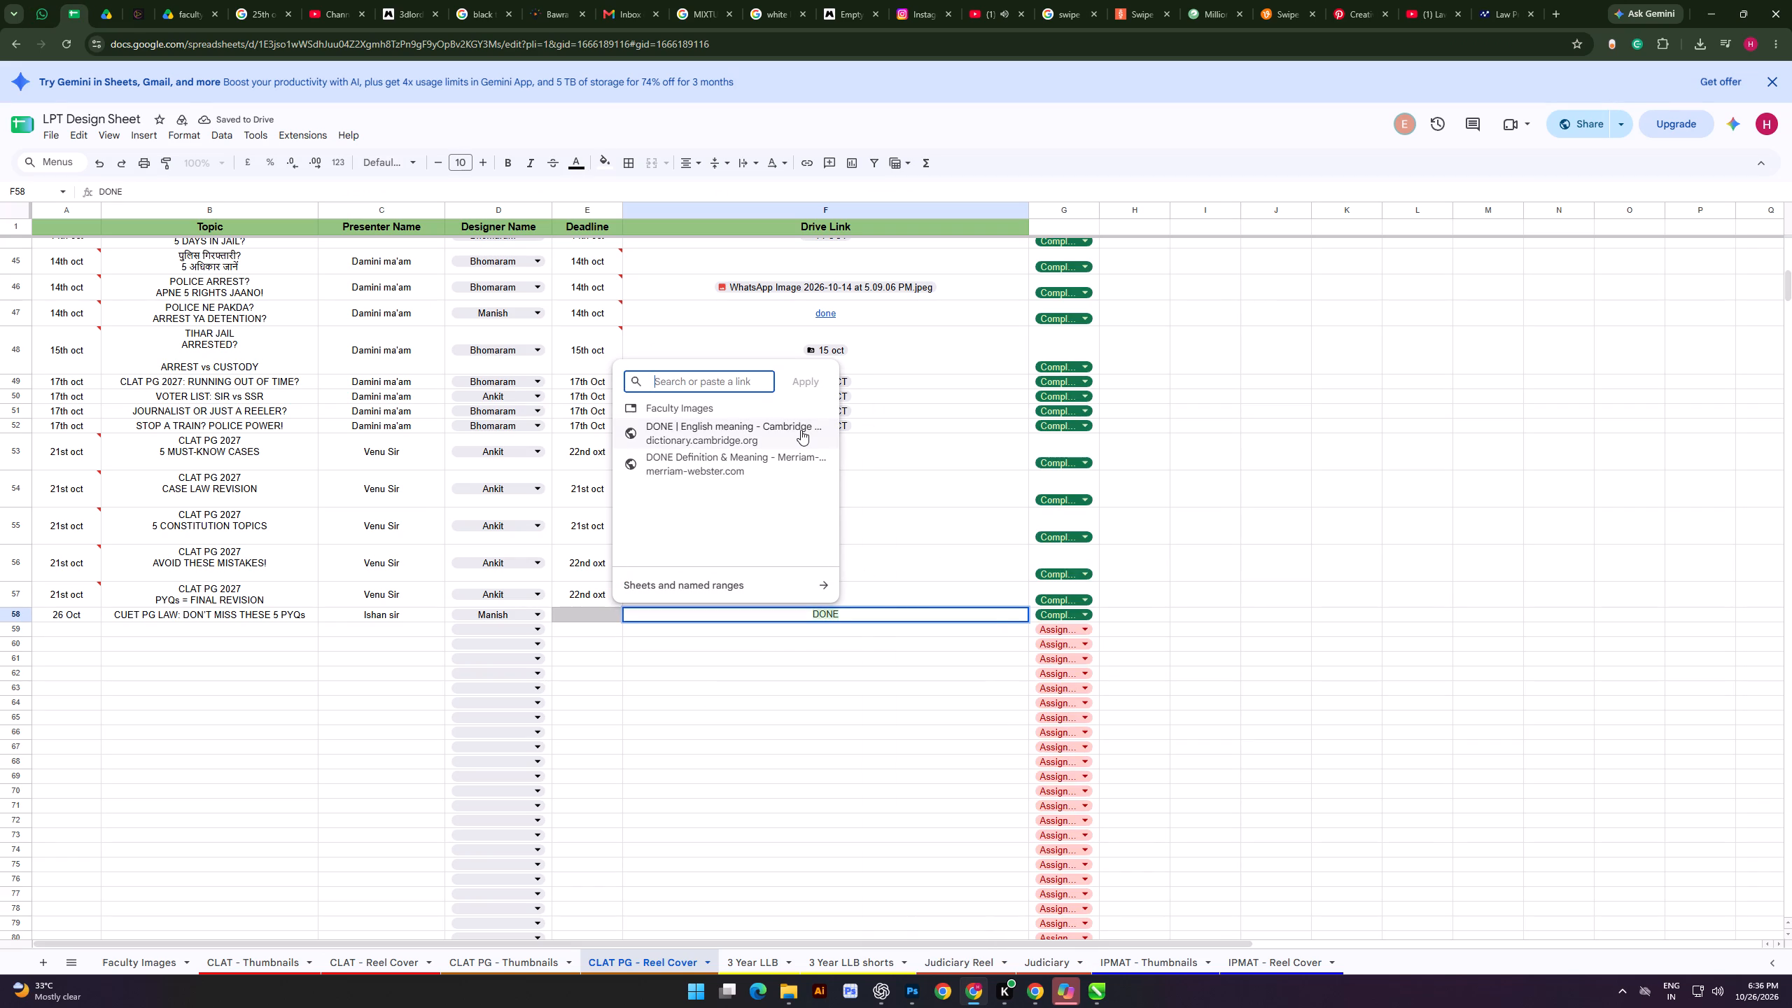
pyautogui.hotkey('ctrl', 'v')
pyautogui.click(817, 377)
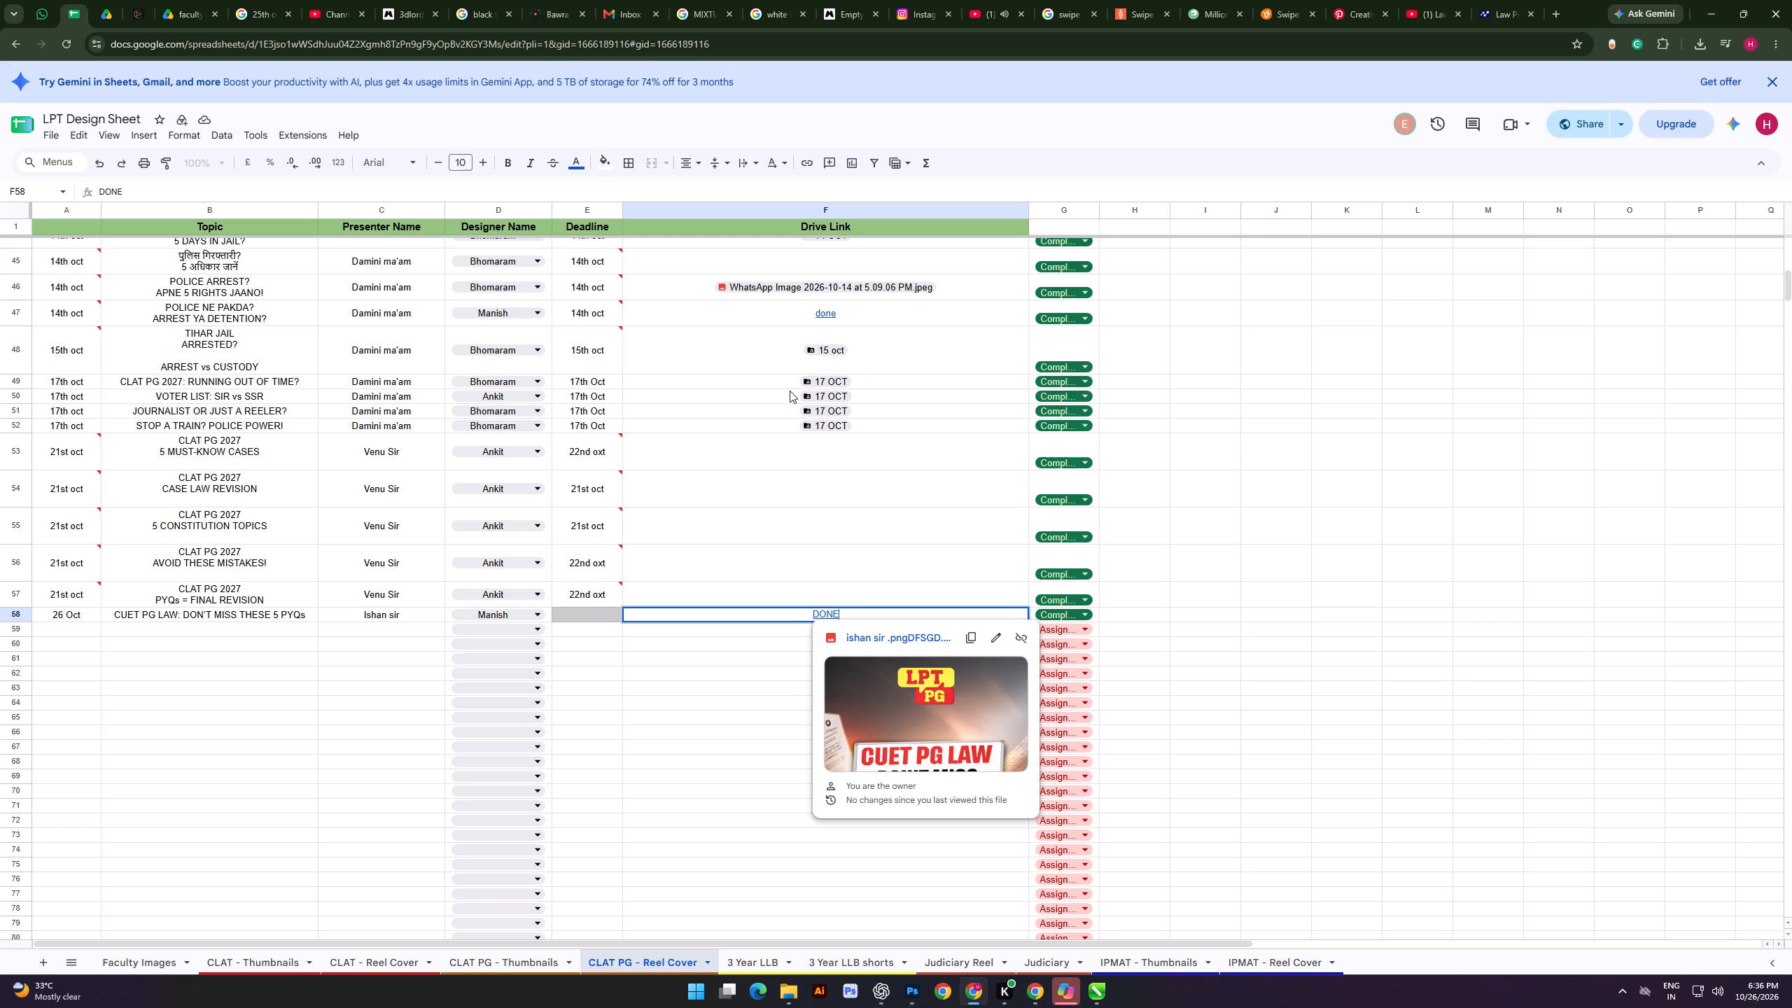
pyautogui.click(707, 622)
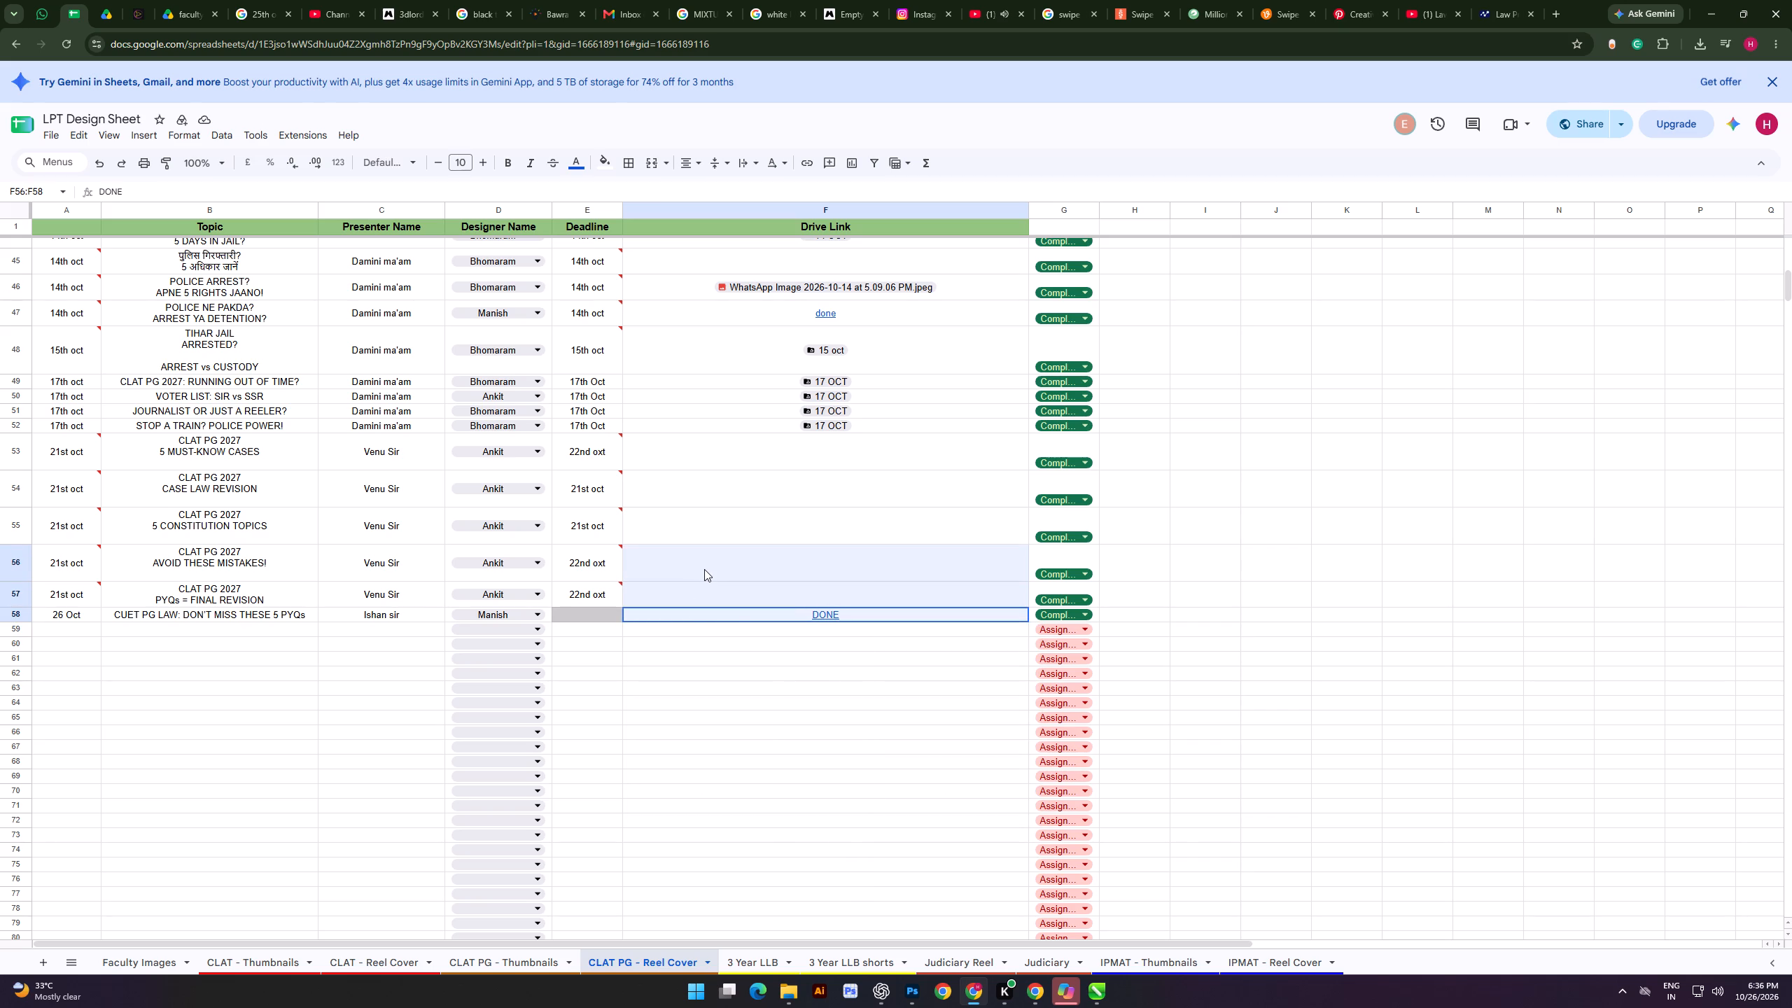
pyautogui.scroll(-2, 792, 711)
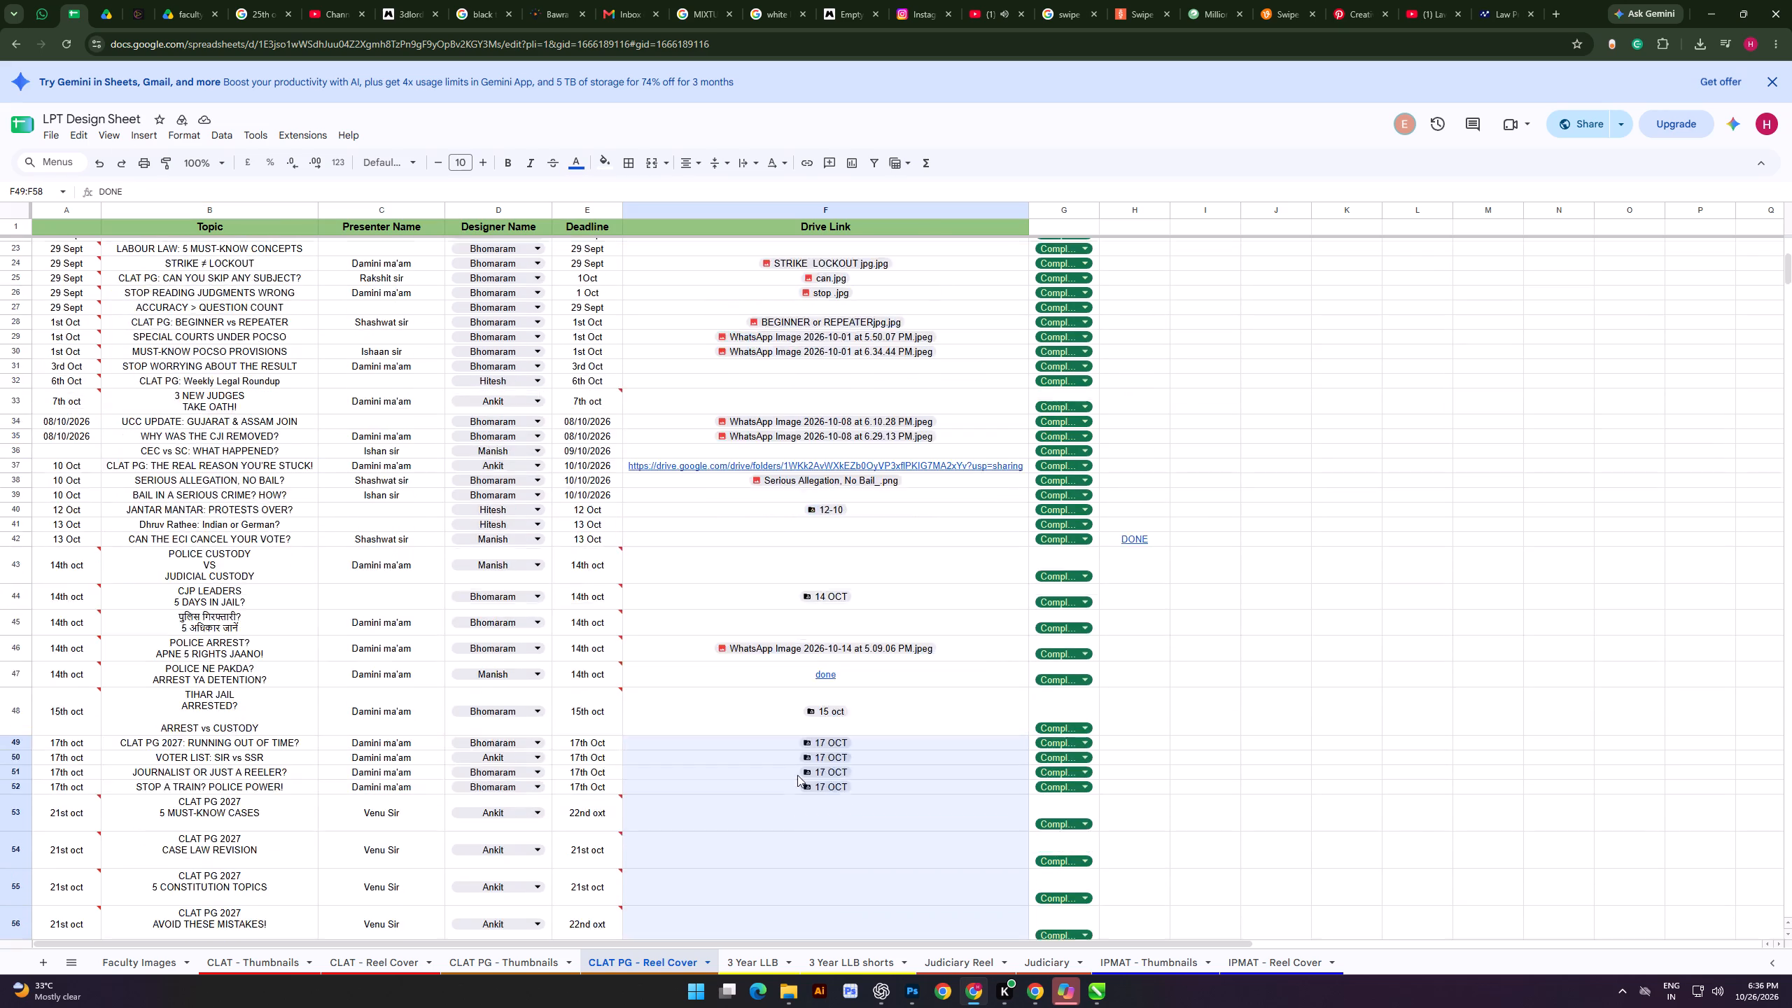
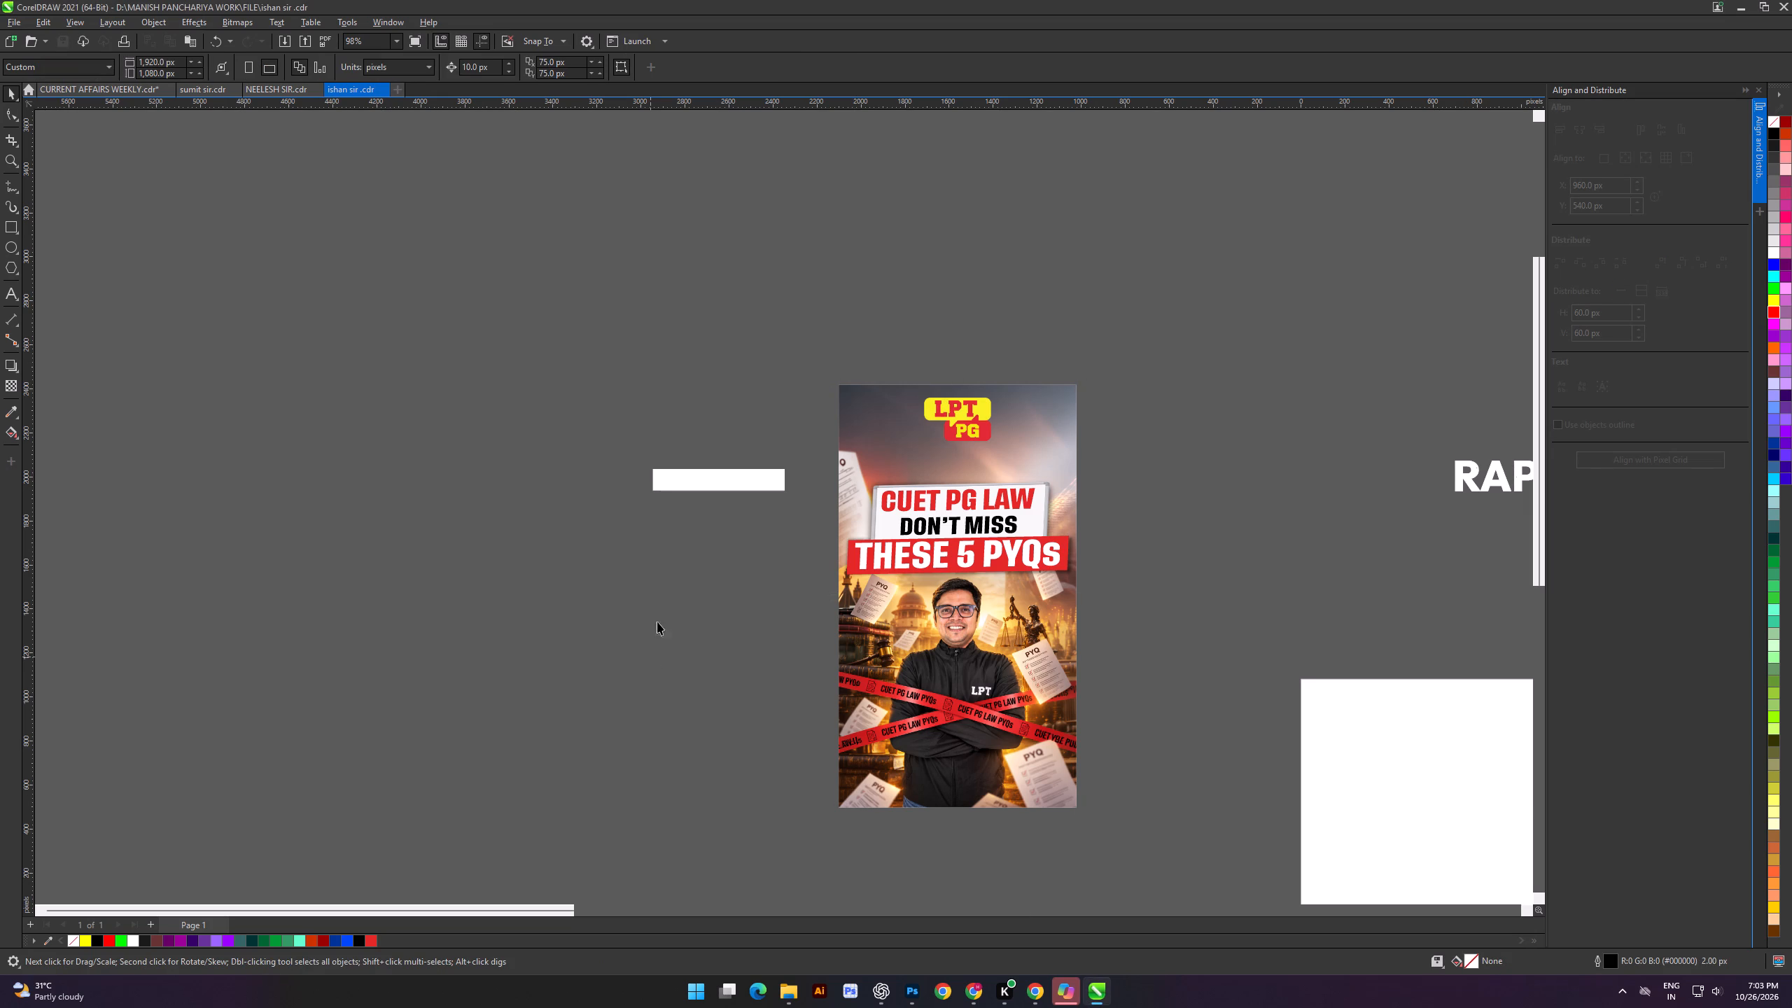
# Bring up the NEELESH SIR.cdr document and save it.
pyautogui.click(255, 90)
pyautogui.click(414, 286)
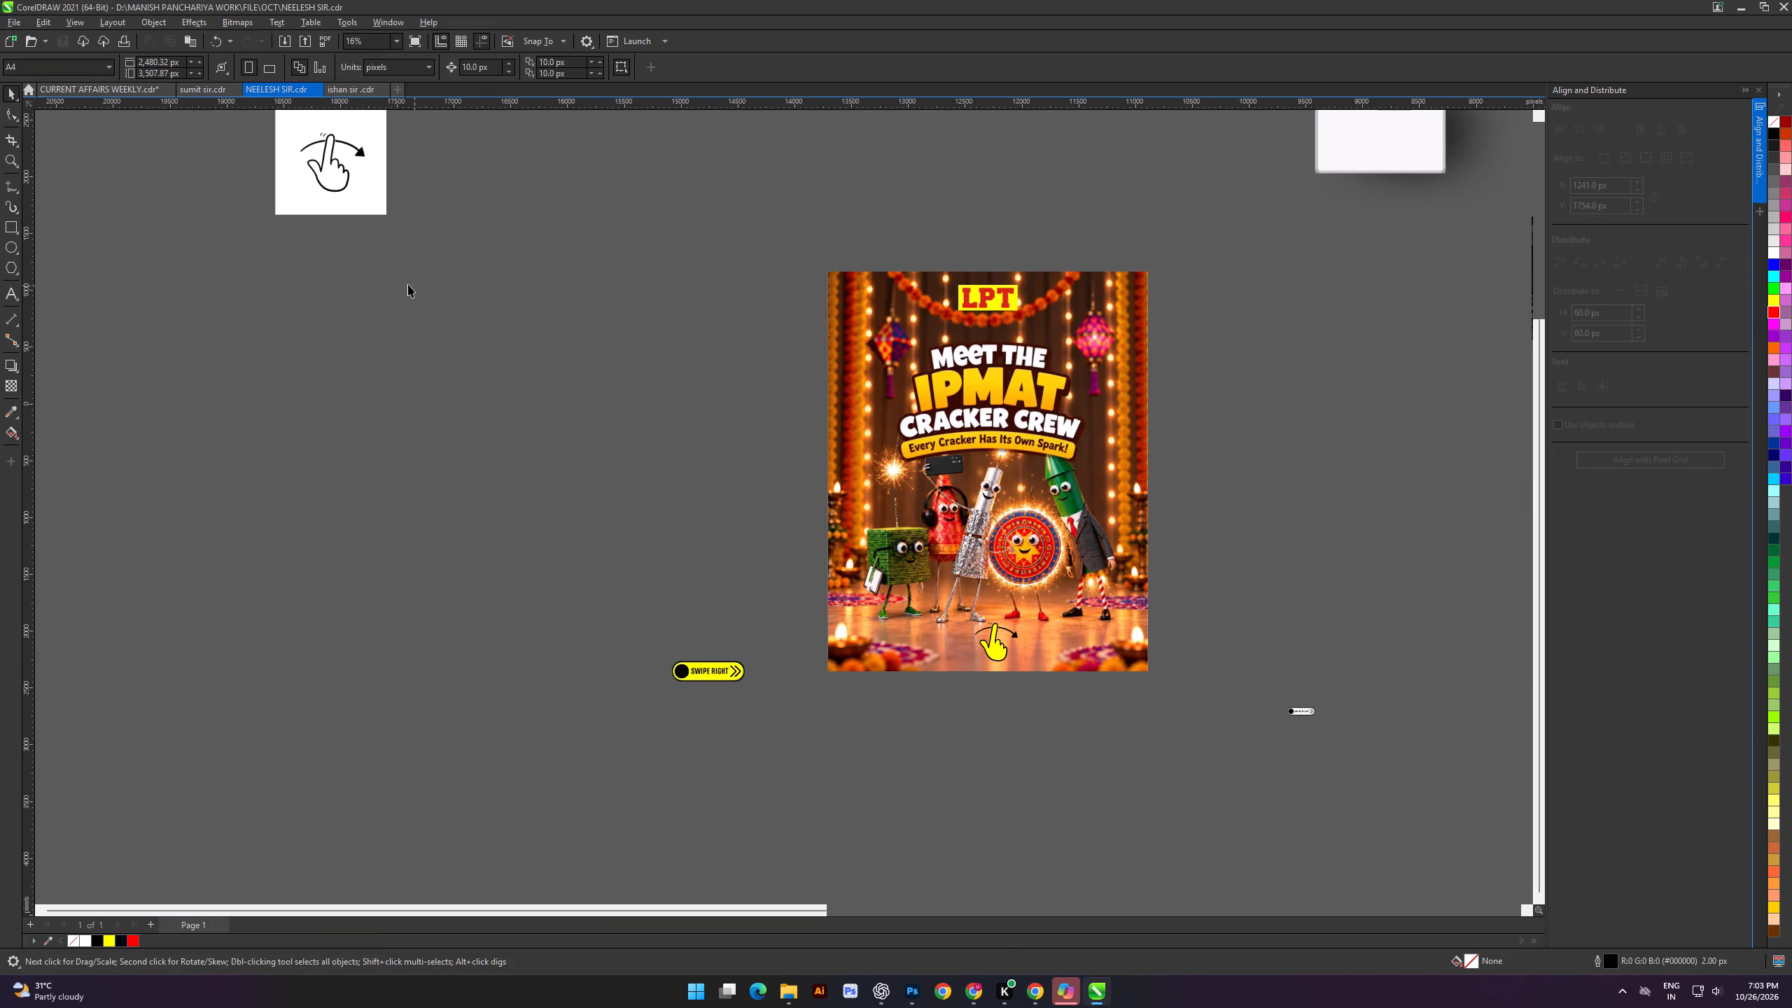
pyautogui.hotkey('ctrl', 's')
pyautogui.hotkey('ctrl', 's')
# Bring up the sumit sir.cdr document with the Rapid GK Revision designs and save it.
pyautogui.click(205, 92)
pyautogui.click(404, 379)
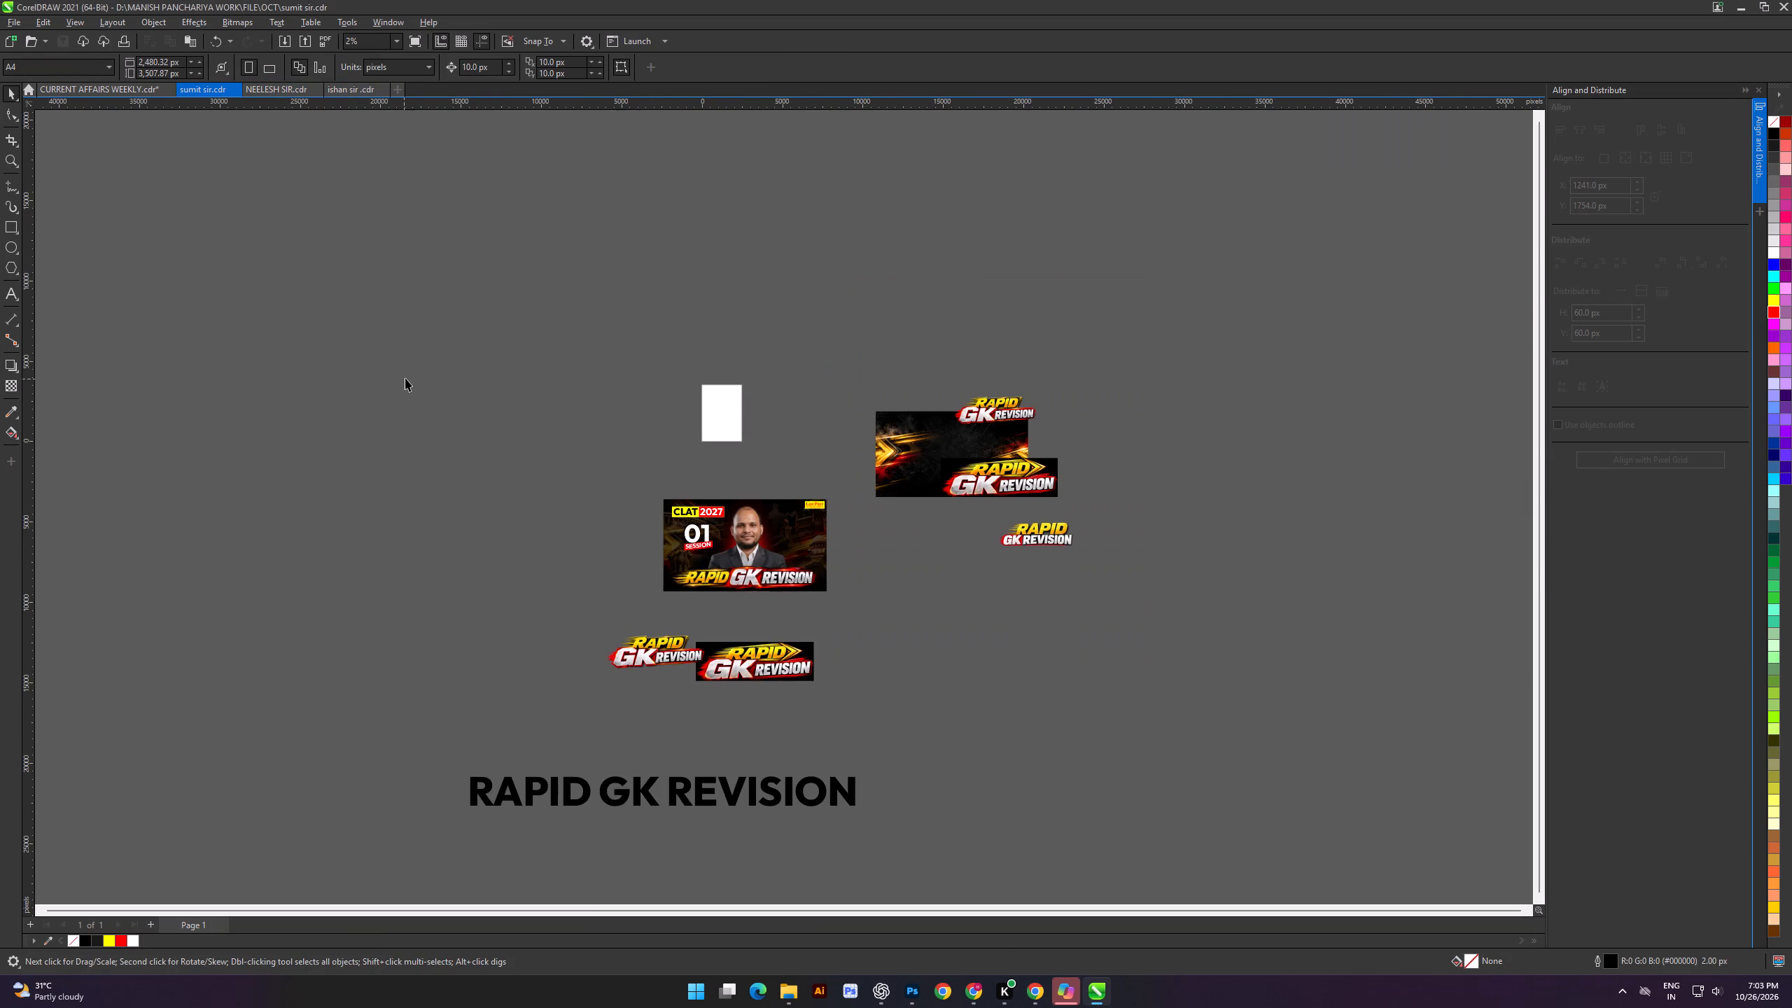
pyautogui.hotkey('ctrl', 's')
pyautogui.hotkey('ctrl', 's')
pyautogui.hotkey('ctrl', 's')
# Bring up the CURRENT AFFAIRS WEEKLY.cdr document and save its pending changes.
pyautogui.click(99, 90)
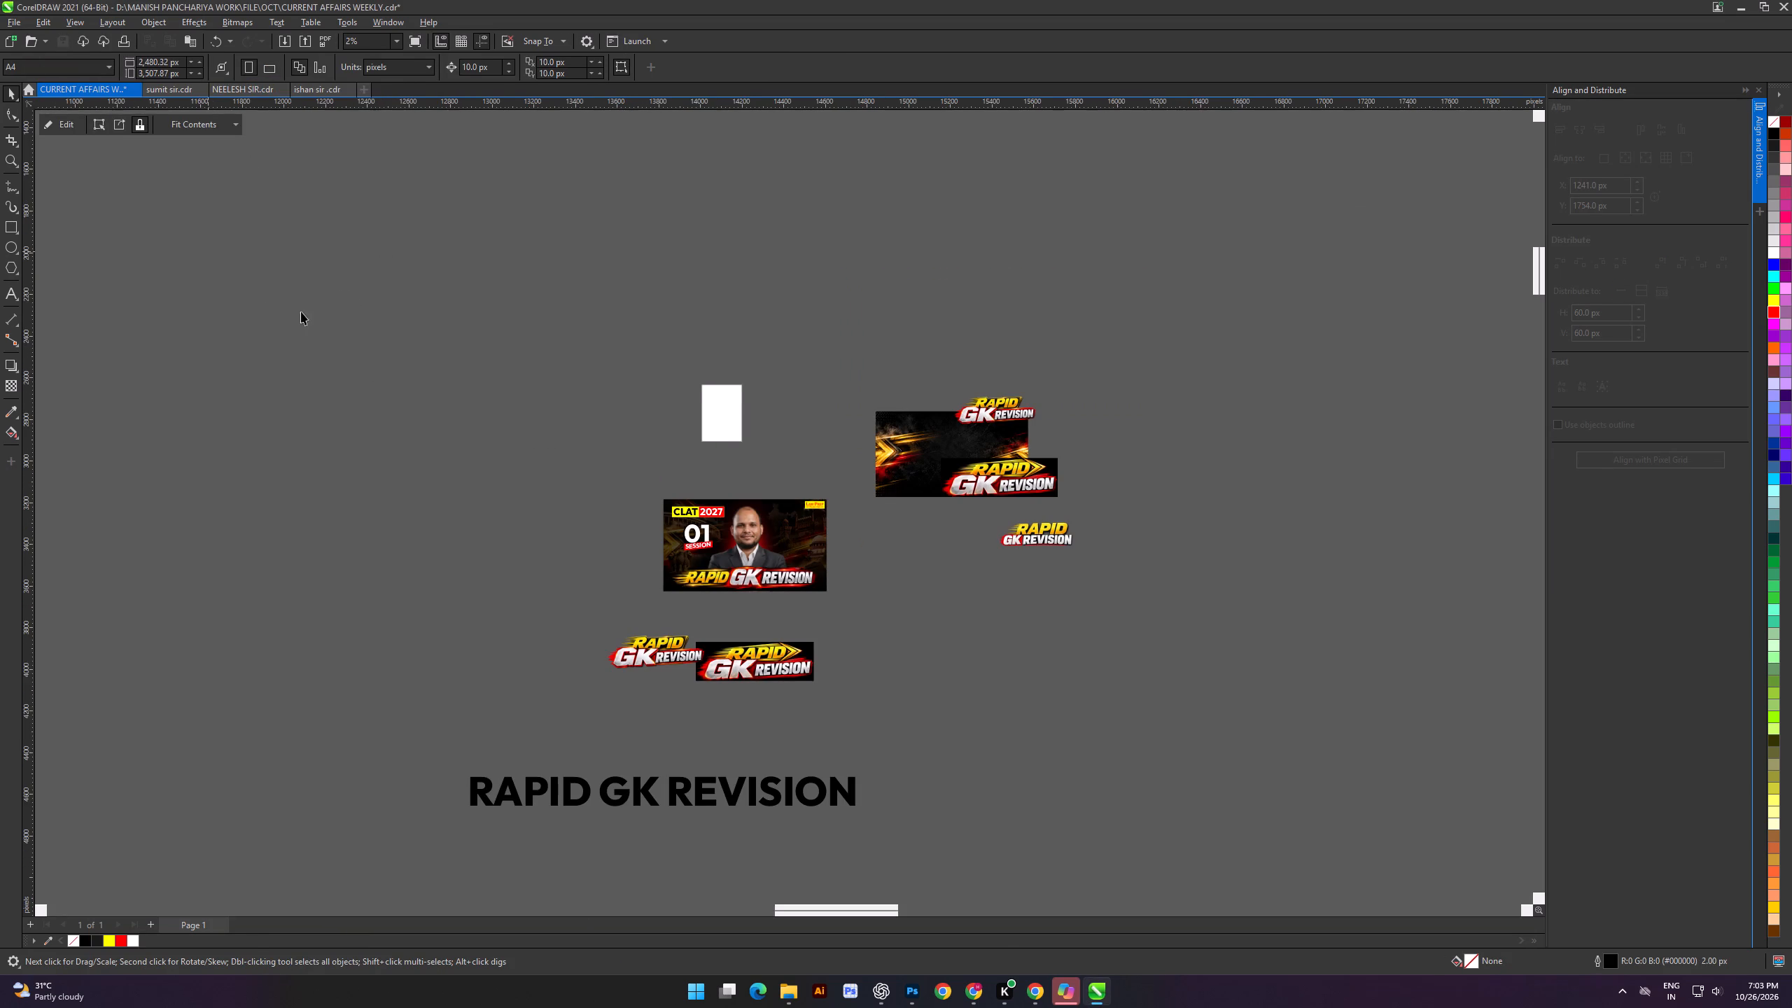
pyautogui.click(318, 314)
pyautogui.hotkey('ctrl', 's')
pyautogui.hotkey('ctrl', 's')
pyautogui.hotkey('ctrl', 's')
pyautogui.hotkey('ctrl', 's')
pyautogui.hotkey('ctrl', 's')
pyautogui.hotkey('ctrl', 's')
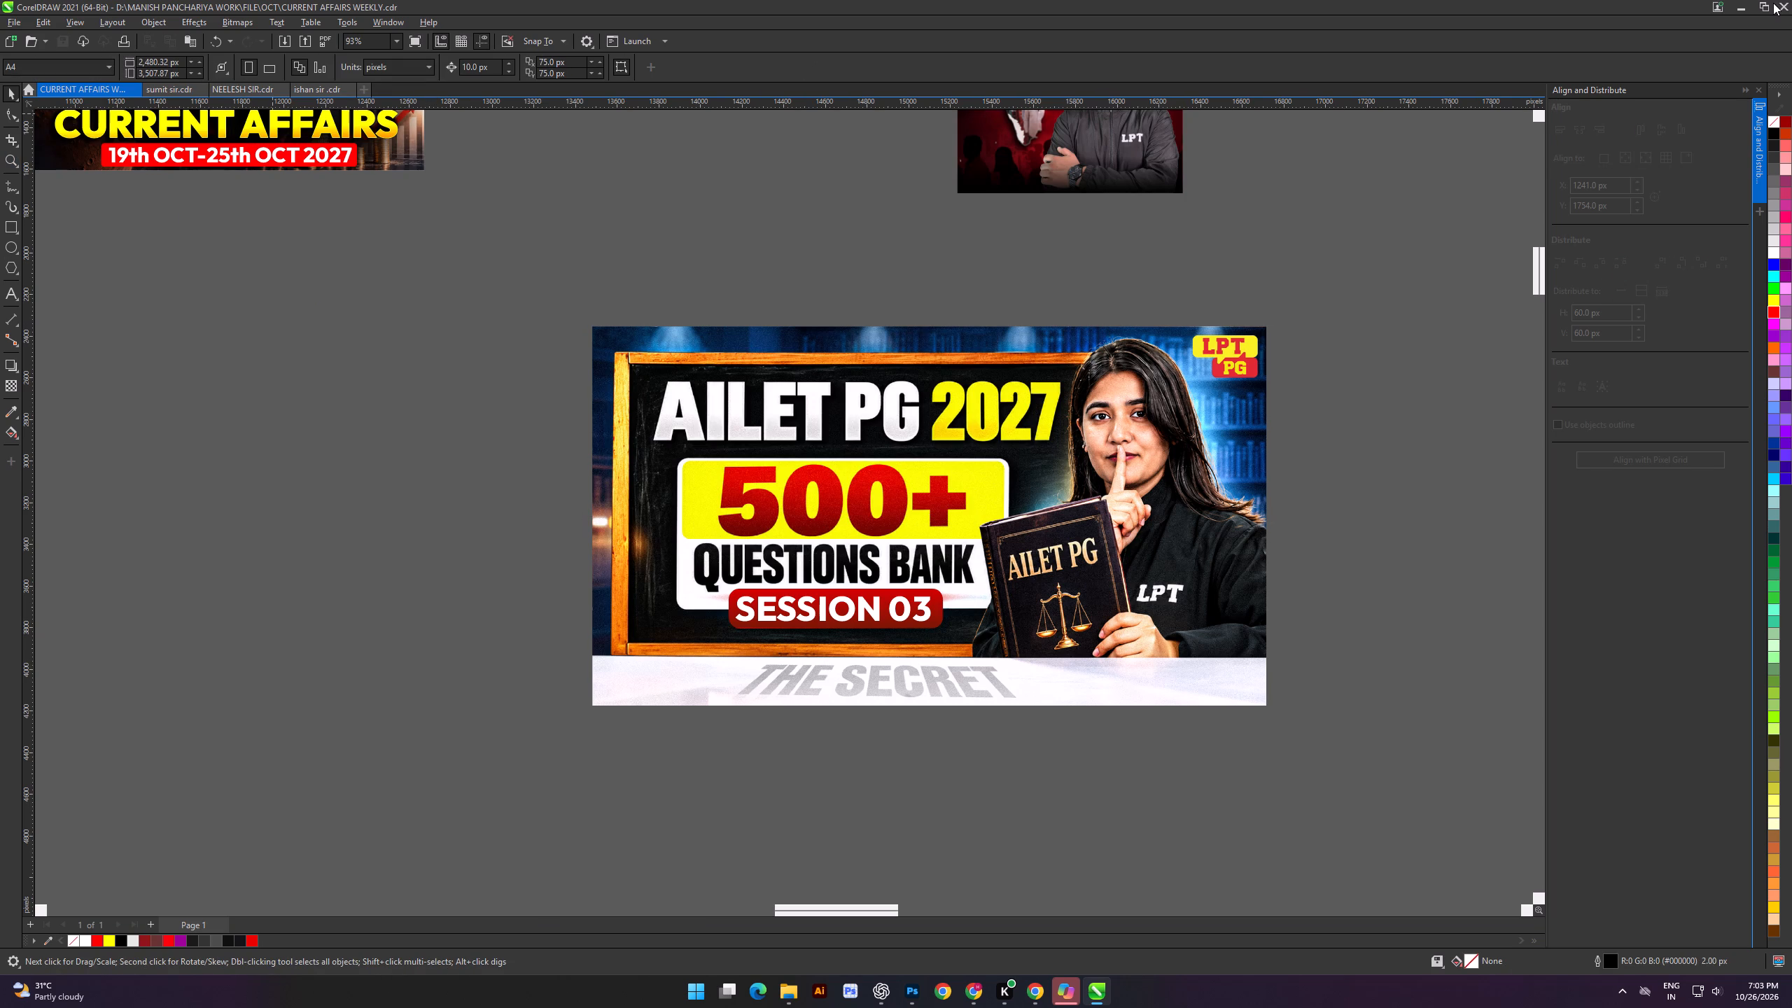
# Close CorelDRAW with all the saved documents.
pyautogui.click(1773, 3)
pyautogui.tripleClick(1786, 4)
pyautogui.tripleClick(1786, 4)
pyautogui.click(1786, 4)
# Open the system quick settings containing the volume control.
pyautogui.click(1715, 990)
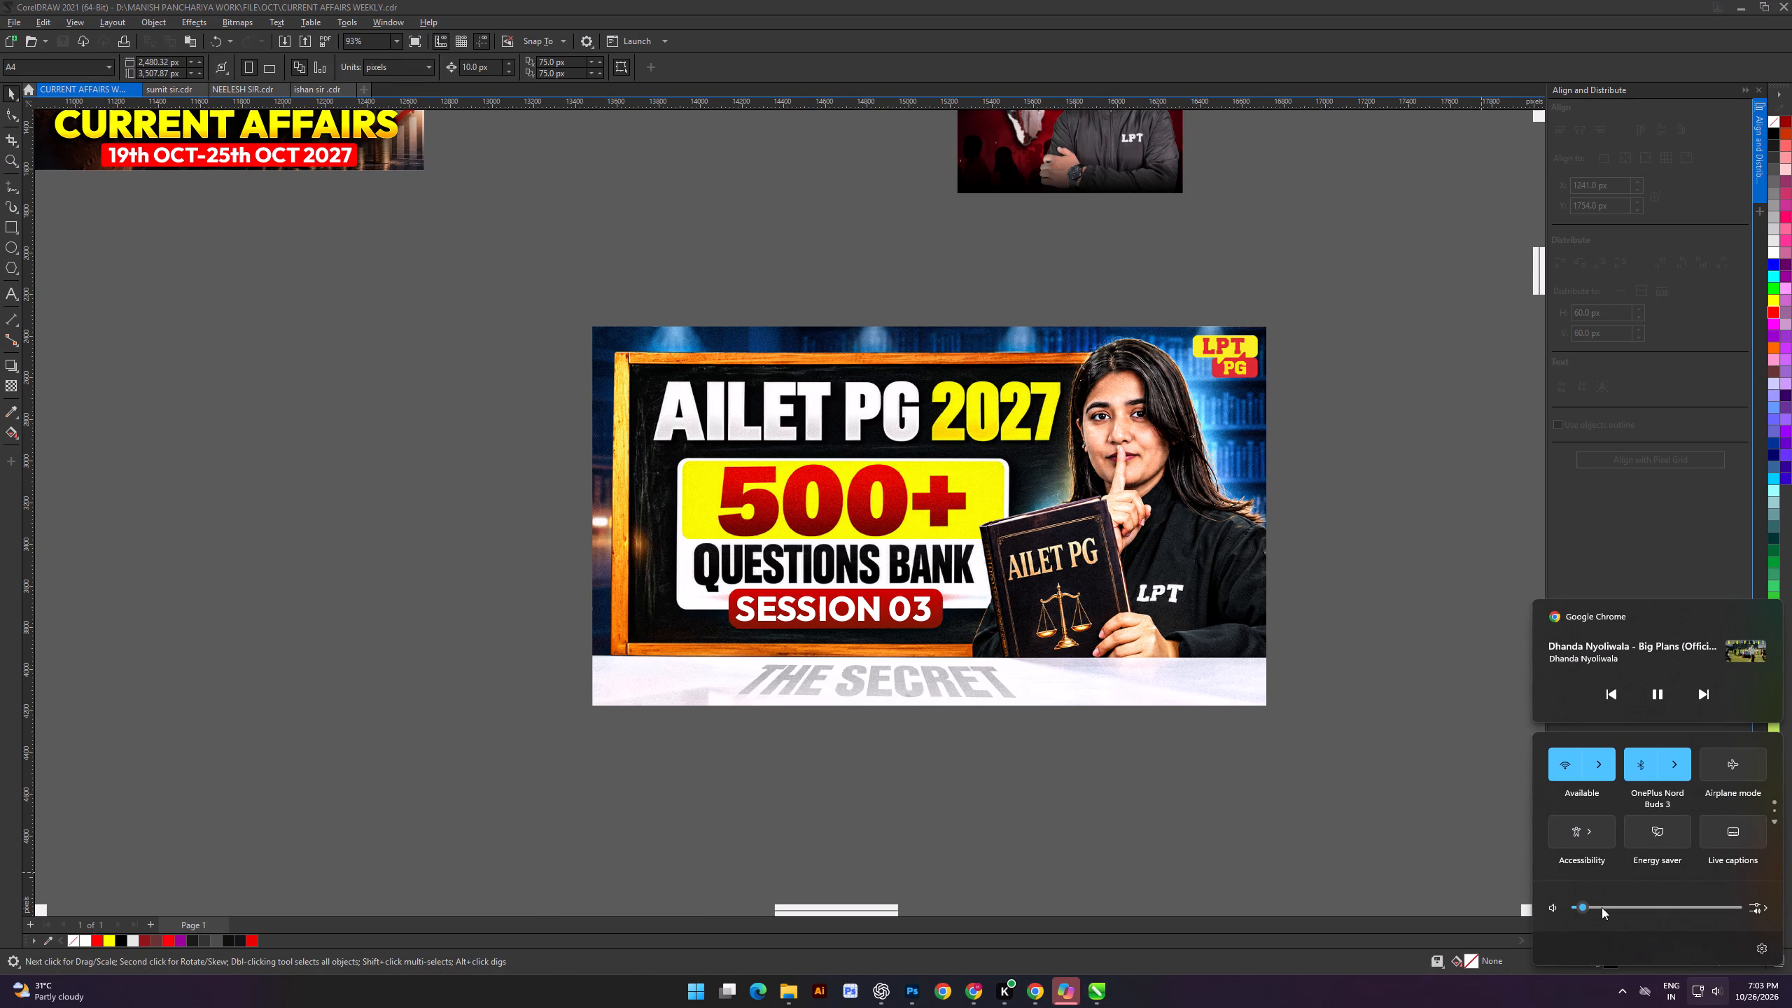
# Raise the system sound volume slightly in the quick settings.
pyautogui.click(1602, 907)
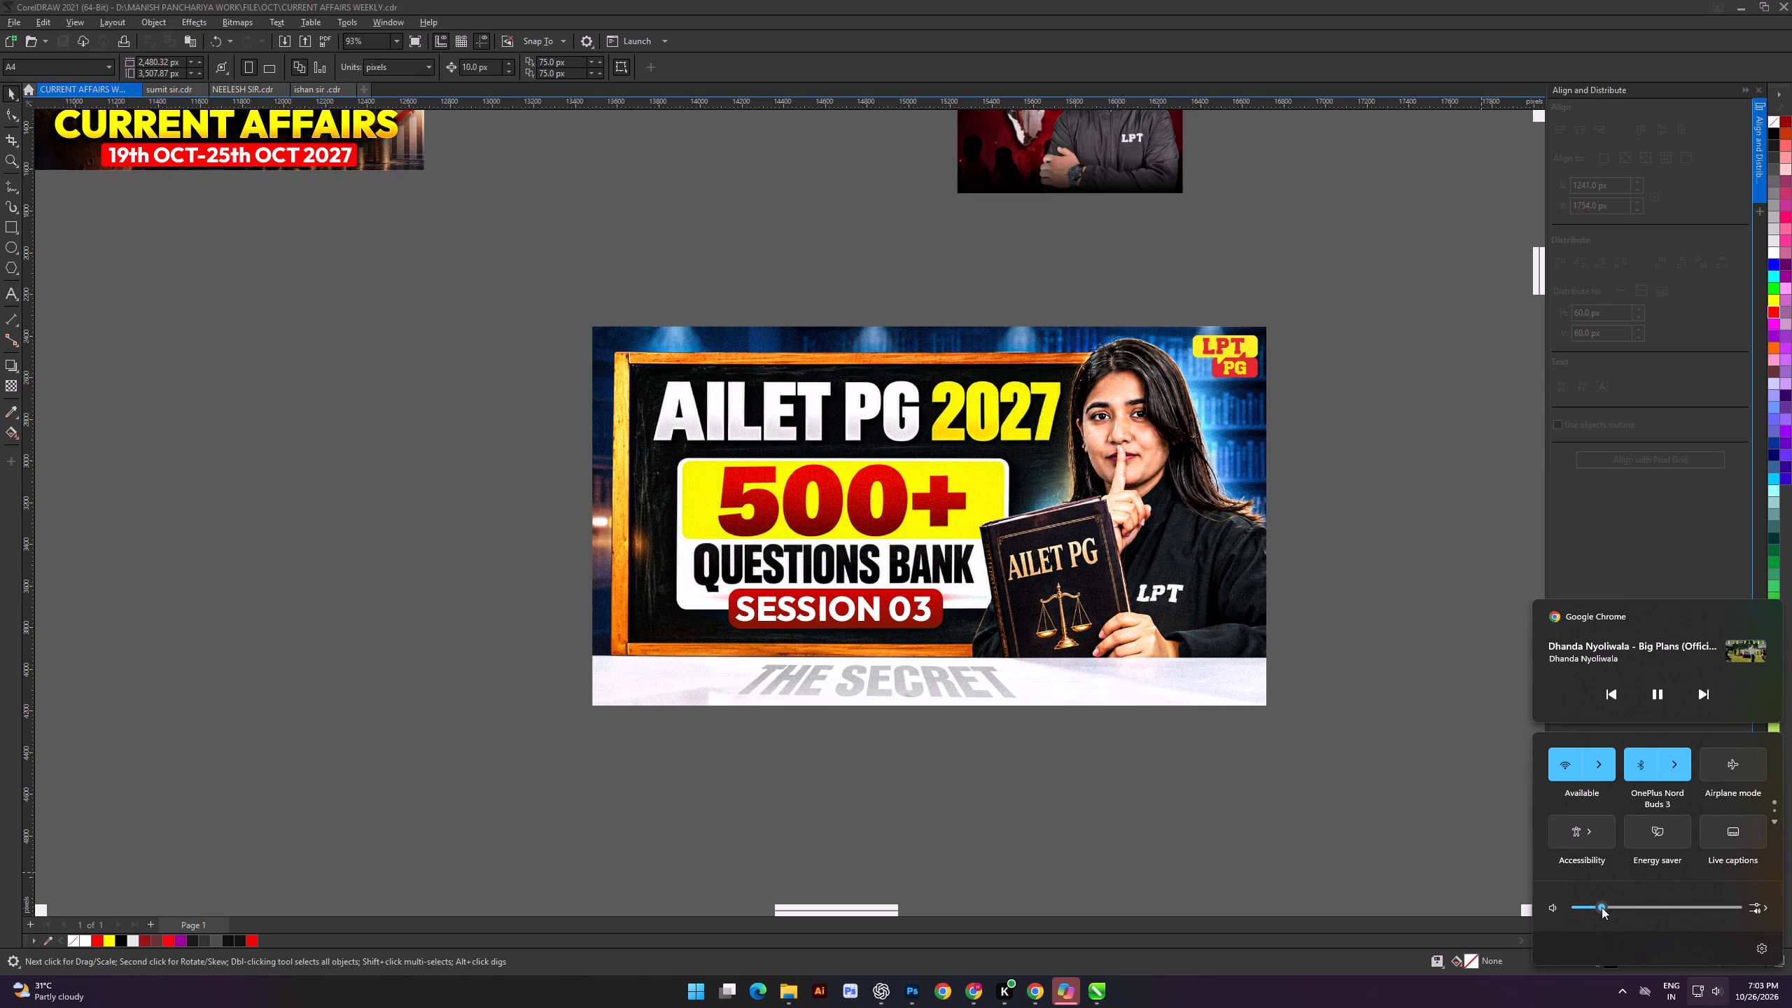
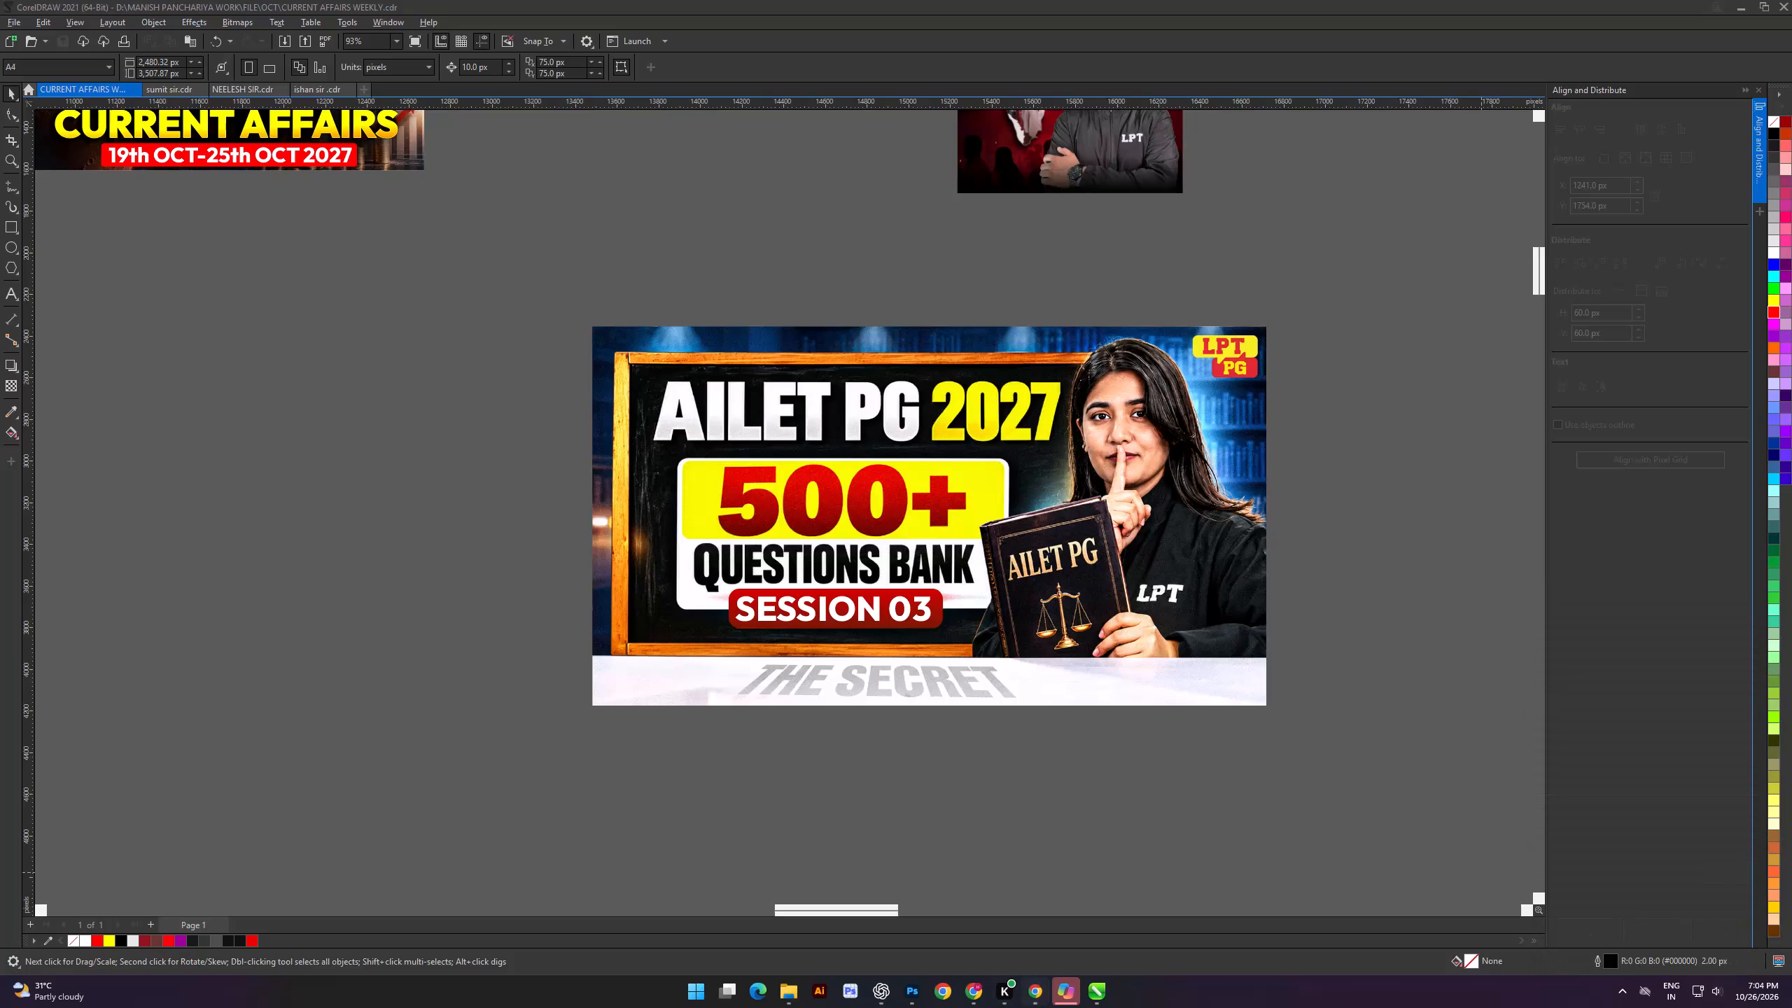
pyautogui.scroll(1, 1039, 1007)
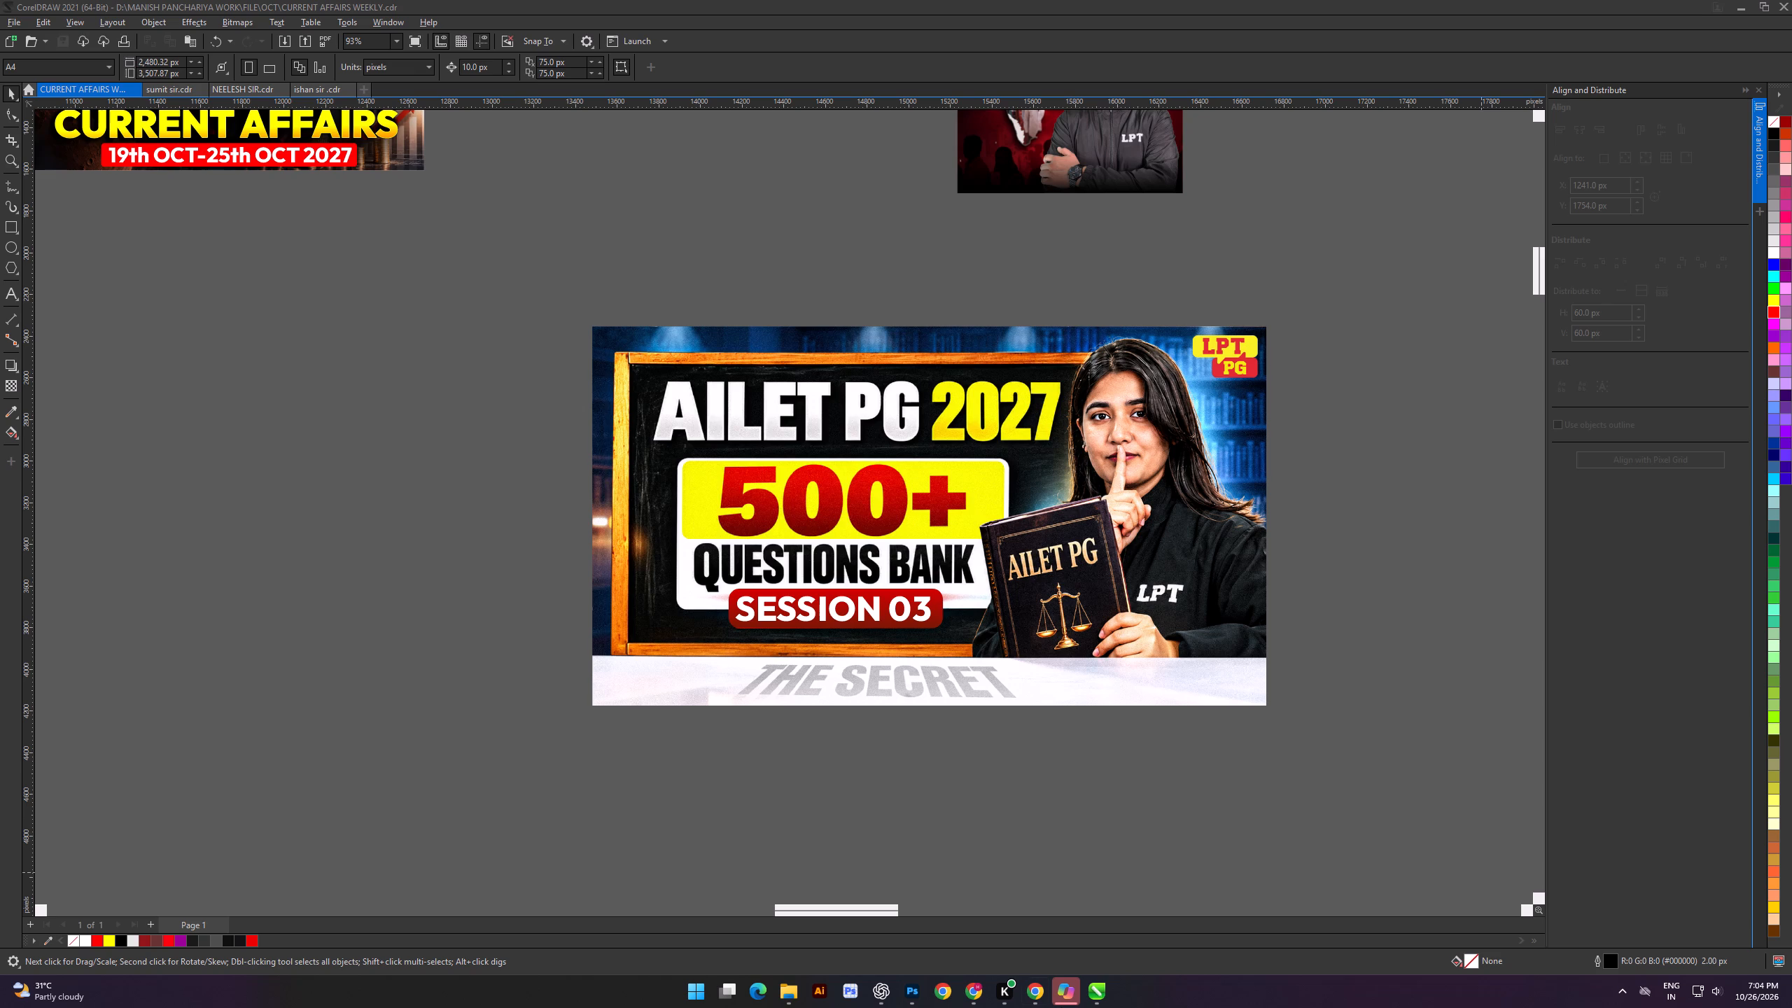
# Close CorelDRAW together with all of its open design documents, including CURRENT AFFAIRS WEEKLY.cdr.
pyautogui.tripleClick(1787, 2)
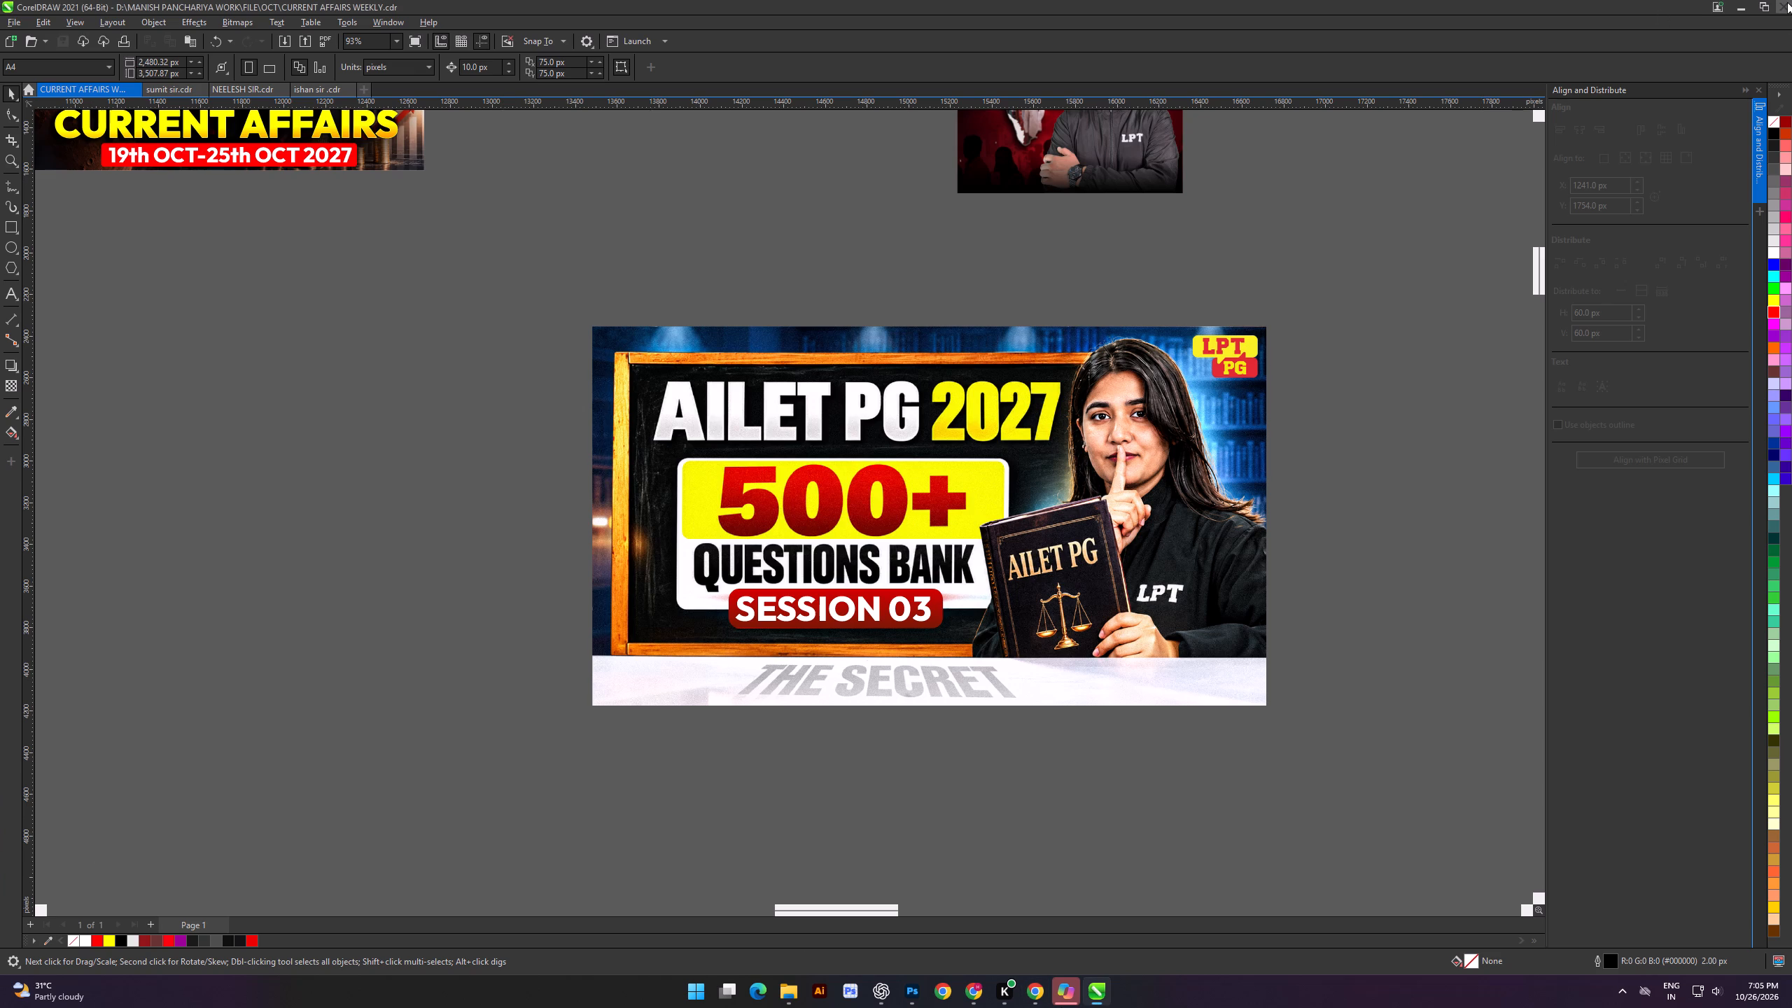
pyautogui.tripleClick(1787, 2)
pyautogui.tripleClick(1787, 2)
pyautogui.tripleClick(1787, 1)
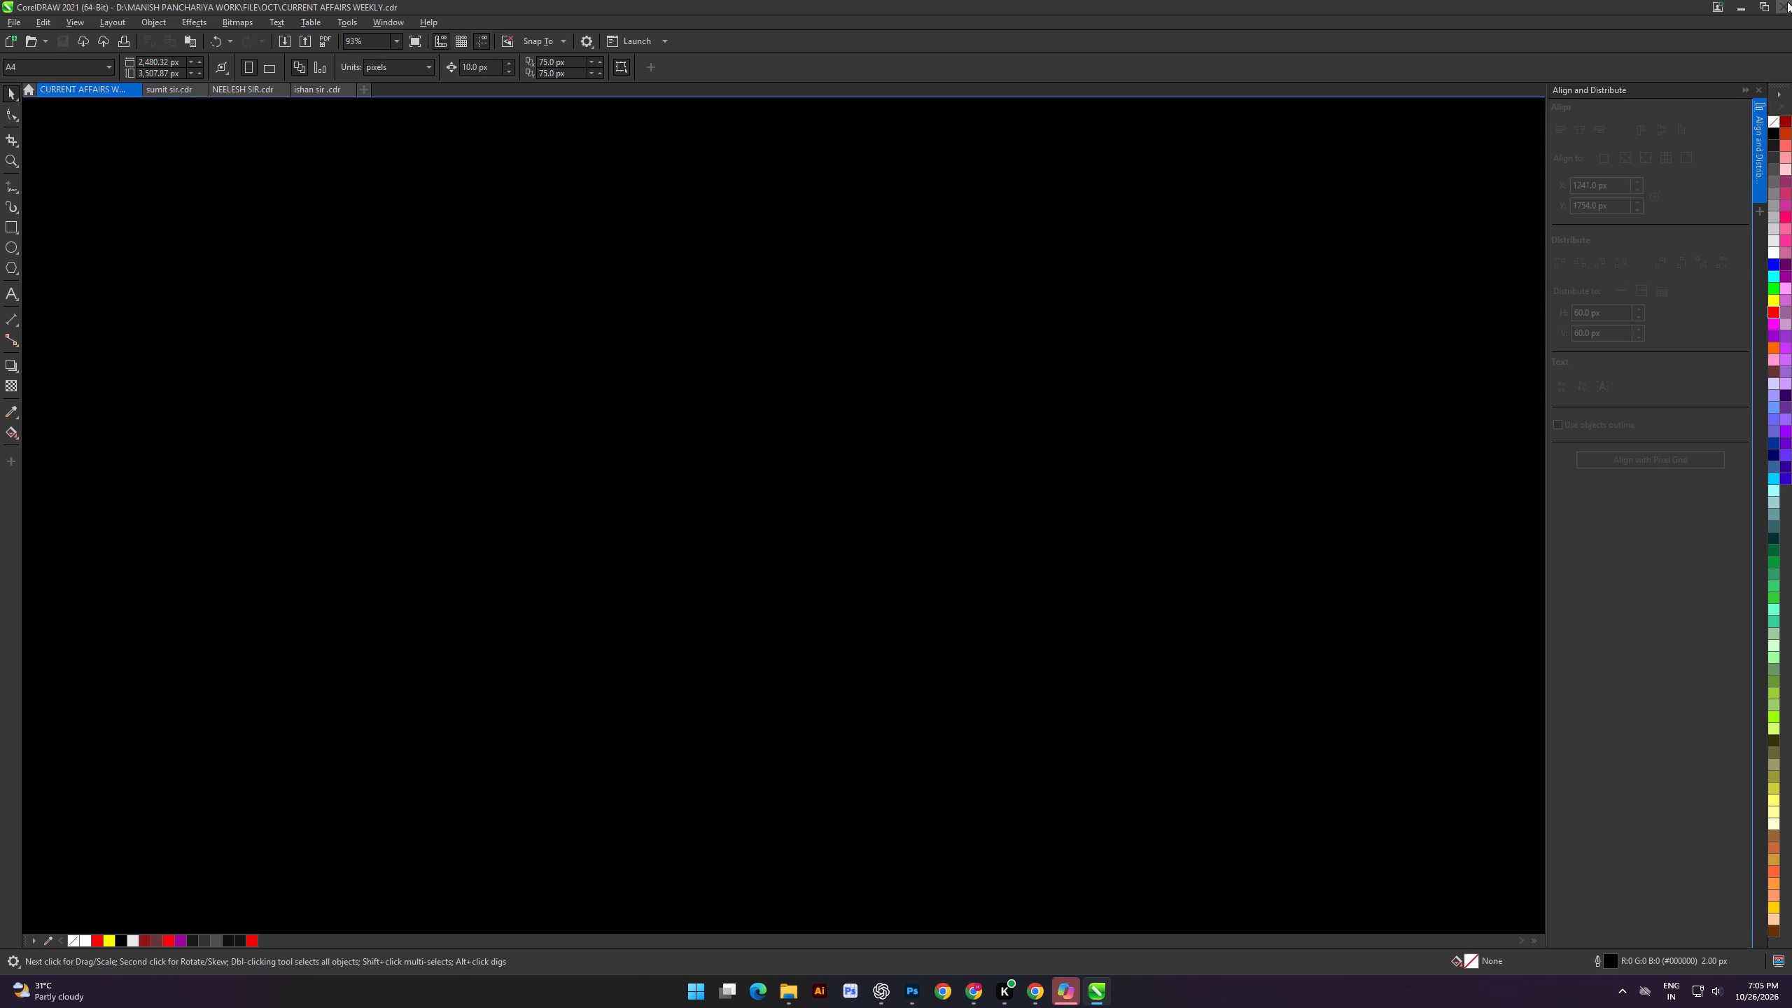
pyautogui.click(1787, 1)
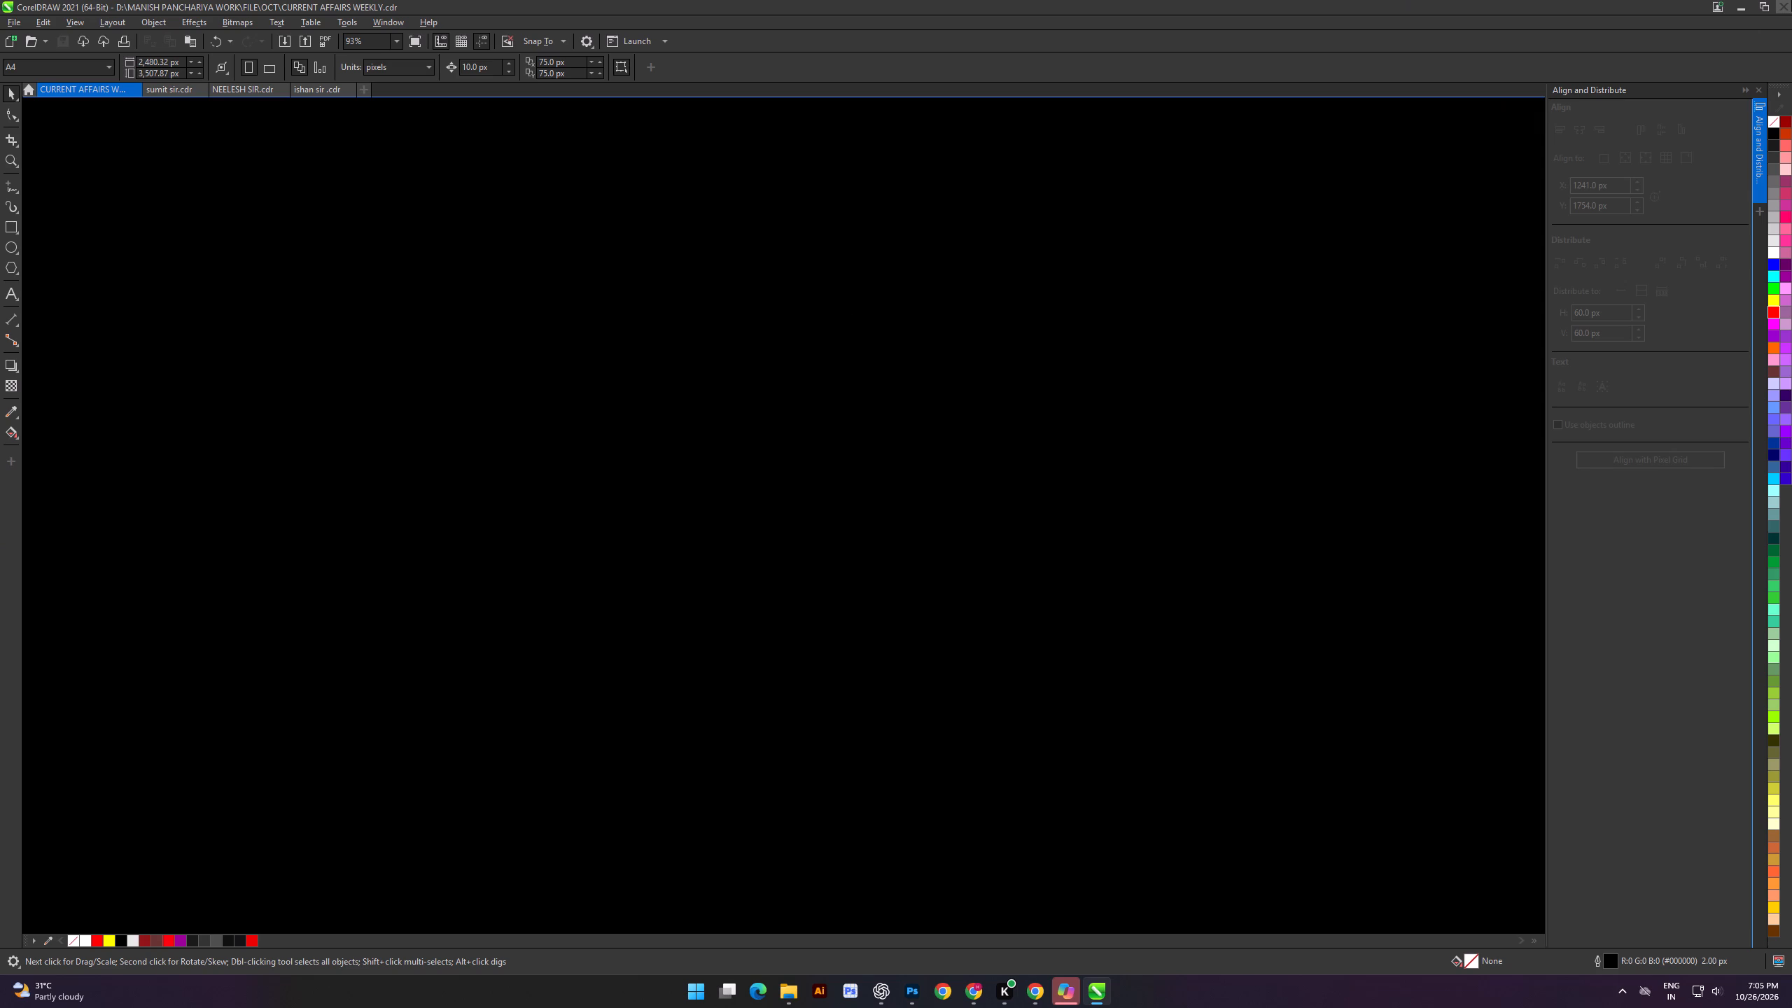
pyautogui.tripleClick(1791, 0)
pyautogui.tripleClick(1791, 0)
pyautogui.click(1791, 0)
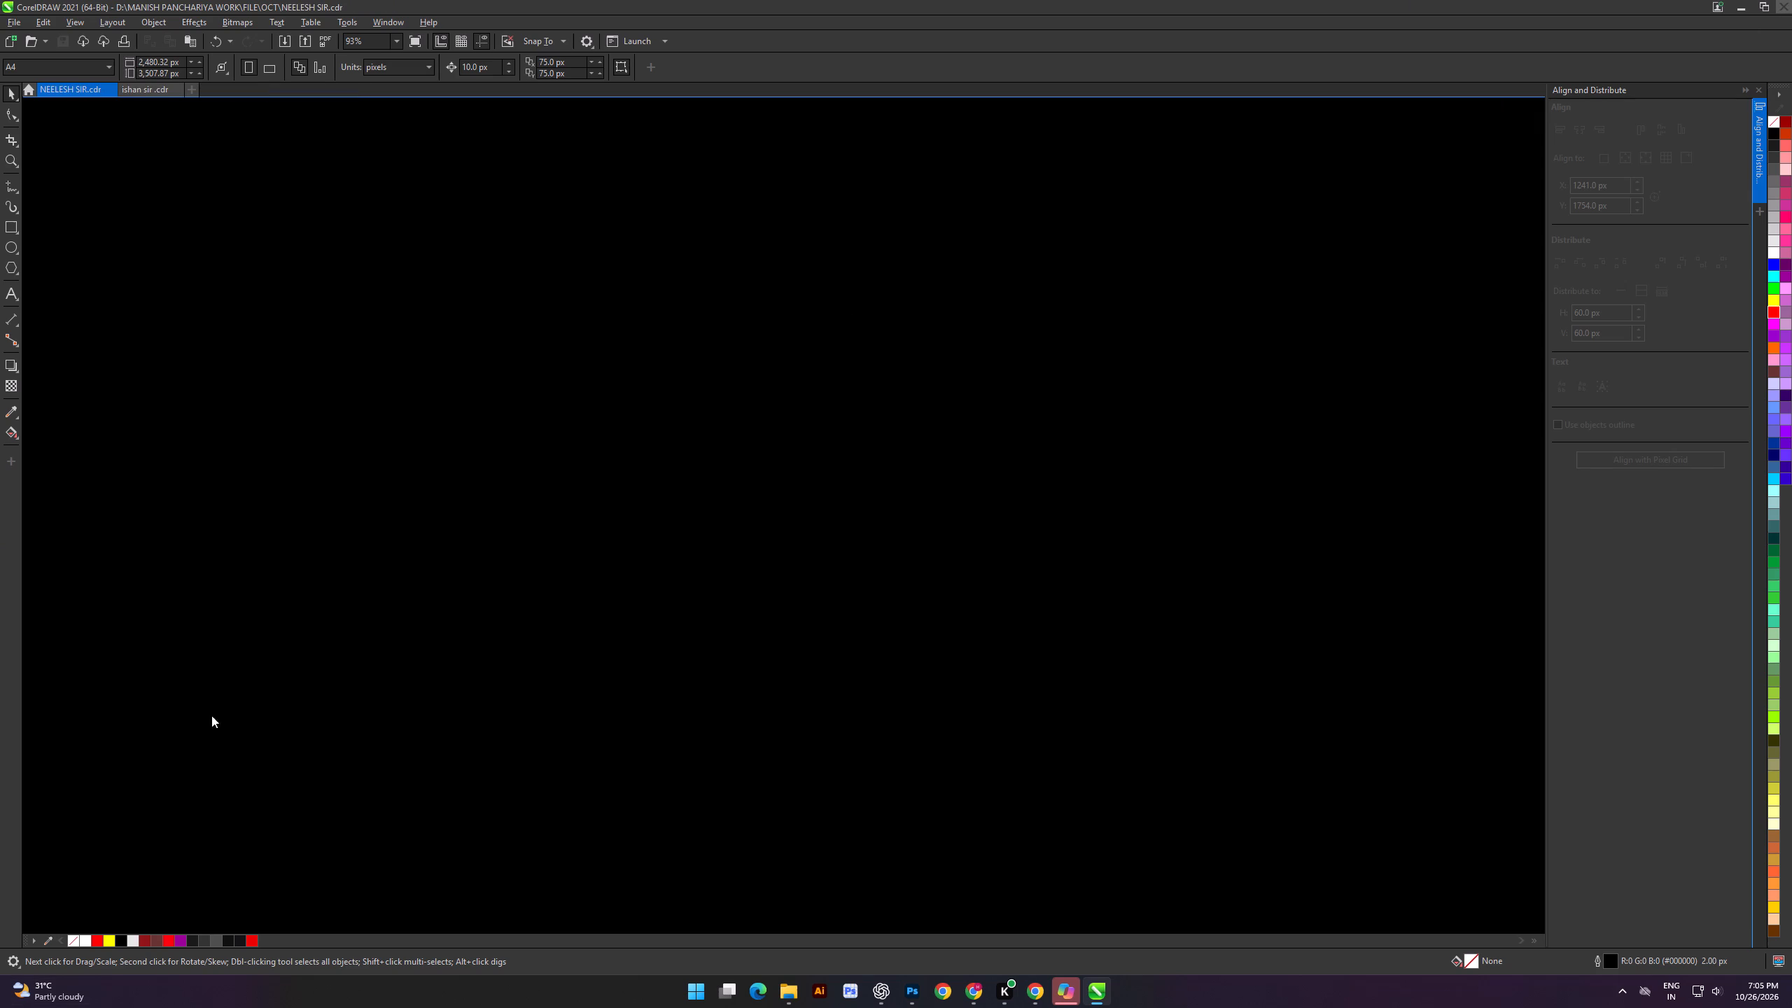
pyautogui.tripleClick(1791, 0)
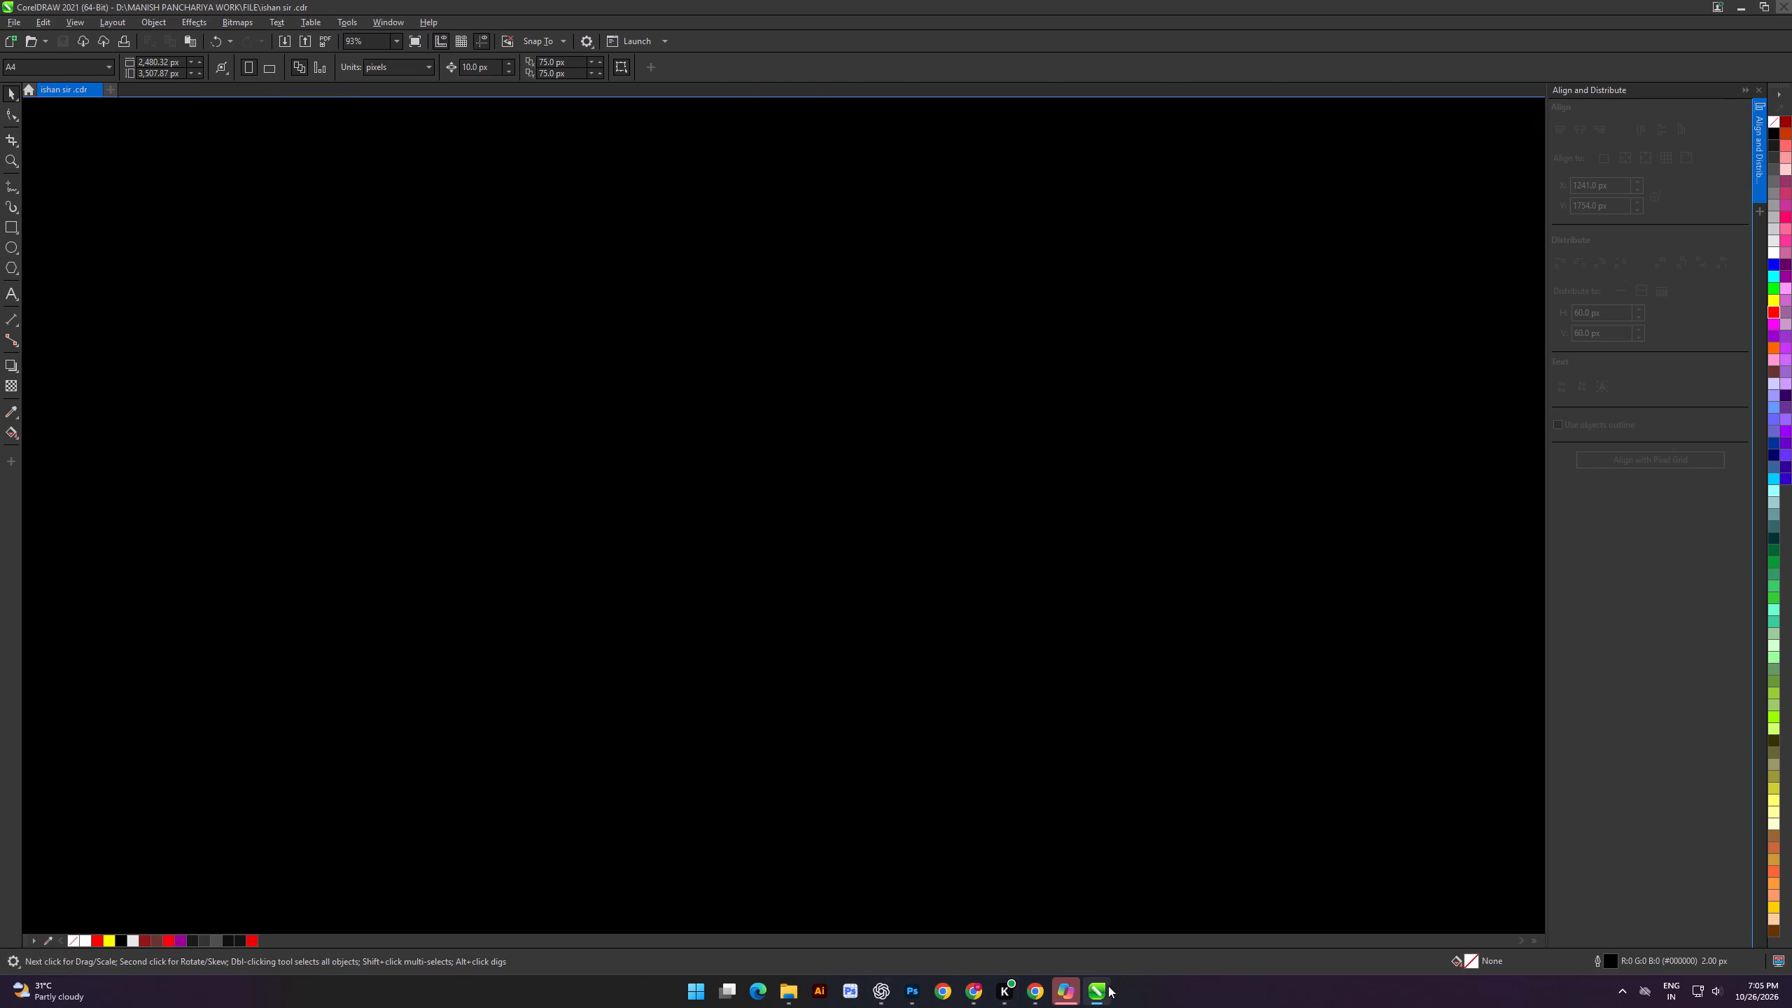
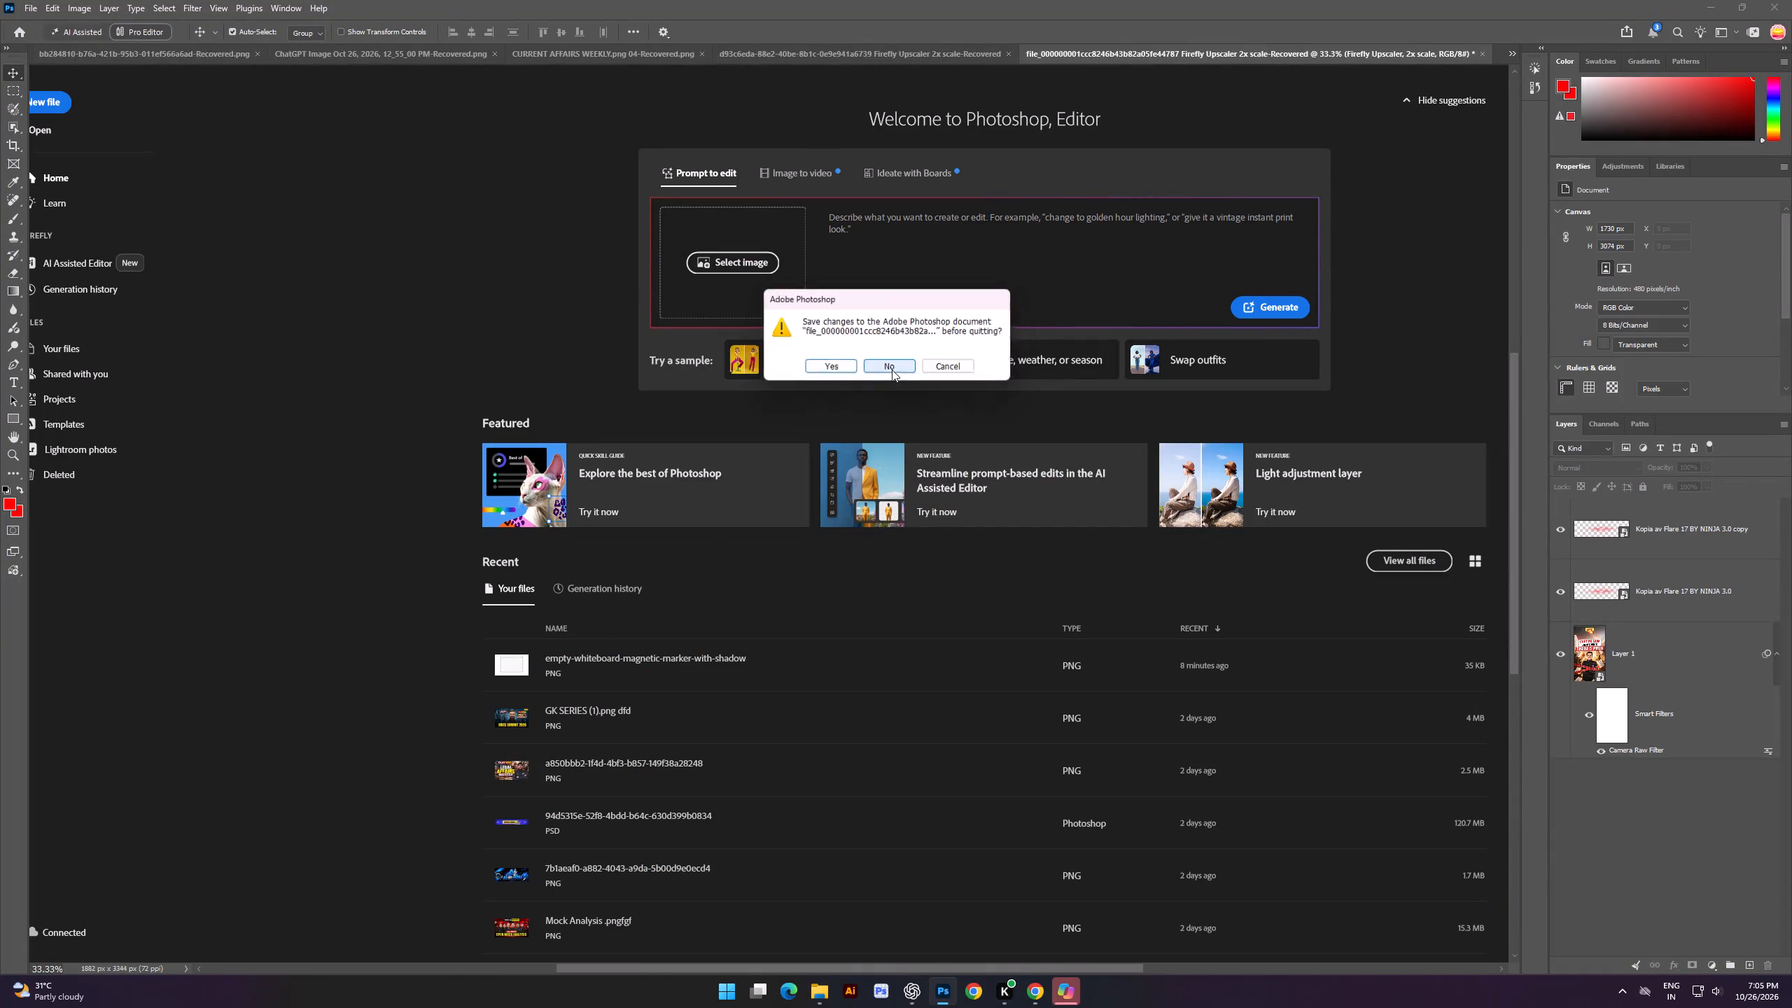
# Discard the unsaved changes in all remaining open Photoshop documents while quitting Photoshop.
pyautogui.tripleClick(892, 370)
pyautogui.click(892, 367)
pyautogui.click(886, 348)
pyautogui.tripleClick(897, 363)
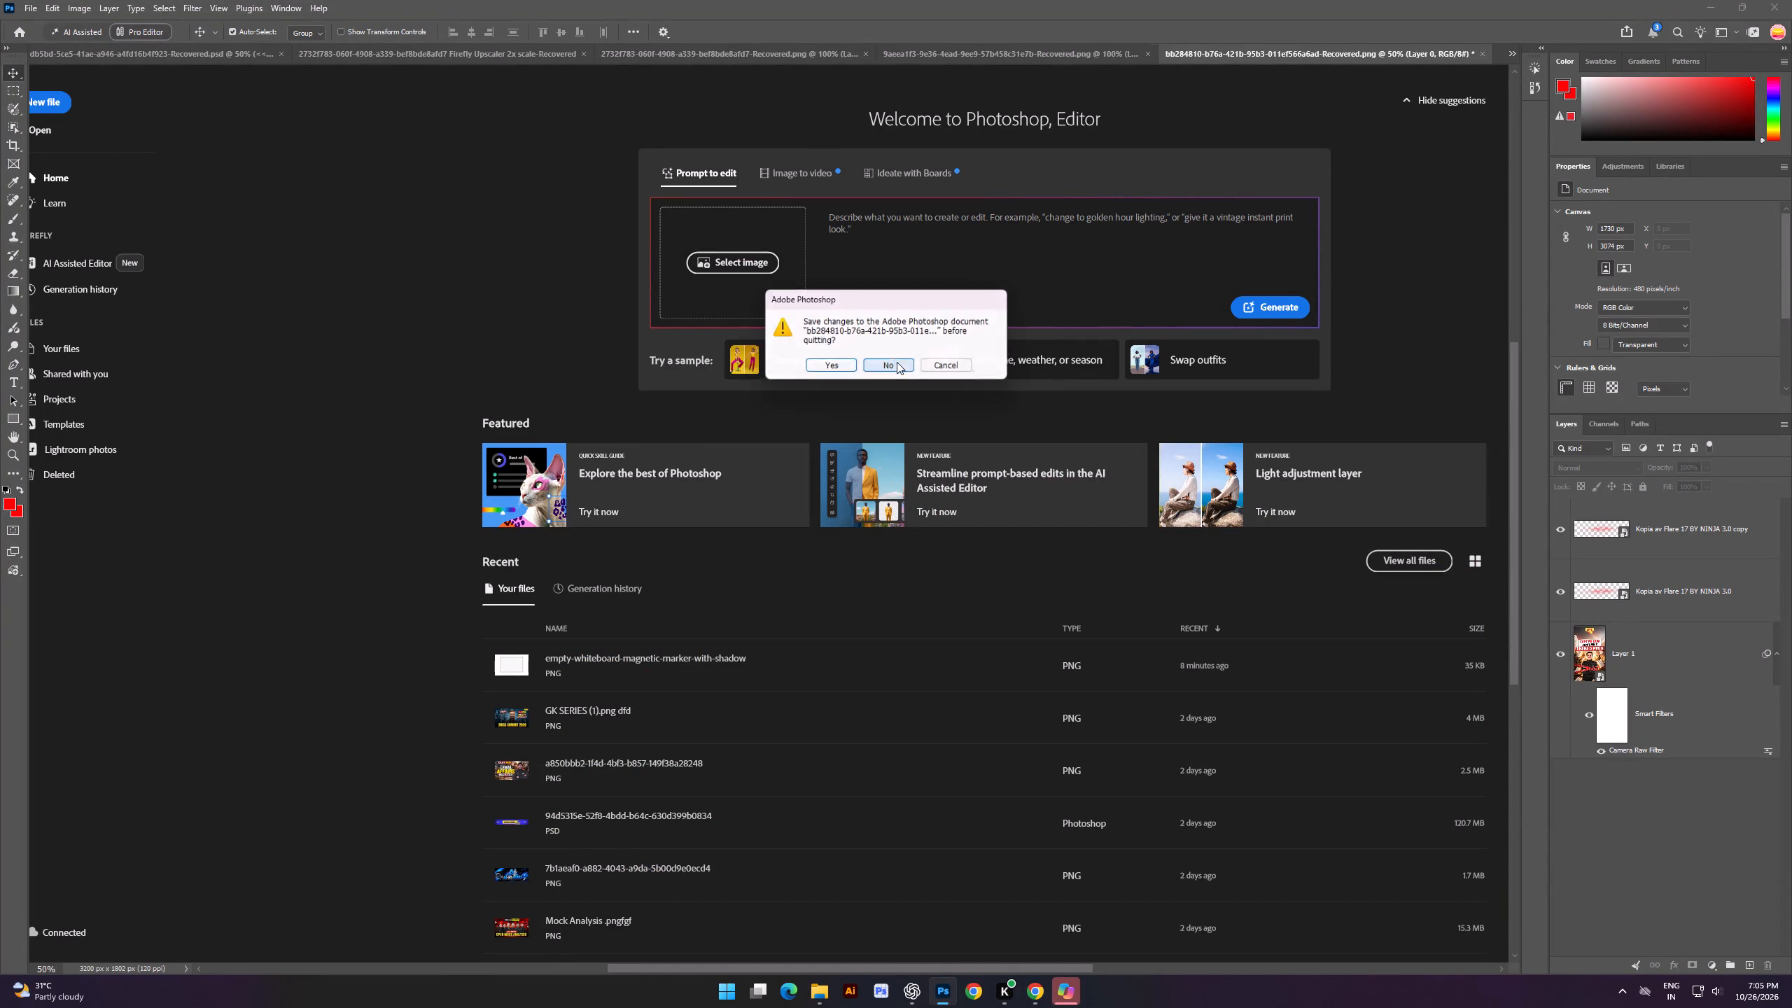
pyautogui.tripleClick(896, 364)
pyautogui.click(896, 364)
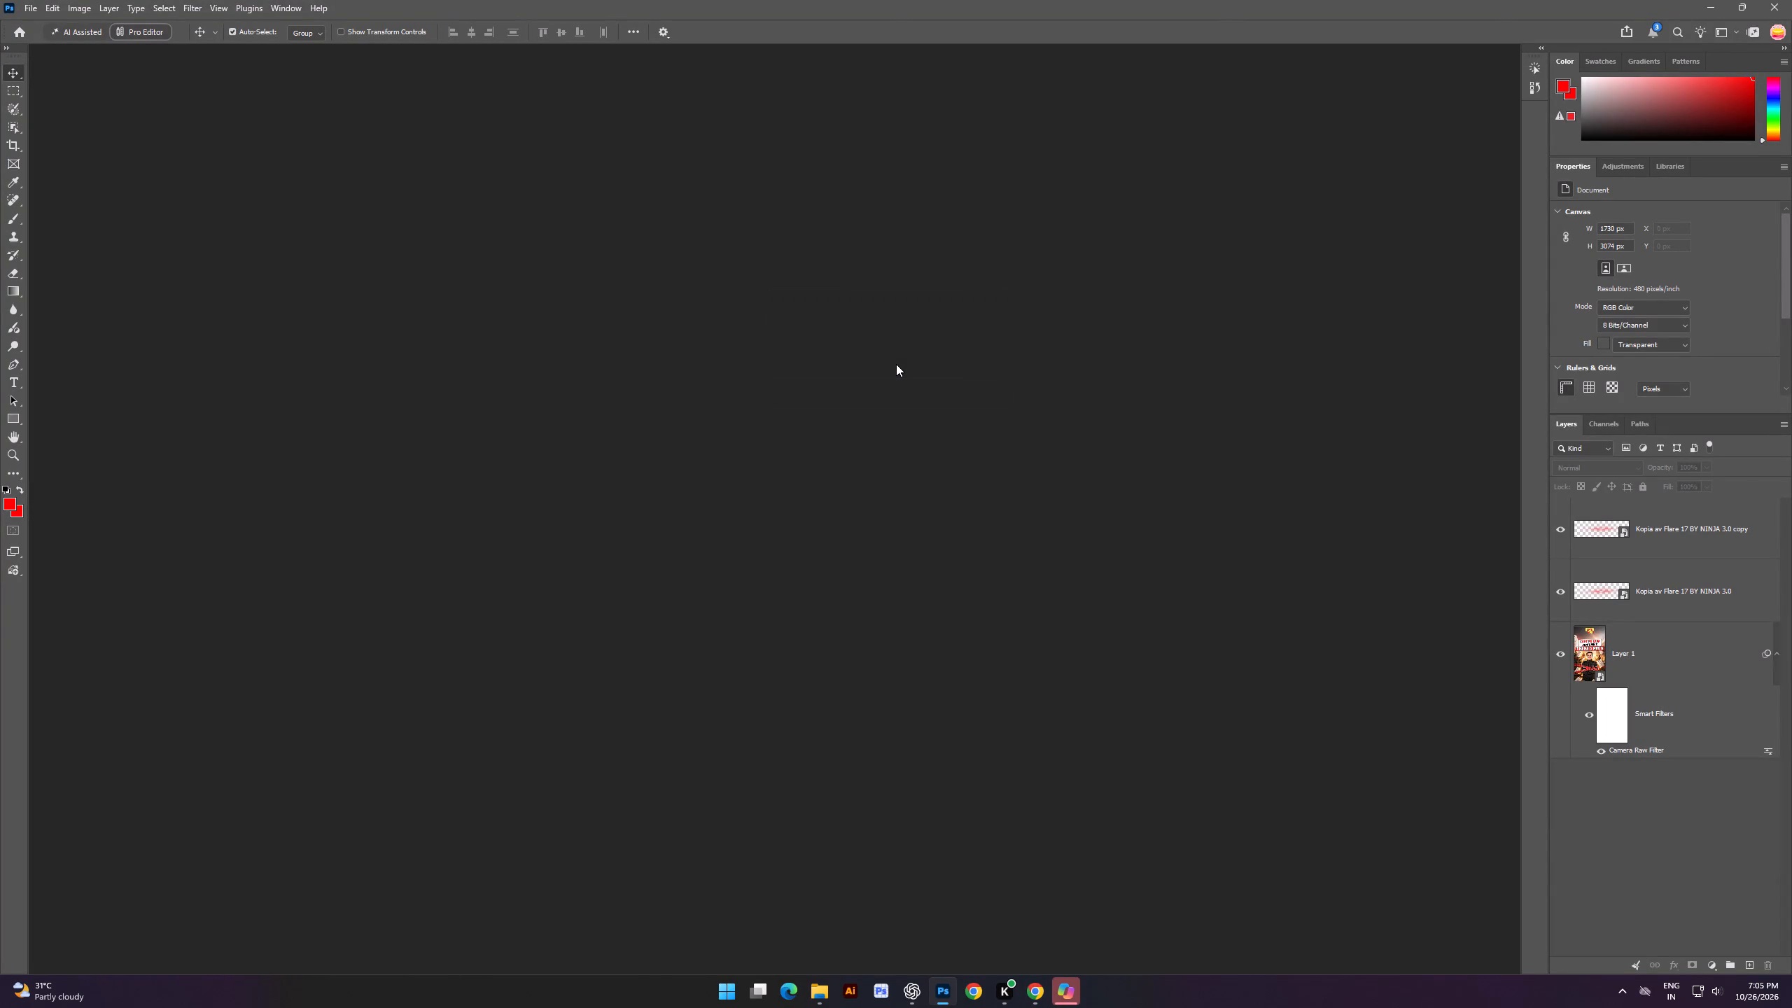
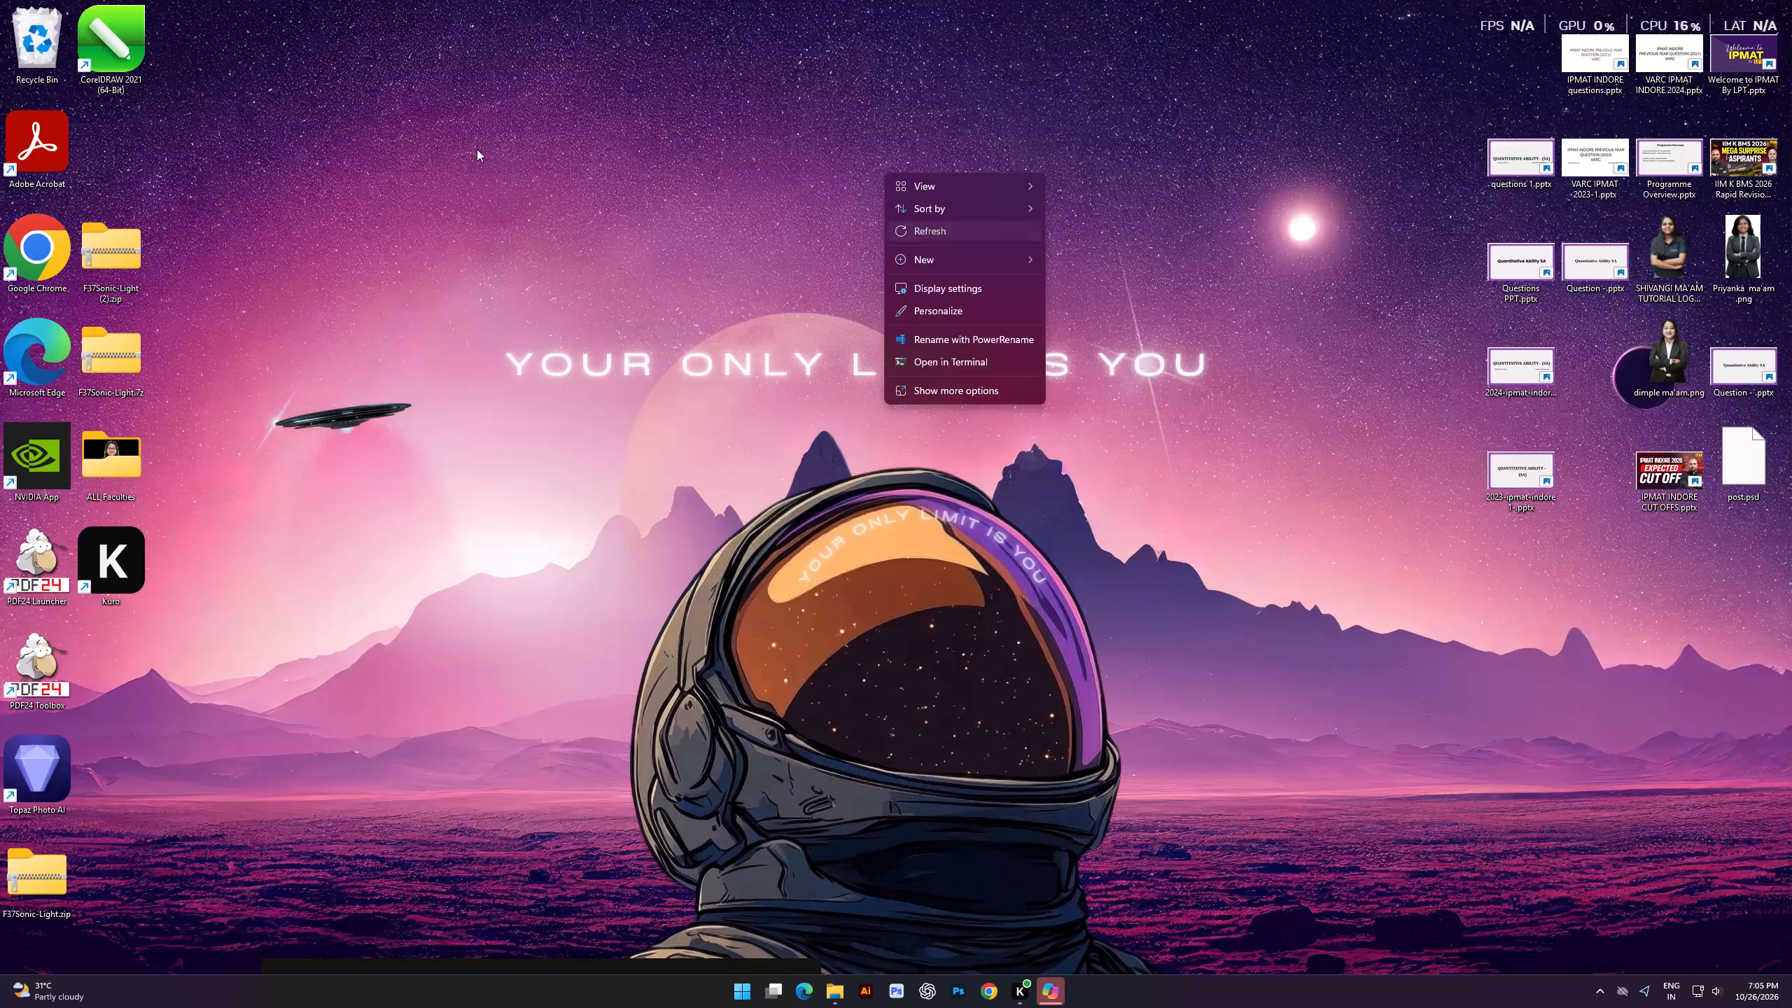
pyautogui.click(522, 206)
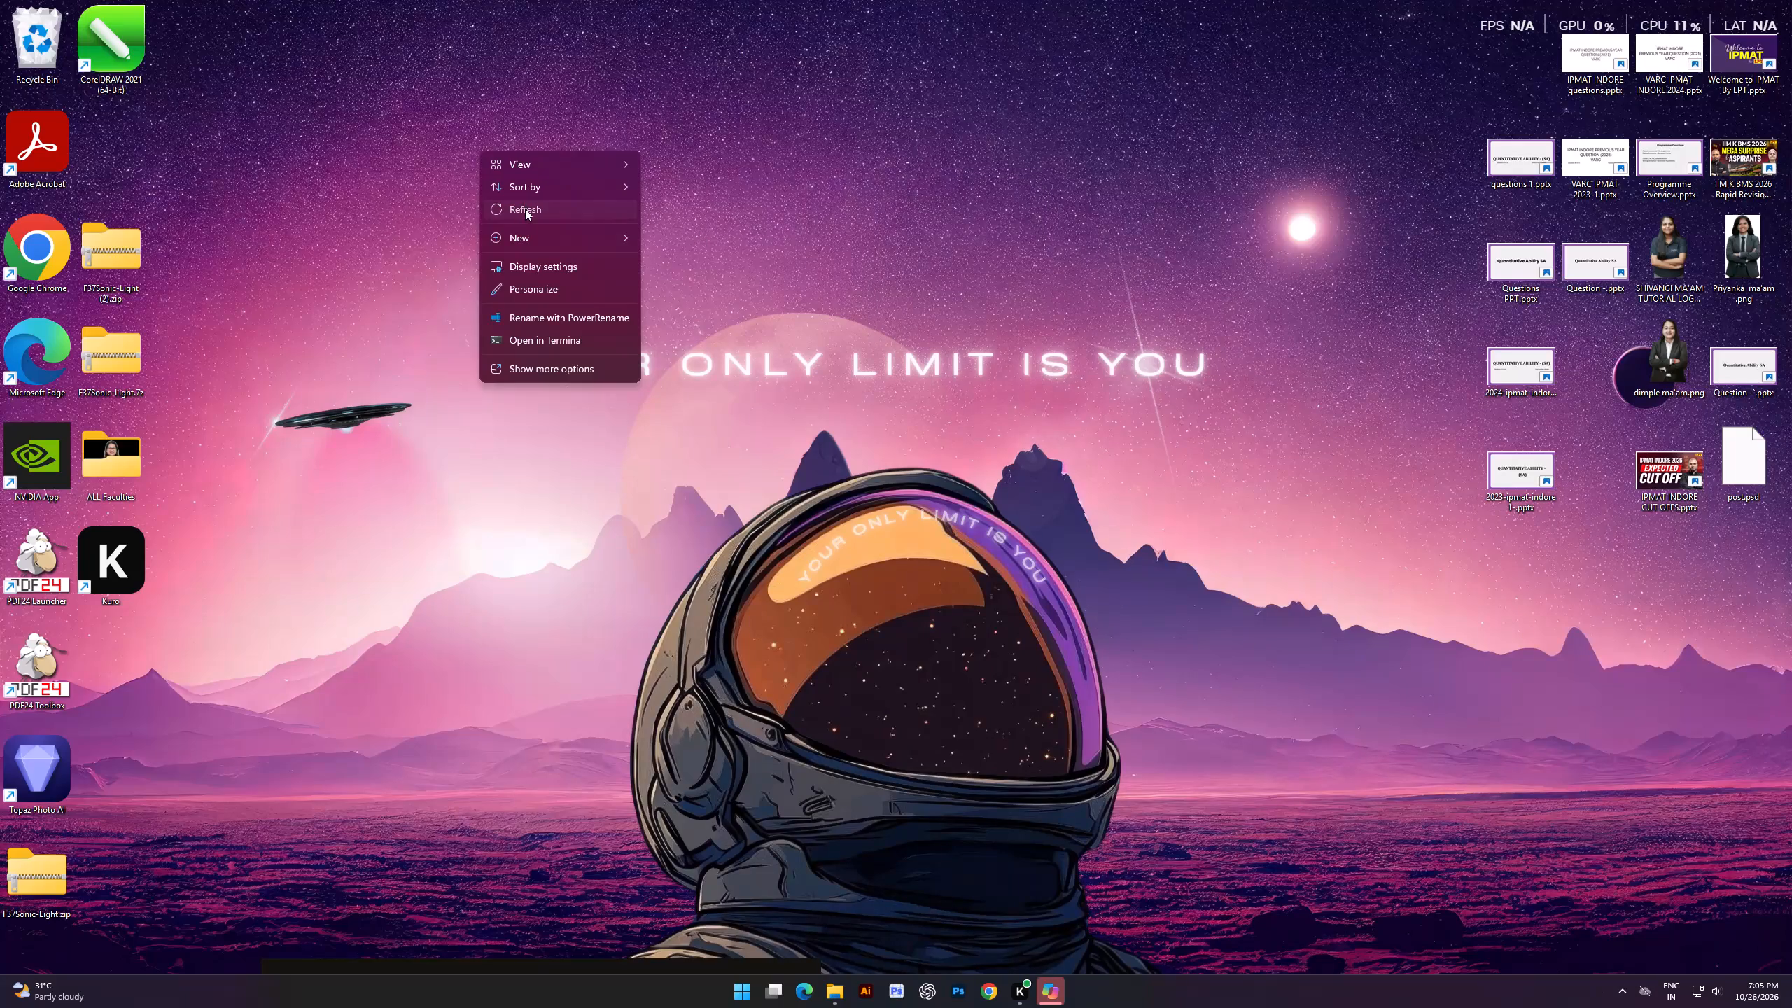